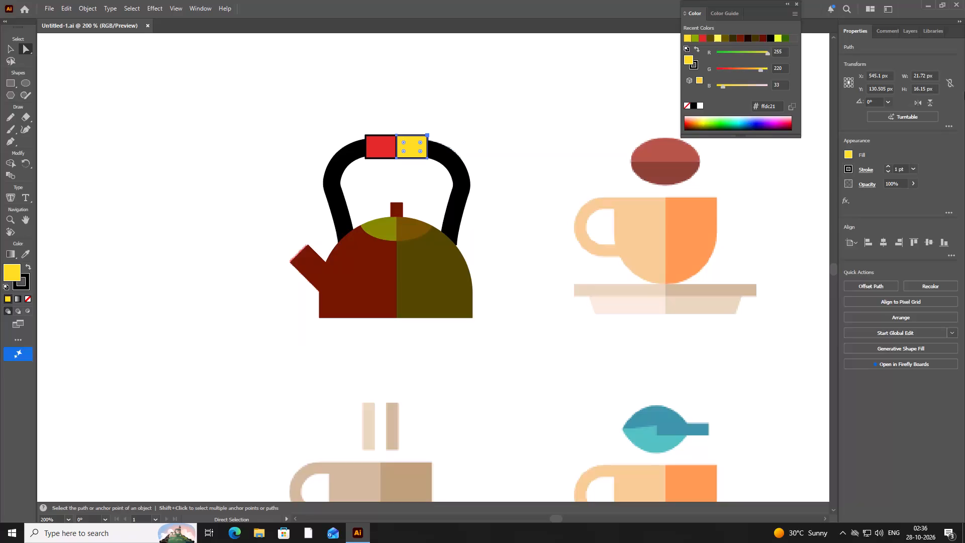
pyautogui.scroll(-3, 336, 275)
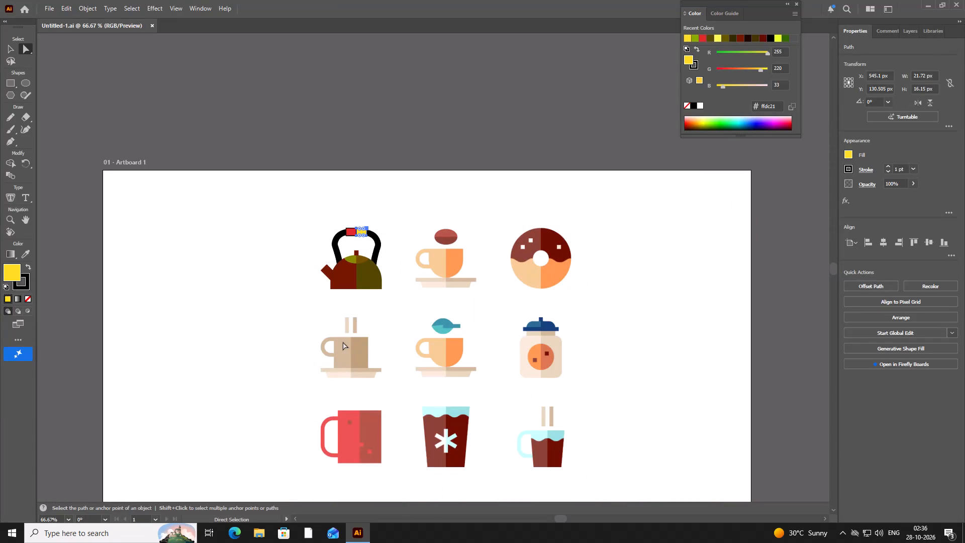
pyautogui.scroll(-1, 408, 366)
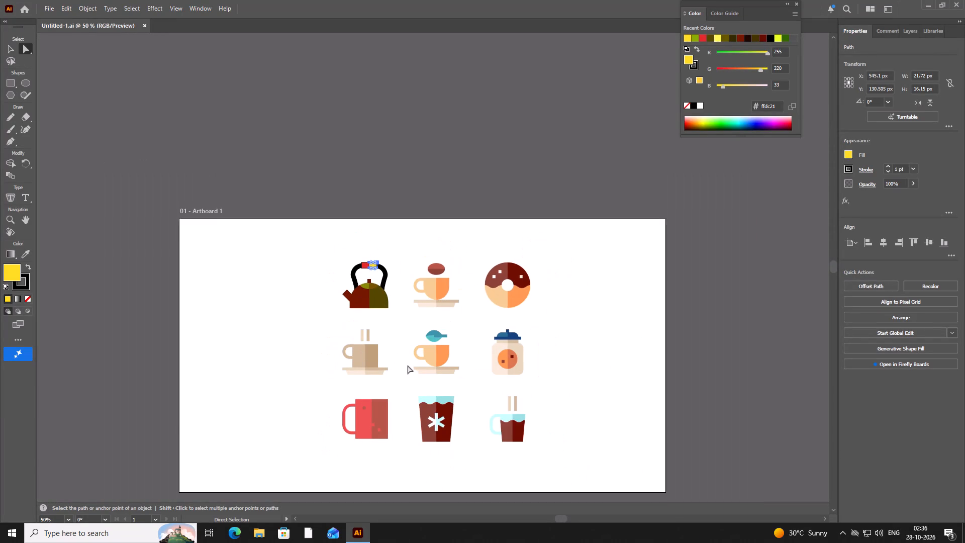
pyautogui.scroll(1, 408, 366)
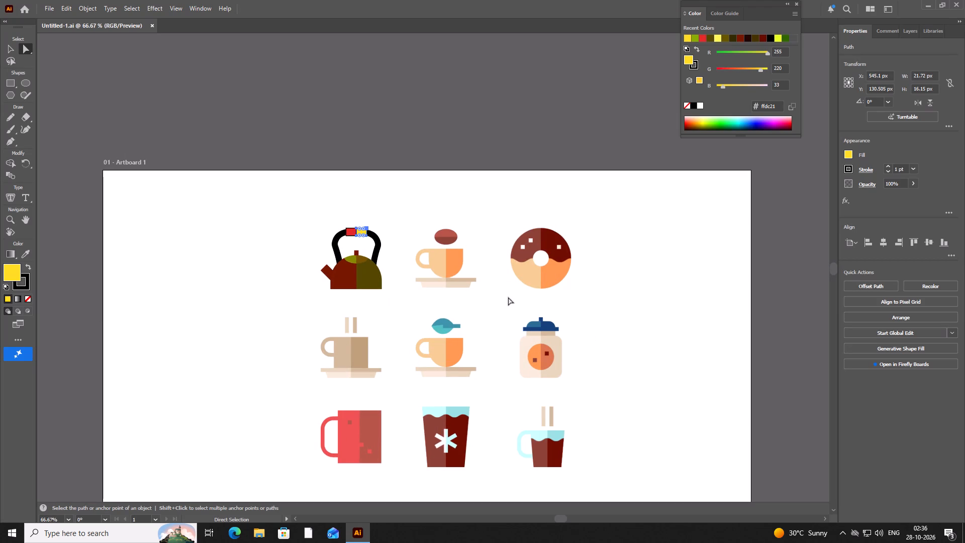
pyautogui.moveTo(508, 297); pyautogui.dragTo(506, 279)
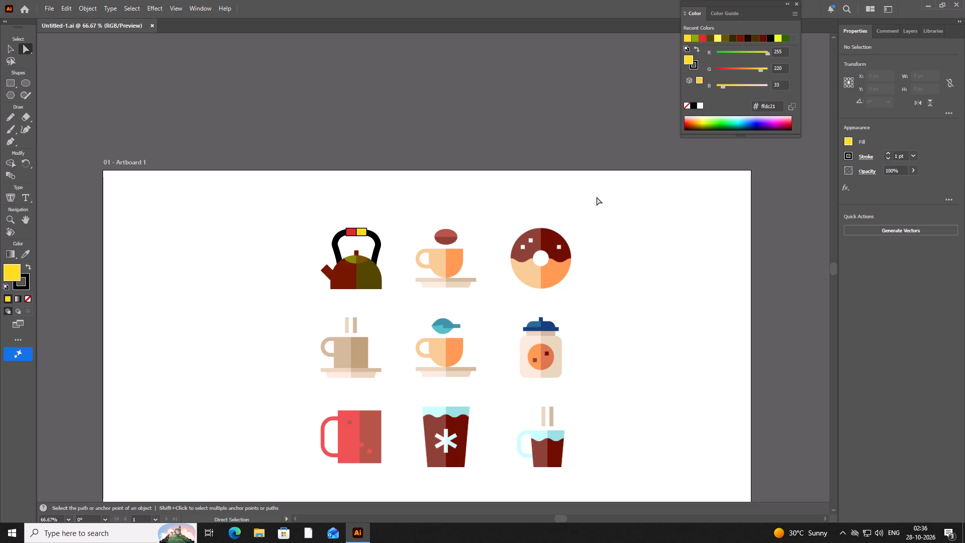
# Start opening a file and browse to the network folder Share_Files > Common > Illustrator > Illustrator.
pyautogui.click(53, 7)
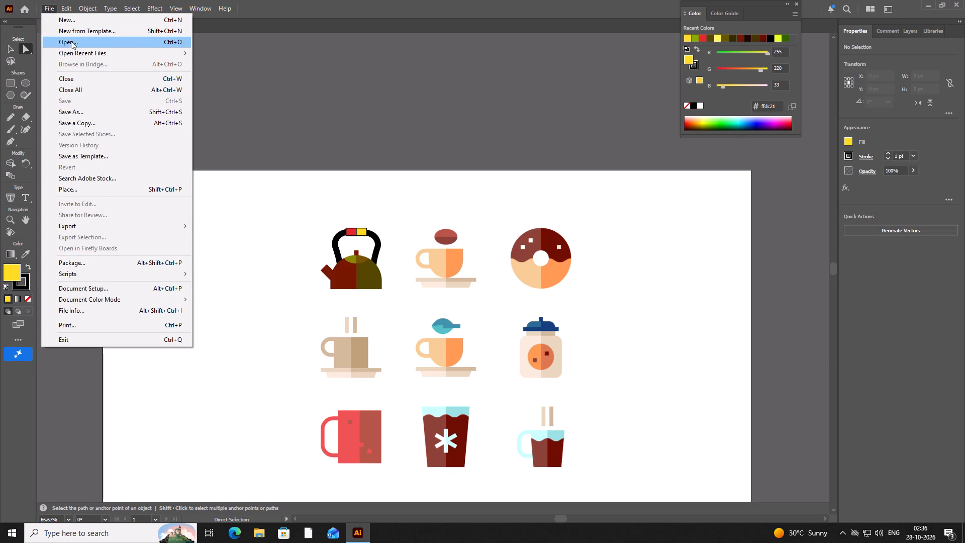
pyautogui.click(76, 43)
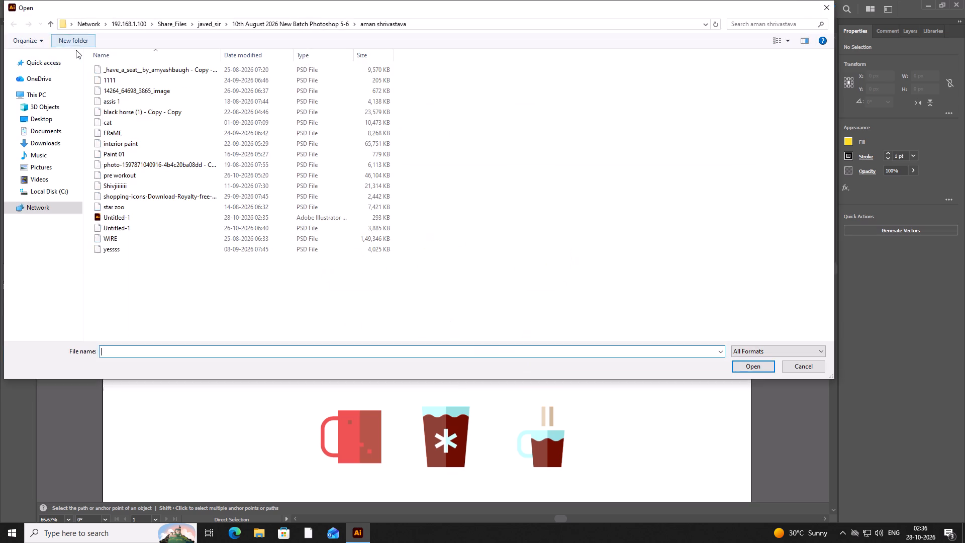
pyautogui.scroll(2, 445, 136)
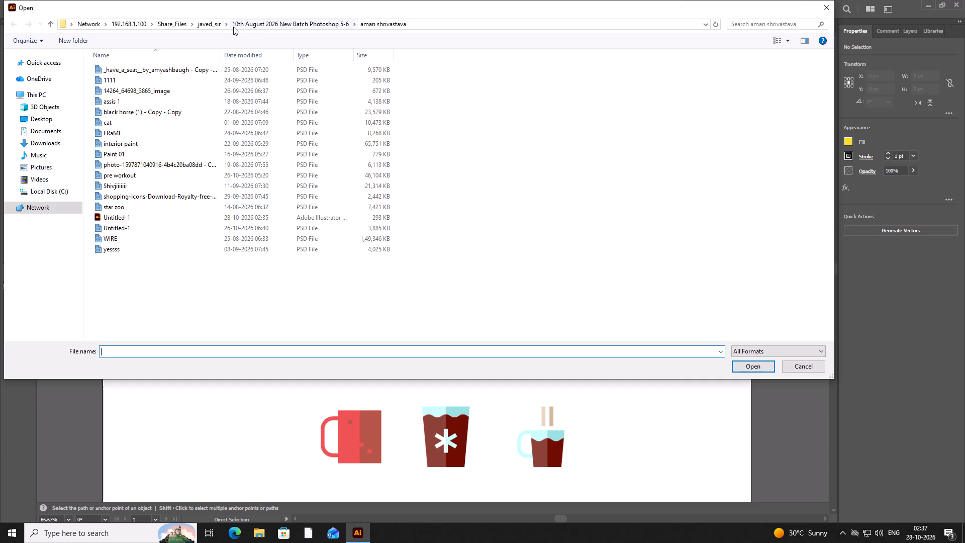
pyautogui.click(169, 23)
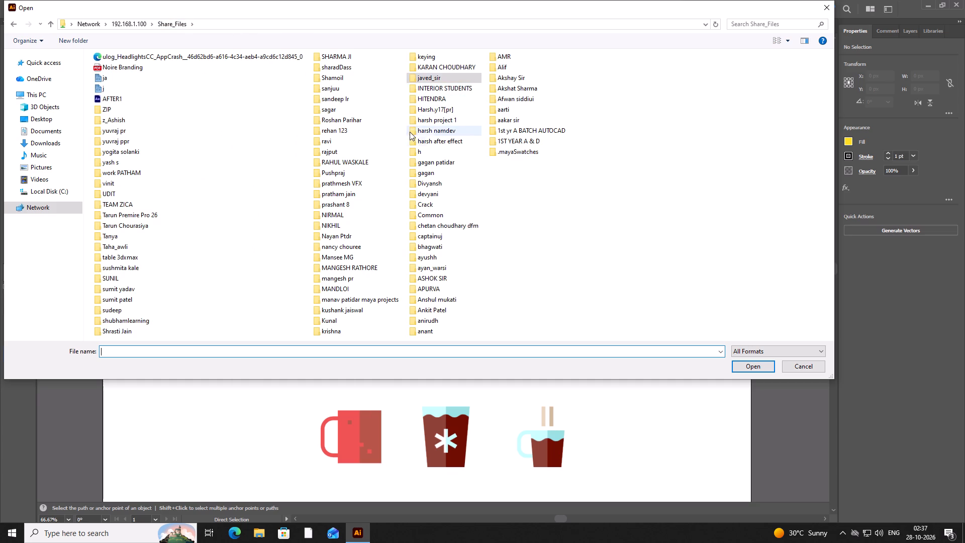
pyautogui.doubleClick(433, 213)
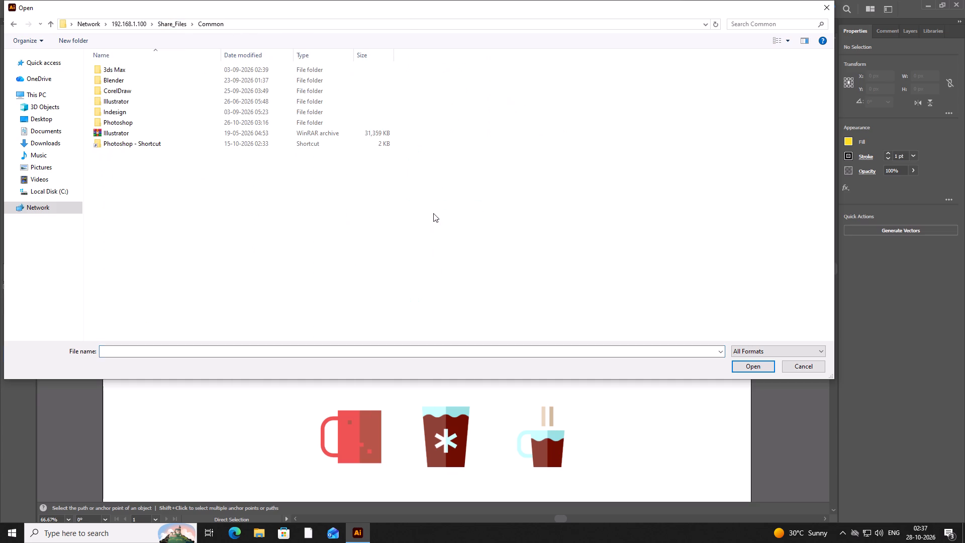
pyautogui.doubleClick(112, 106)
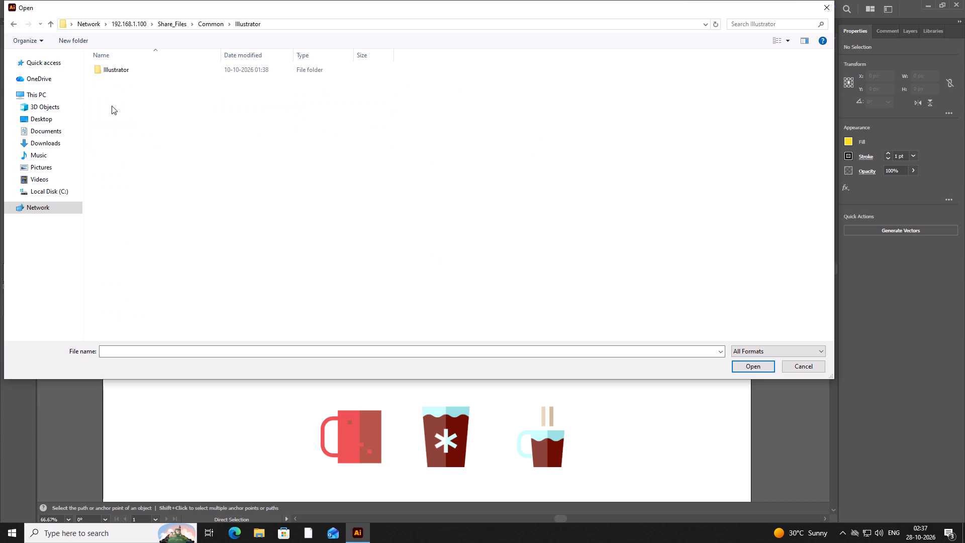
pyautogui.doubleClick(143, 67)
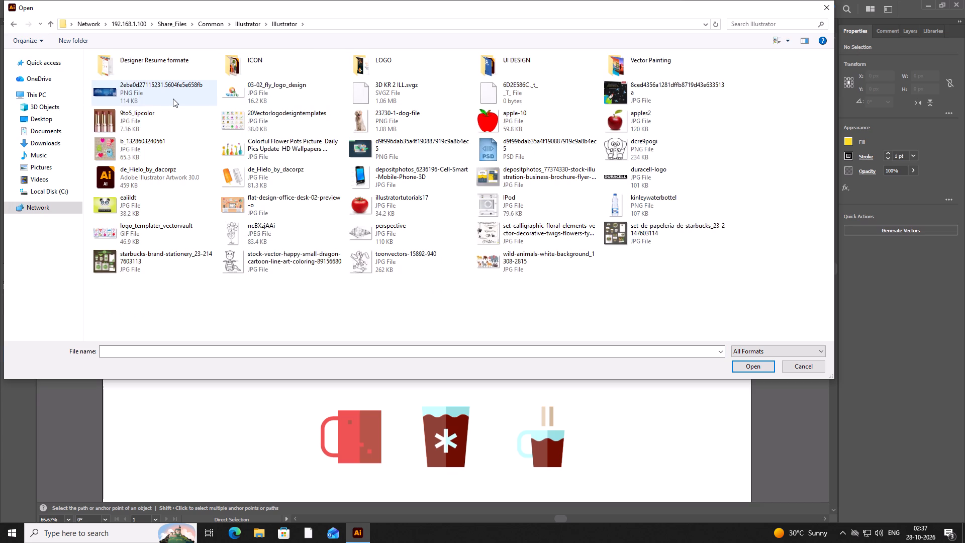
# Enlarge the file thumbnails for easier browsing and enter the ICON folder.
pyautogui.scroll(5, 259, 132)
pyautogui.scroll(-1, 441, 158)
pyautogui.keyDown('ctrl'); pyautogui.scroll(14, 443, 158); pyautogui.keyUp('ctrl')
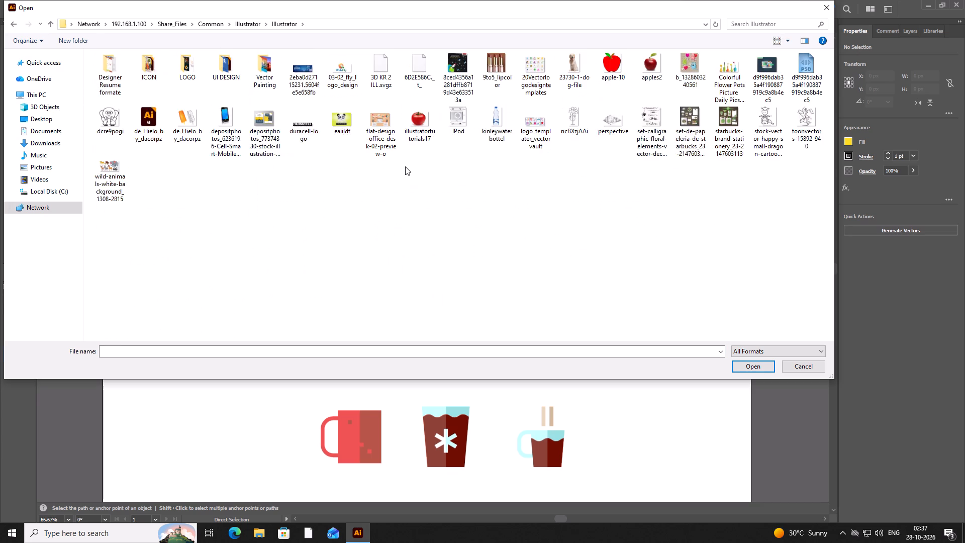
pyautogui.keyDown('ctrl'); pyautogui.scroll(15, 405, 166); pyautogui.keyUp('ctrl')
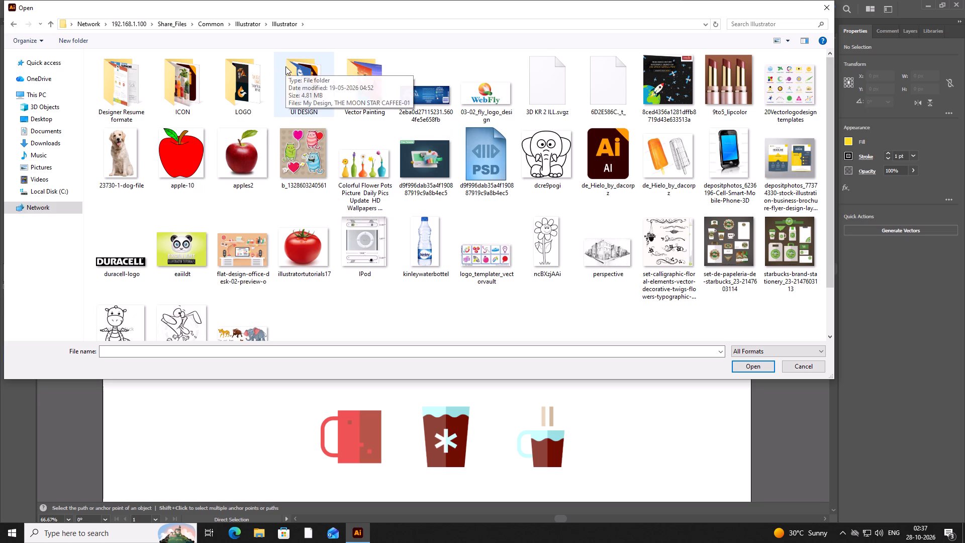
pyautogui.click(176, 94)
pyautogui.click(176, 94)
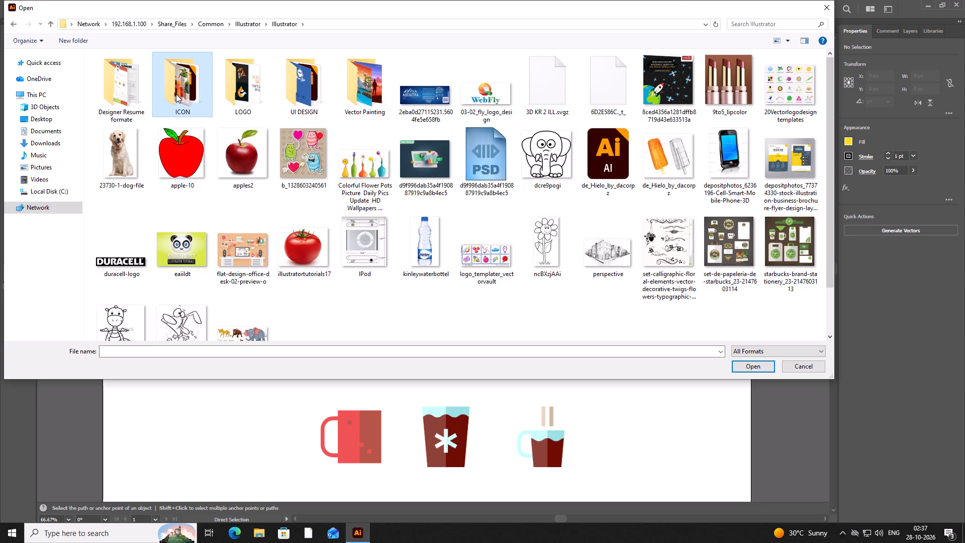
pyautogui.doubleClick(176, 92)
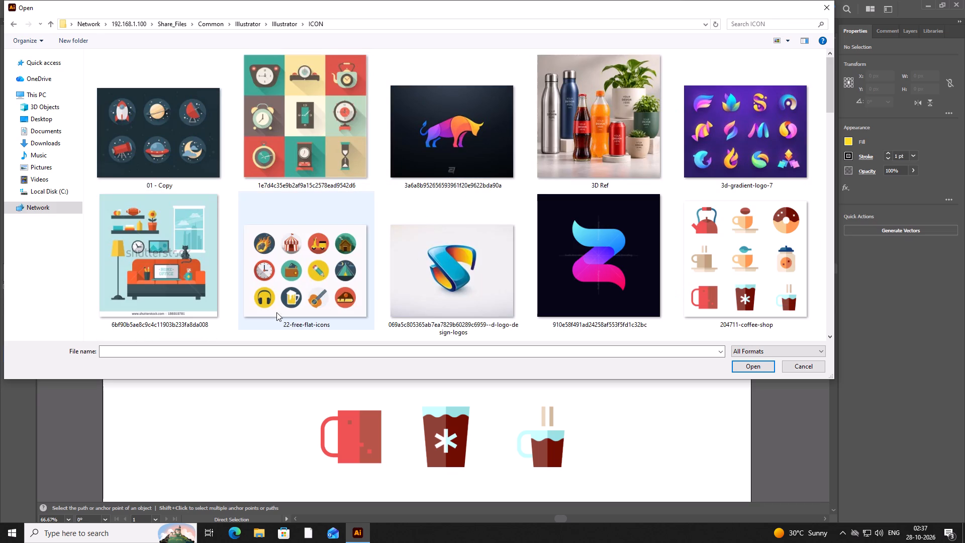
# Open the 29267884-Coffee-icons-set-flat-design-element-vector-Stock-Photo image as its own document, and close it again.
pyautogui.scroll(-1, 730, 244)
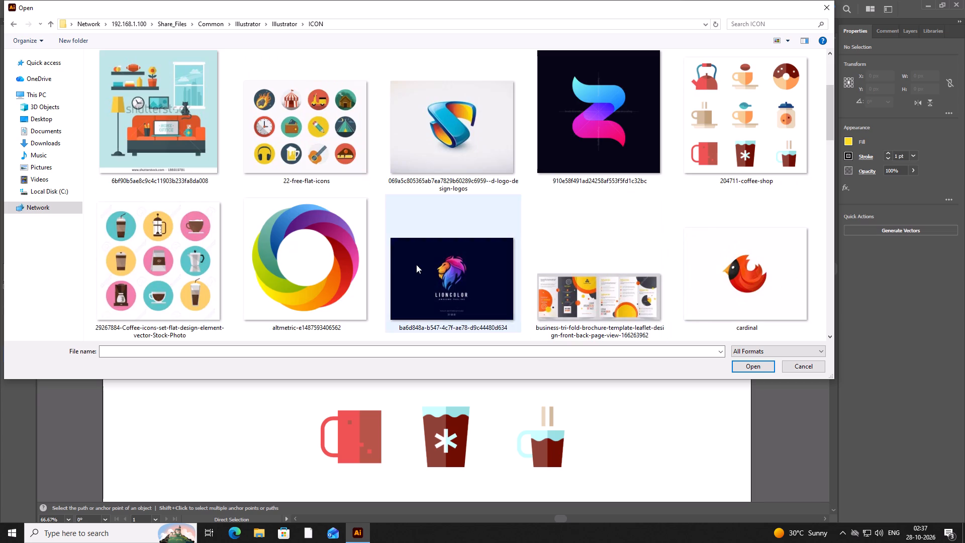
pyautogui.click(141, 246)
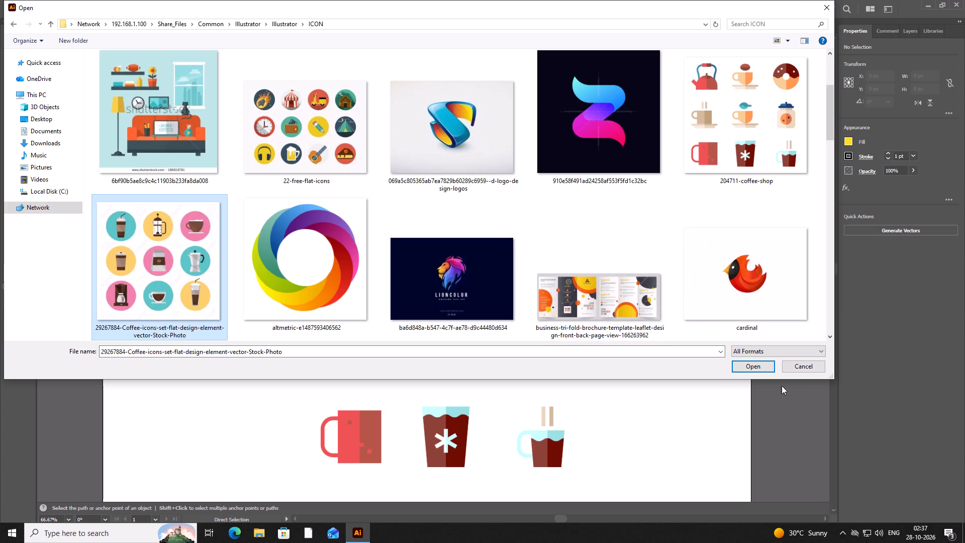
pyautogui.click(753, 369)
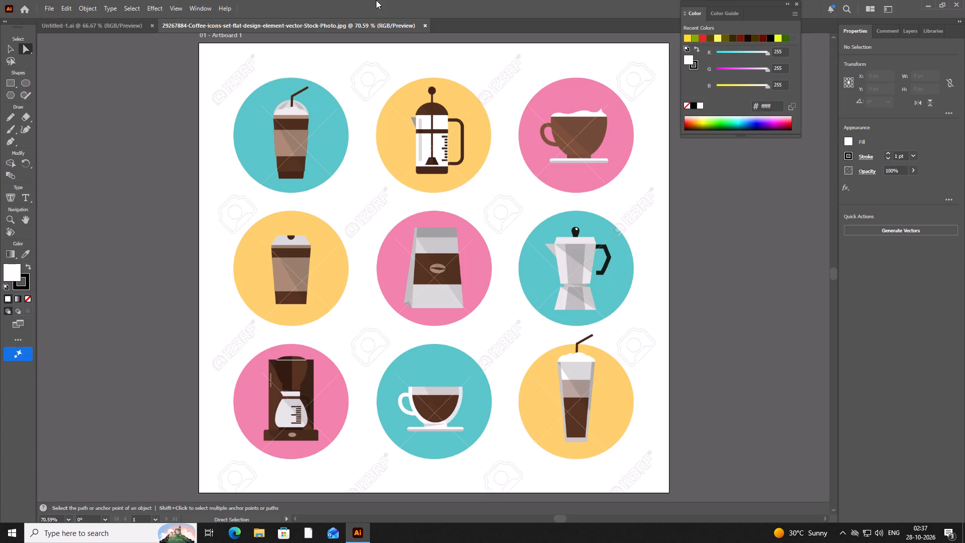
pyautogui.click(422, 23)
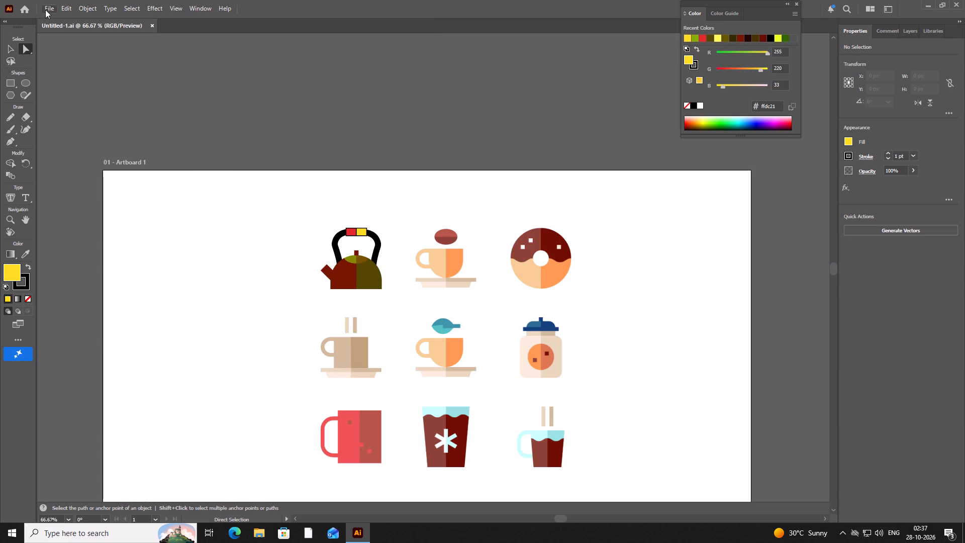
# Create a new 1366 x 768 px RGB document from the Common web preset.
pyautogui.click(45, 10)
pyautogui.click(71, 24)
pyautogui.click(348, 102)
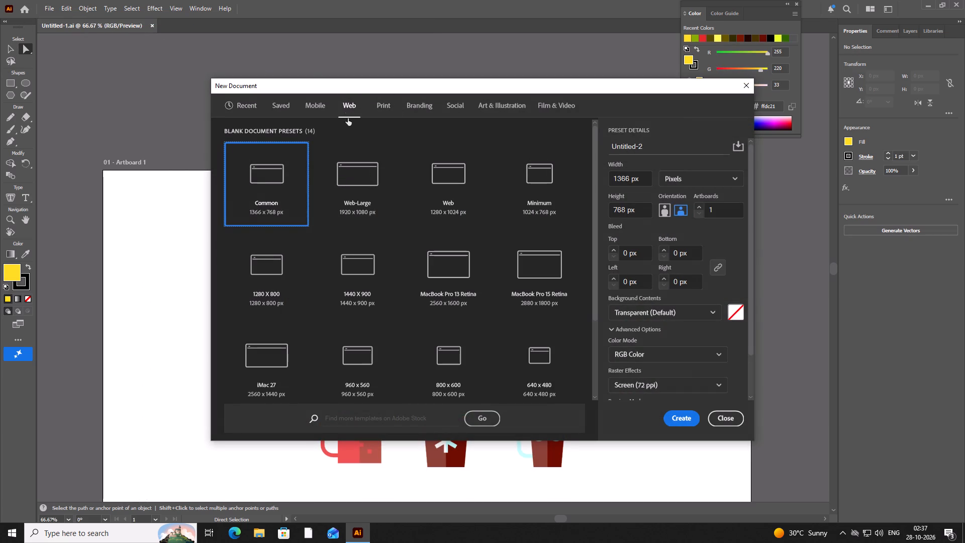
pyautogui.click(682, 416)
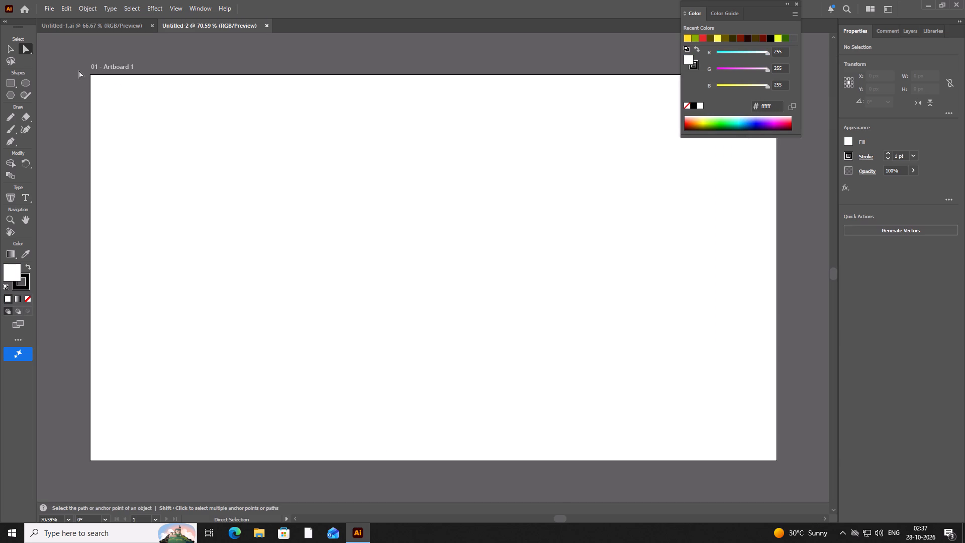
# Place the 29267884-Coffee-icons-set-flat-design-element-vector-Stock-Photo image from the ICON folder, embedded rather than linked, in the new document.
pyautogui.click(44, 5)
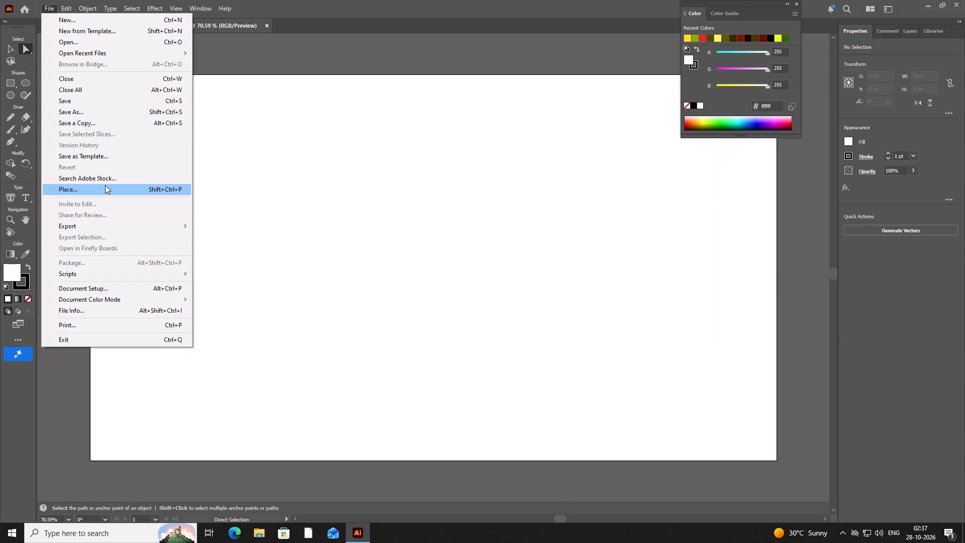
pyautogui.click(105, 185)
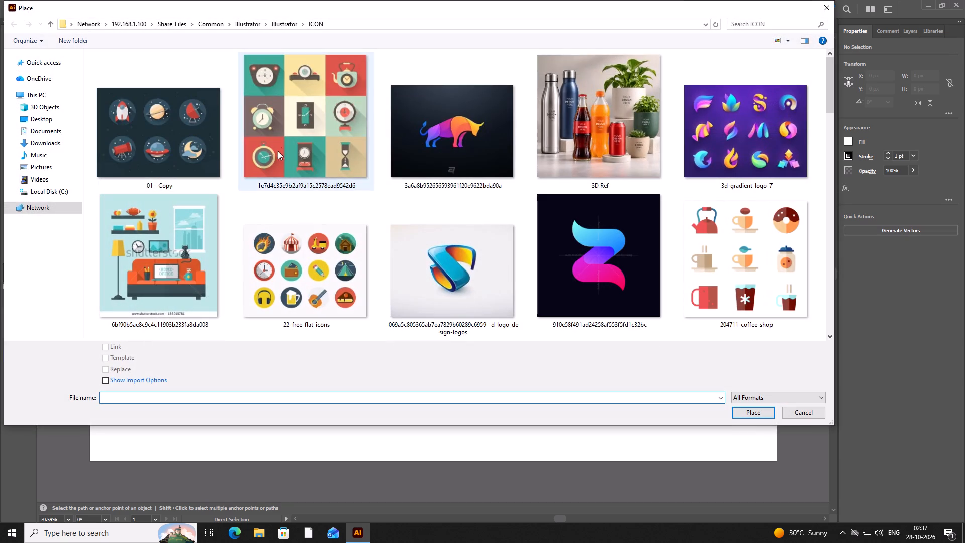
pyautogui.scroll(-2, 412, 201)
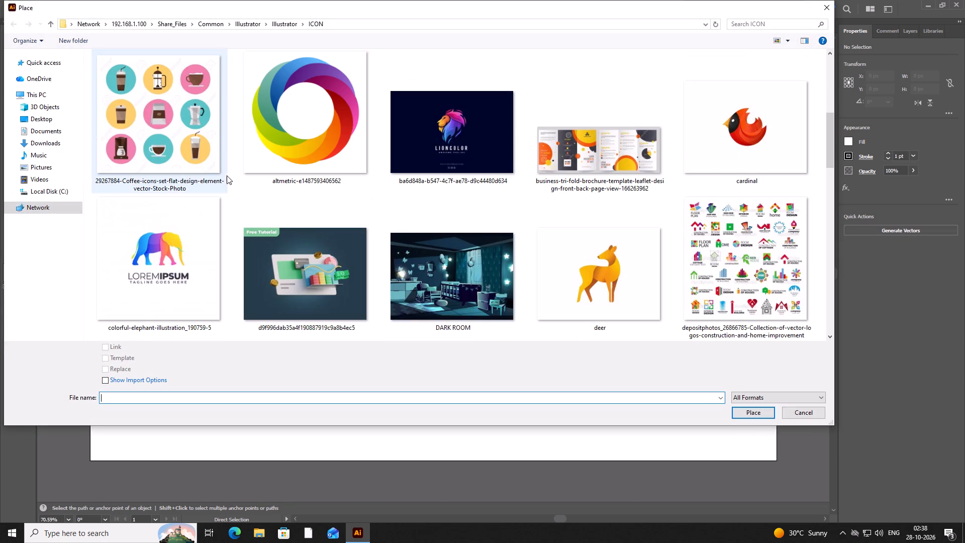
pyautogui.click(188, 139)
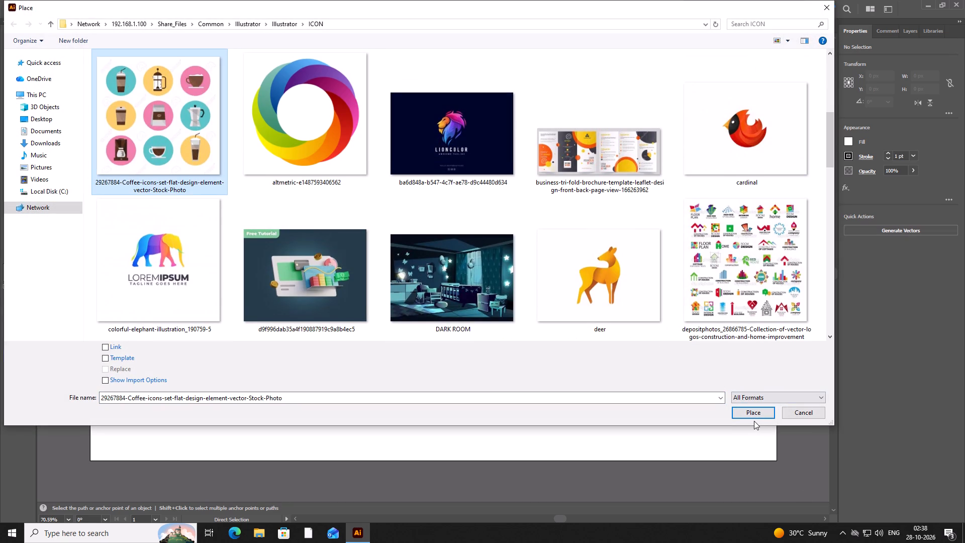
pyautogui.click(751, 412)
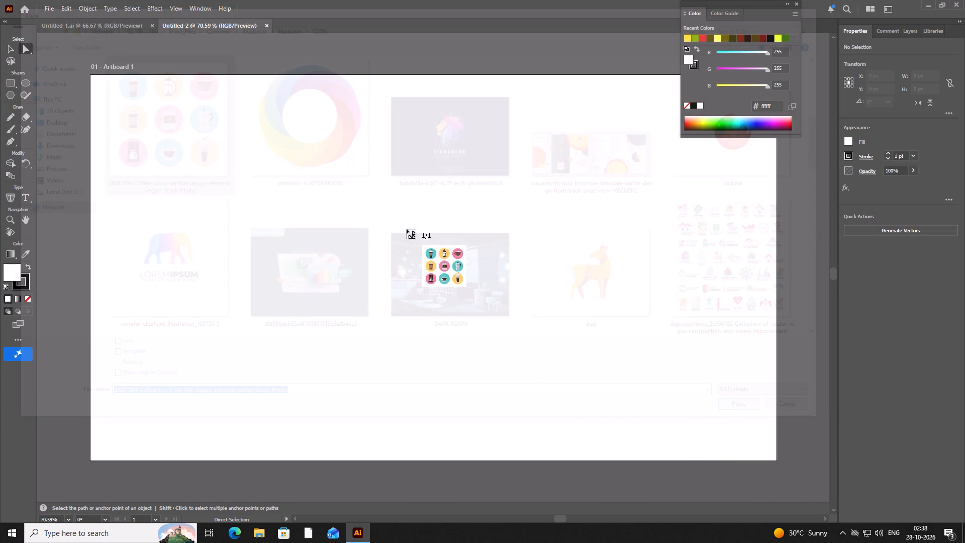
pyautogui.click(406, 229)
# Move the placed coffee icons image up and left over the artboard, to about X 715 px, Y 543 px.
pyautogui.moveTo(639, 357); pyautogui.dragTo(461, 244)
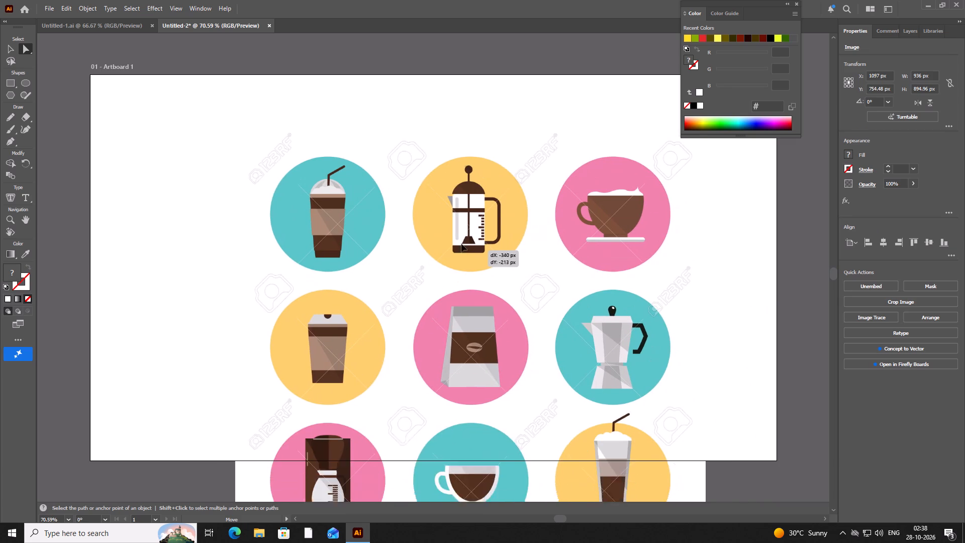
pyautogui.moveTo(461, 244); pyautogui.dragTo(446, 222)
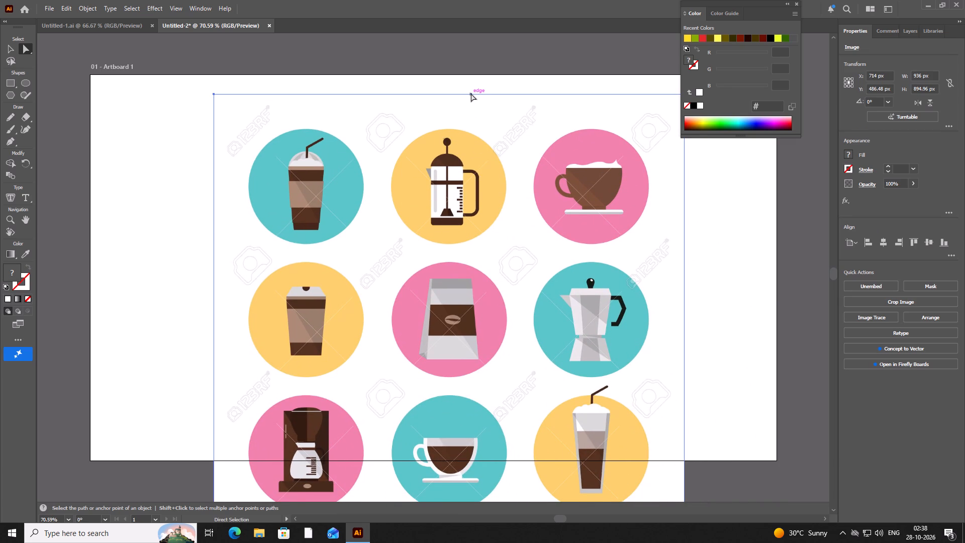
pyautogui.moveTo(471, 94); pyautogui.dragTo(474, 115)
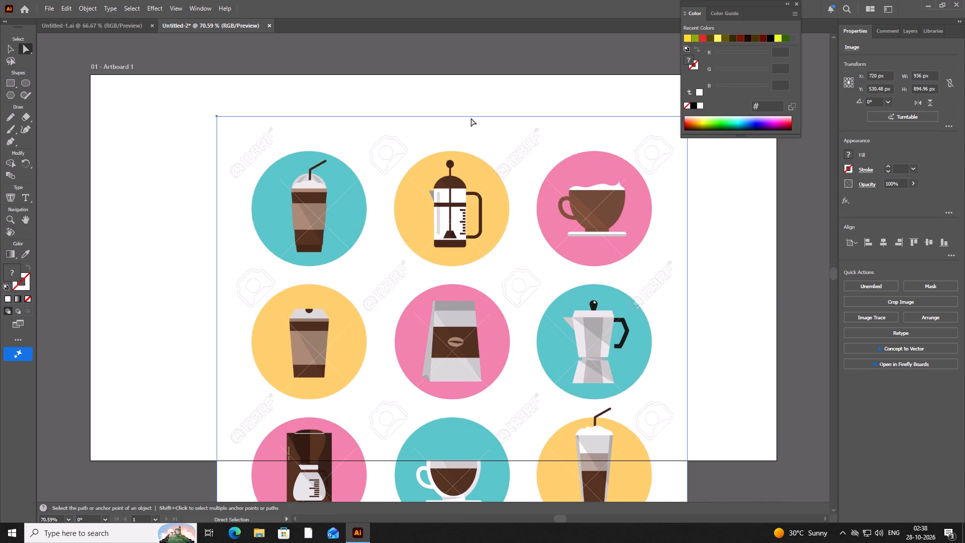
pyautogui.moveTo(470, 117); pyautogui.dragTo(470, 126)
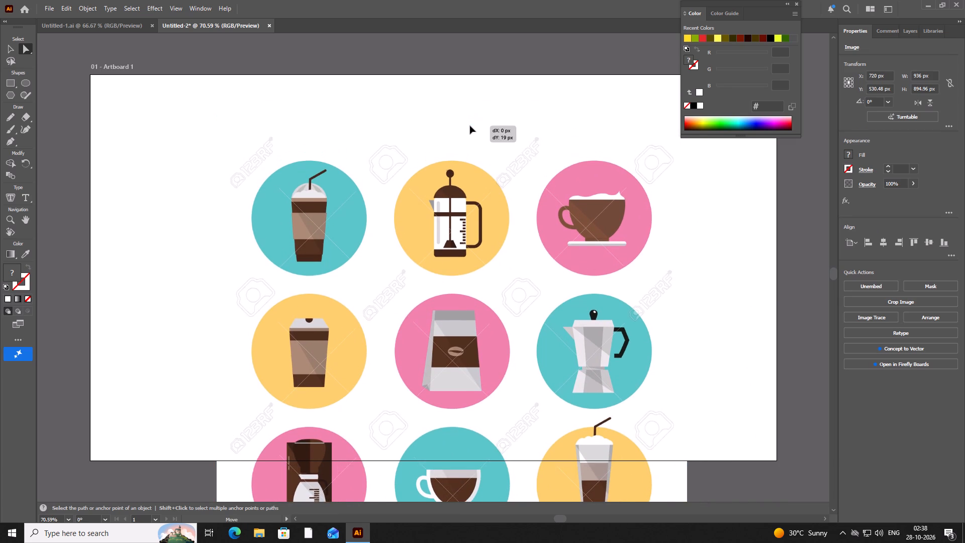
pyautogui.moveTo(470, 126); pyautogui.dragTo(467, 122)
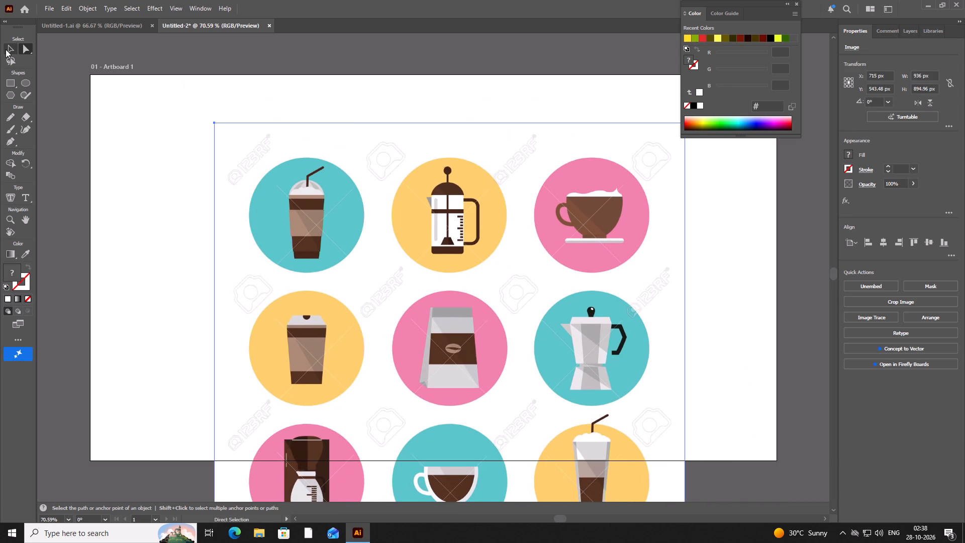
# Resize the coffee icons image to about 936 x 645 px and position it within the artboard at about X 660 px, Y 375 px.
pyautogui.click(6, 49)
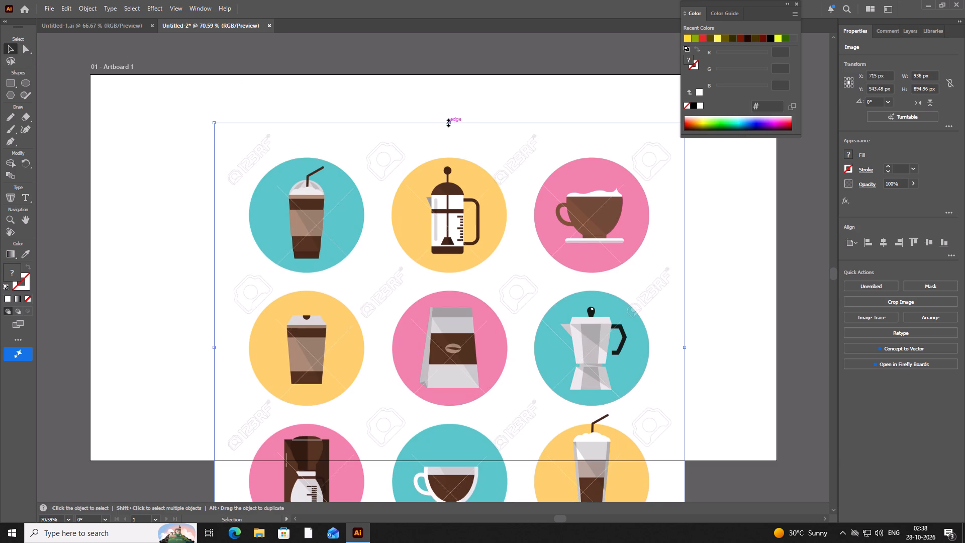
pyautogui.moveTo(447, 122); pyautogui.dragTo(466, 306)
pyautogui.moveTo(462, 456); pyautogui.dragTo(406, 266)
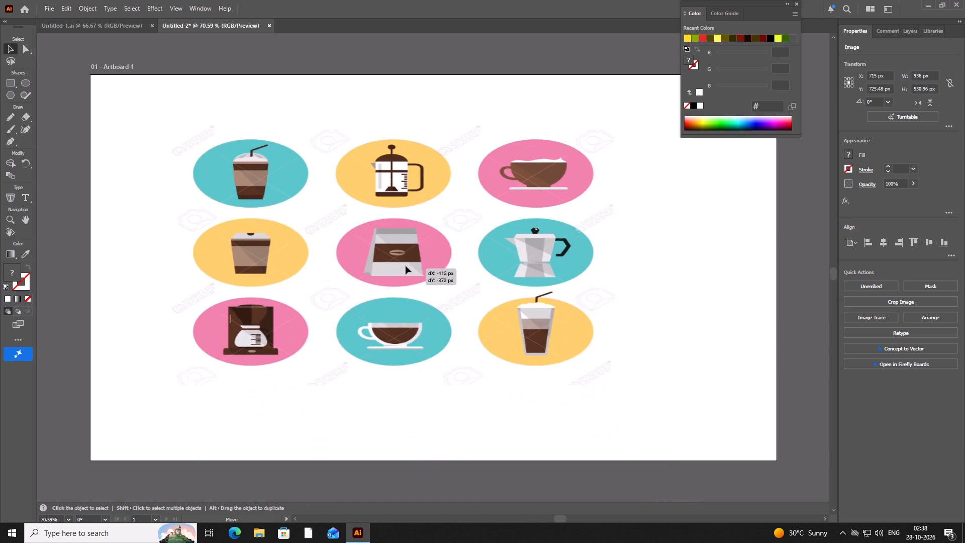
pyautogui.moveTo(406, 266); pyautogui.dragTo(471, 287)
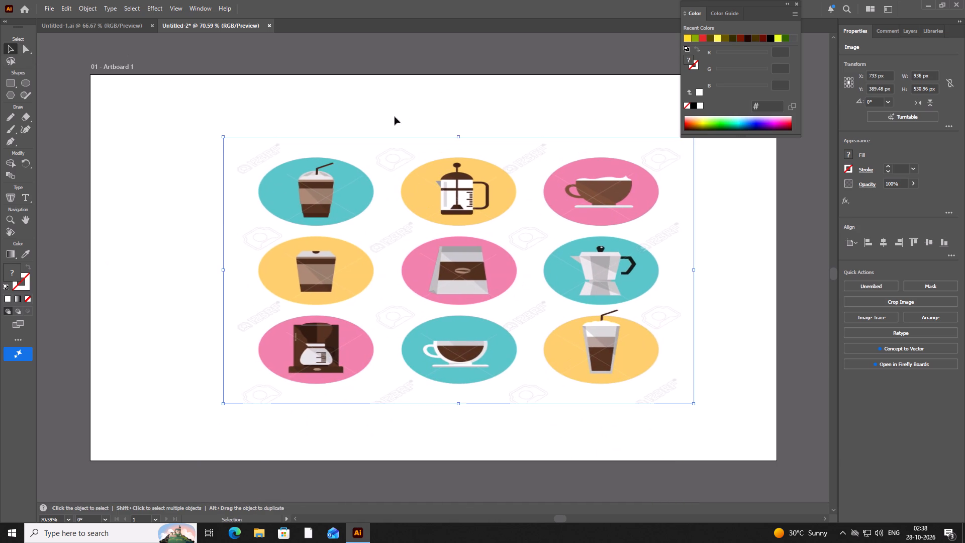
pyautogui.click(395, 117)
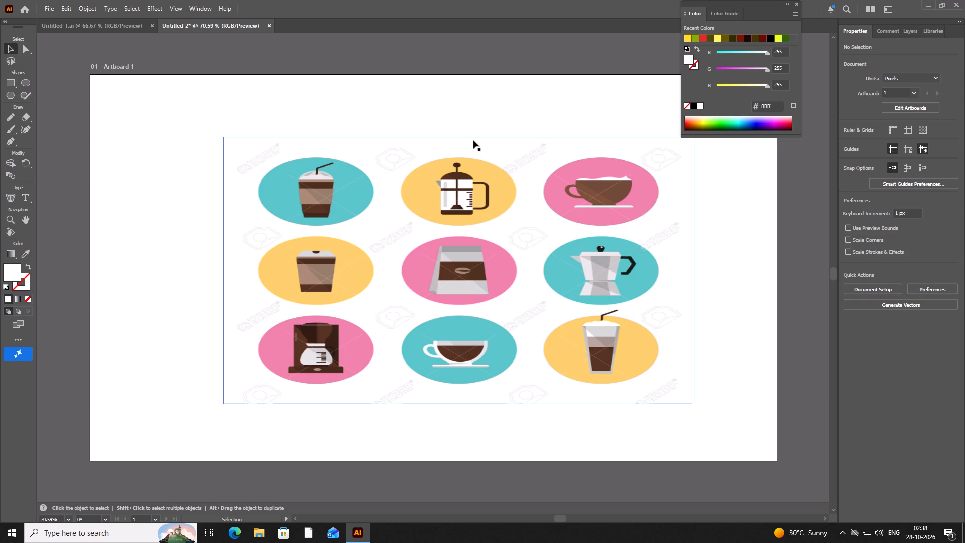
pyautogui.moveTo(477, 139); pyautogui.dragTo(441, 129)
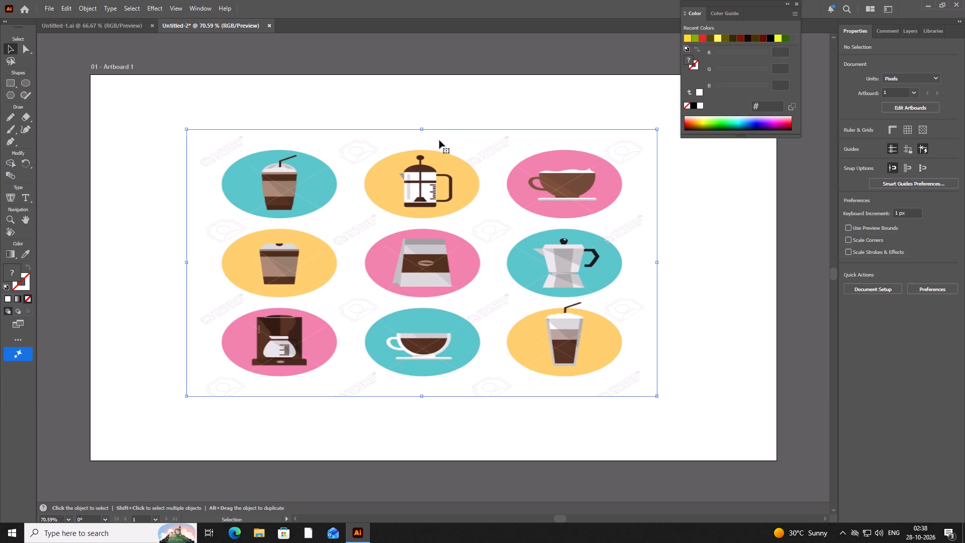
pyautogui.moveTo(422, 131); pyautogui.dragTo(421, 92)
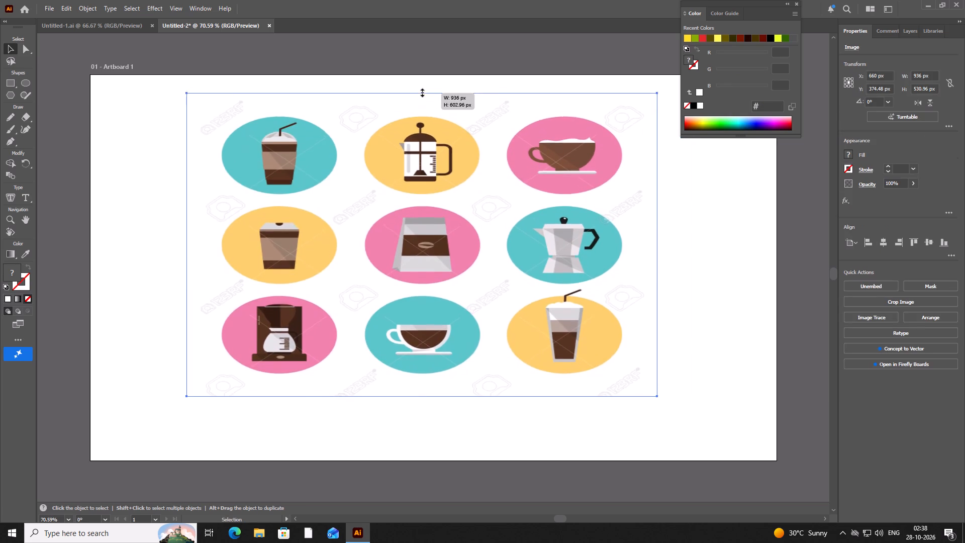
pyautogui.moveTo(421, 92); pyautogui.dragTo(423, 72)
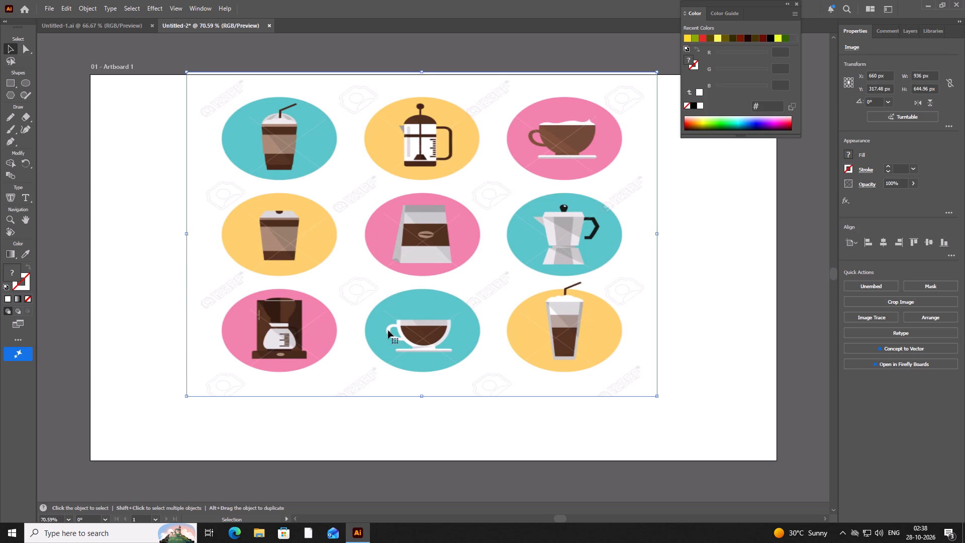
pyautogui.moveTo(390, 325); pyautogui.dragTo(390, 354)
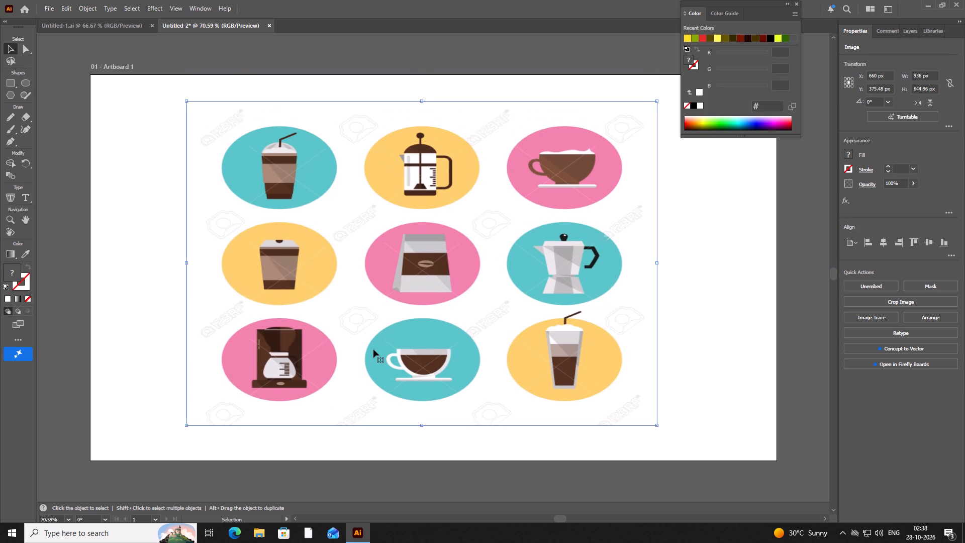
# Lock the coffee icons image inside Layer 1 so it serves as a fixed tracing reference.
pyautogui.click(912, 31)
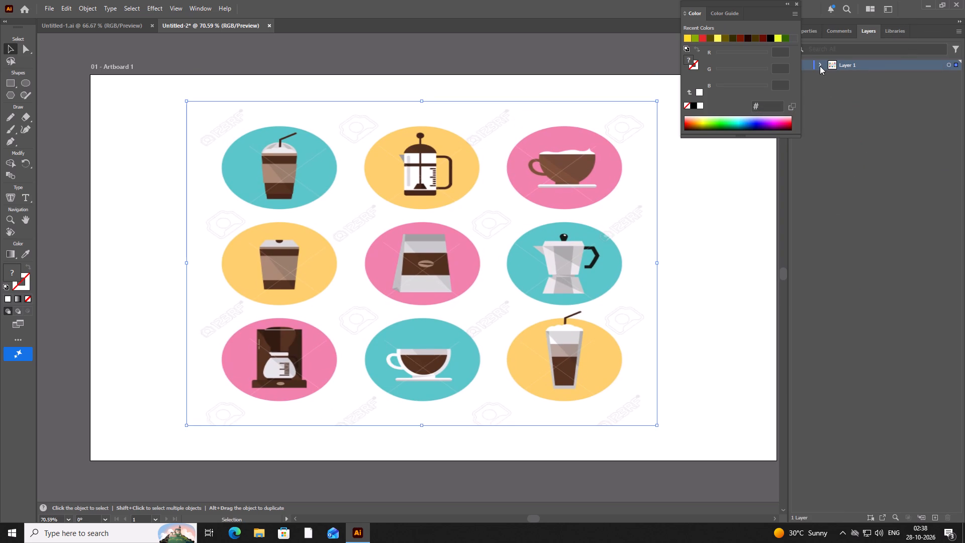
pyautogui.click(820, 66)
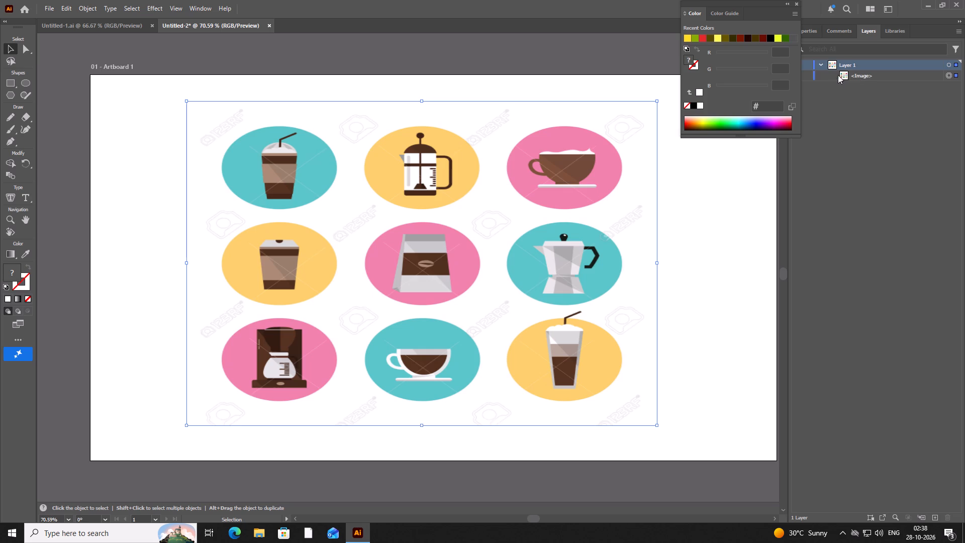
pyautogui.click(830, 72)
pyautogui.click(830, 72)
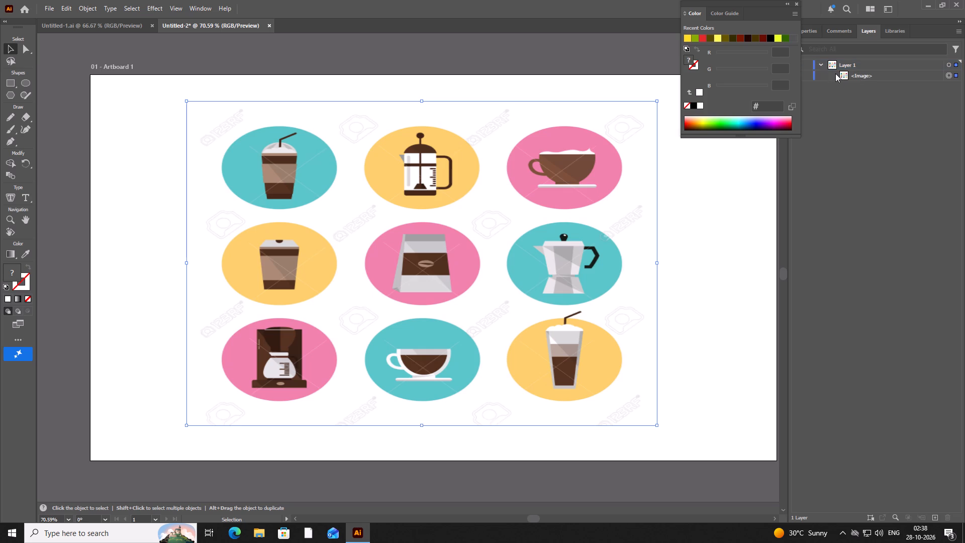
pyautogui.doubleClick(831, 74)
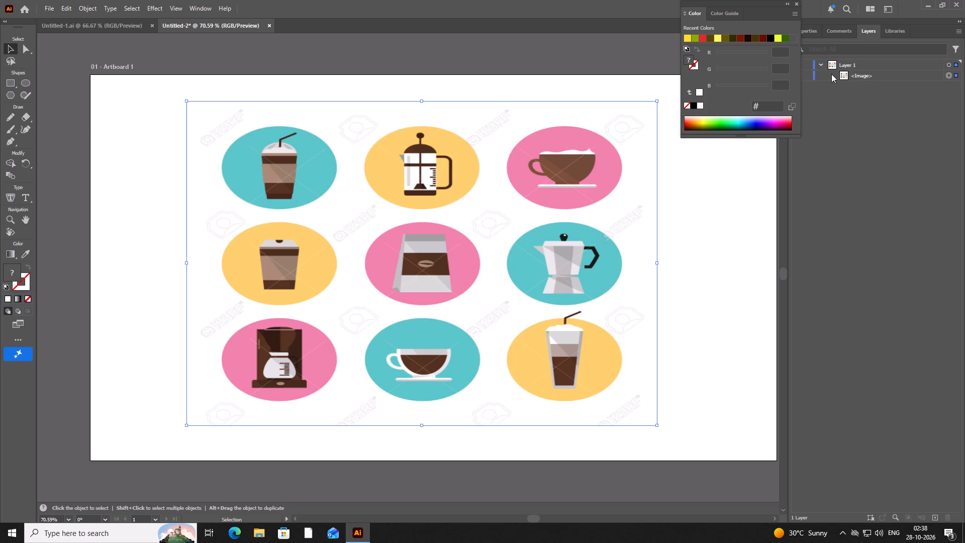
pyautogui.click(831, 74)
pyautogui.hotkey('ctrl', '2')
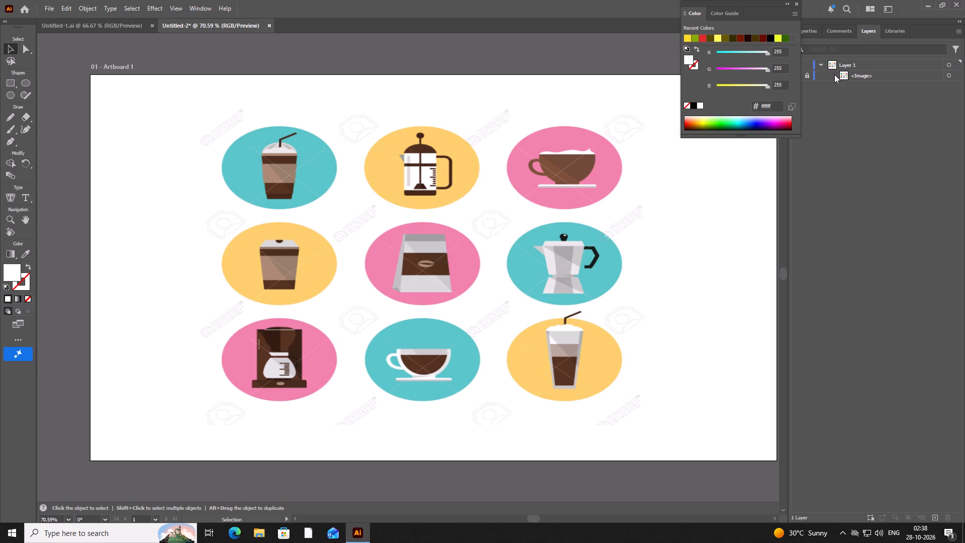
pyautogui.click(611, 47)
# Close the floating colour controls covering the workspace.
pyautogui.click(796, 3)
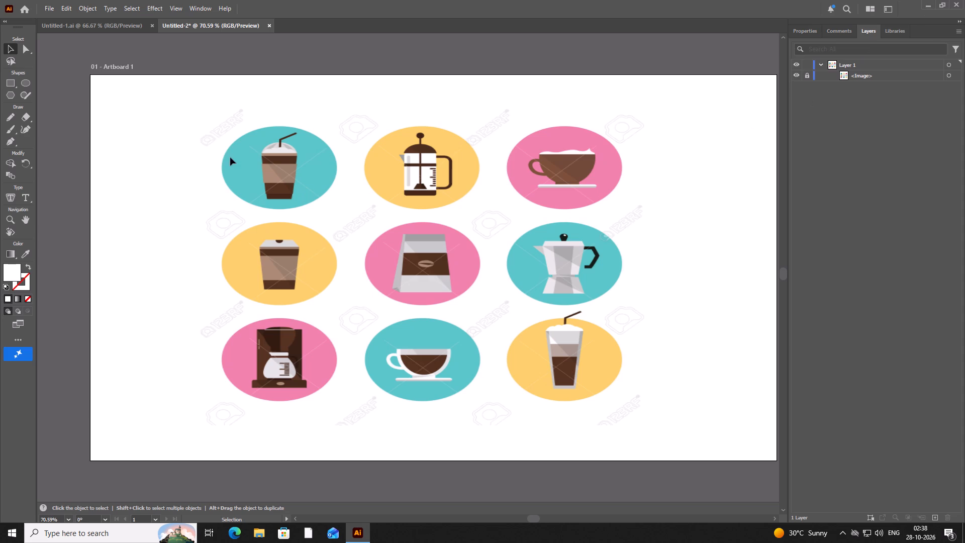
# Draw a white ellipse about 18 x 15 px over the left part of the cream on the iced coffee cup.
pyautogui.scroll(3, 225, 211)
pyautogui.press('space')
pyautogui.press('space')
pyautogui.press('space')
pyautogui.press('space')
pyautogui.press('space')
pyautogui.press('space')
pyautogui.press('space')
pyautogui.press('space')
pyautogui.moveTo(292, 174); pyautogui.dragTo(277, 267)
pyautogui.scroll(1, 279, 270)
pyautogui.press('space')
pyautogui.press('space')
pyautogui.press('space')
pyautogui.press('space')
pyautogui.press('space')
pyautogui.press('space')
pyautogui.press('space')
pyautogui.press('space')
pyautogui.press('space')
pyautogui.press('space')
pyautogui.press('space')
pyautogui.press('space')
pyautogui.press('space')
pyautogui.press('space')
pyautogui.press('space')
pyautogui.press('space')
pyautogui.press('space')
pyautogui.press('space')
pyautogui.press('space')
pyautogui.moveTo(308, 251); pyautogui.dragTo(263, 379)
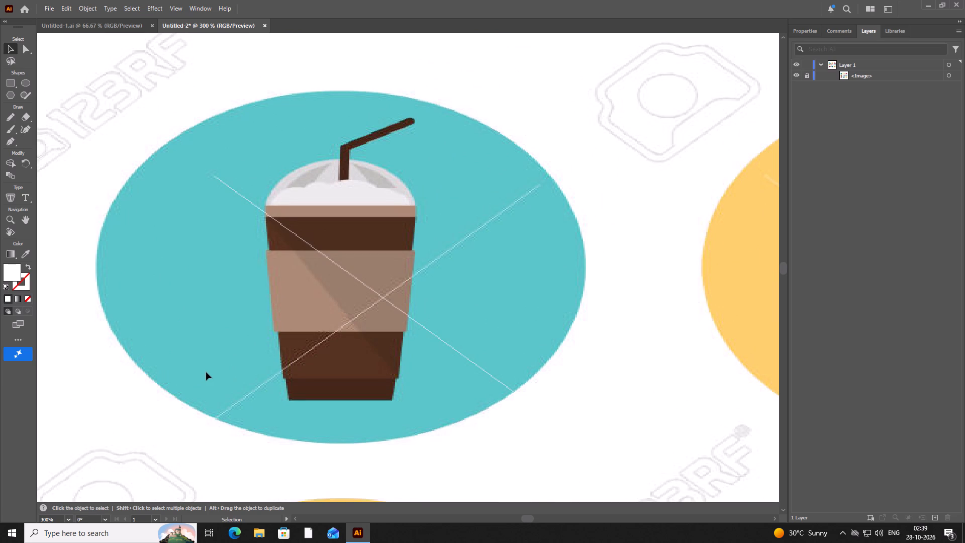
pyautogui.scroll(-1, 277, 287)
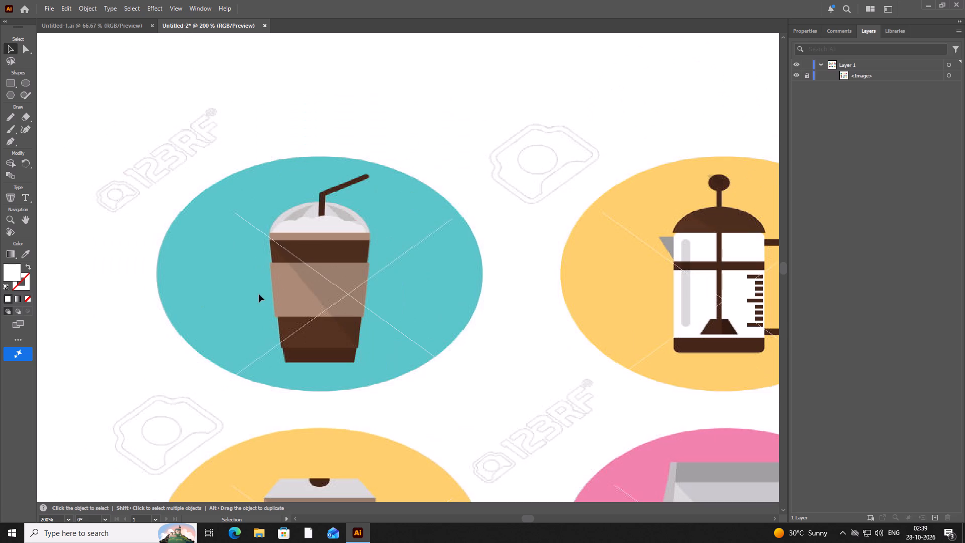
pyautogui.click(16, 83)
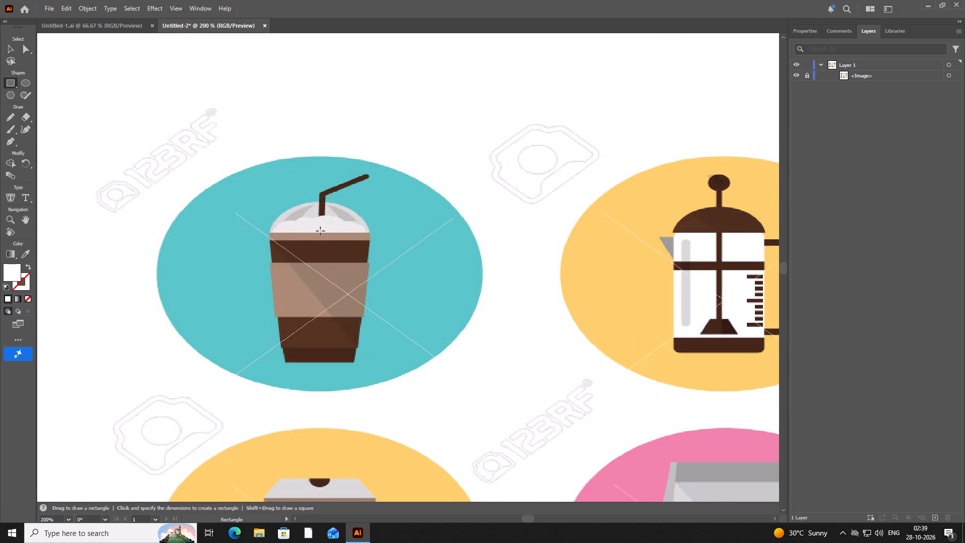
pyautogui.scroll(2, 320, 231)
pyautogui.click(21, 84)
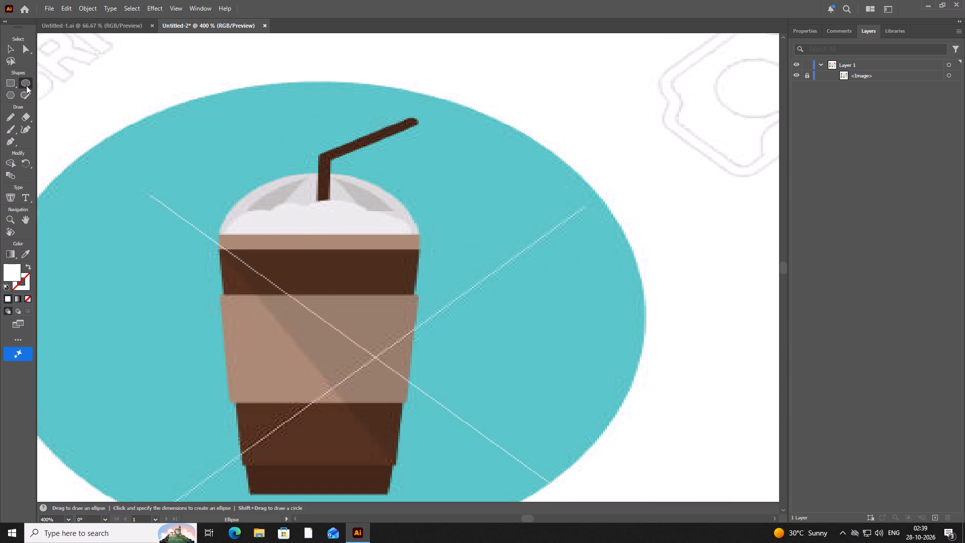
pyautogui.moveTo(241, 221); pyautogui.dragTo(282, 246)
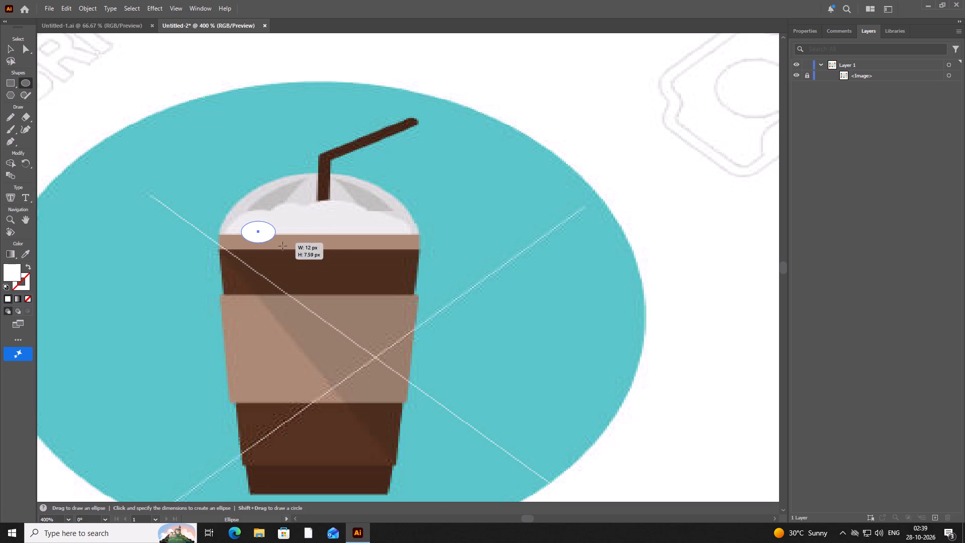
pyautogui.moveTo(282, 246); pyautogui.dragTo(291, 265)
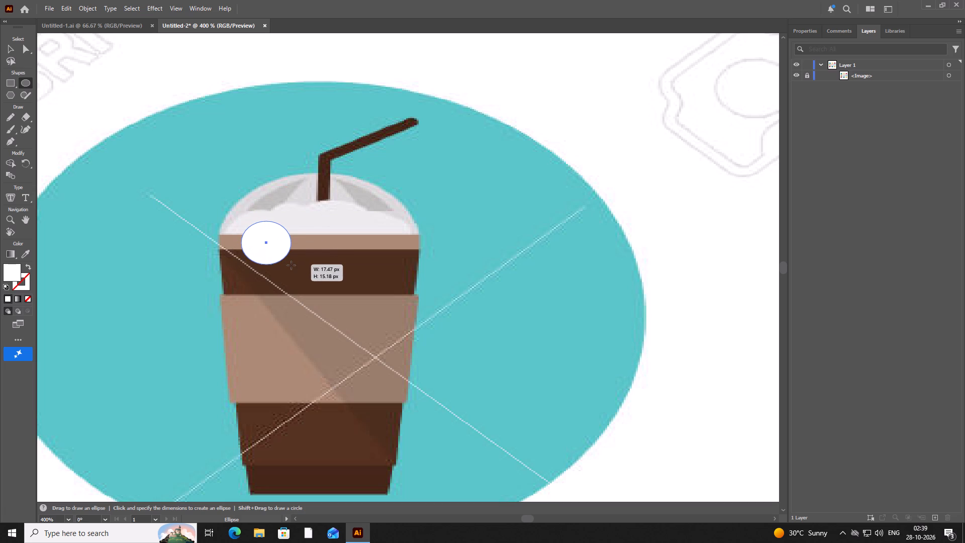
pyautogui.moveTo(291, 265); pyautogui.dragTo(294, 265)
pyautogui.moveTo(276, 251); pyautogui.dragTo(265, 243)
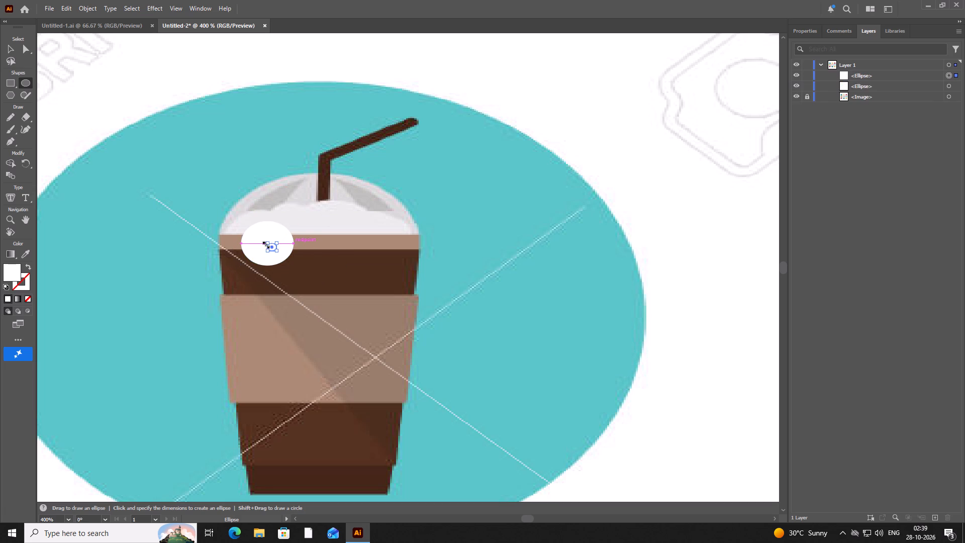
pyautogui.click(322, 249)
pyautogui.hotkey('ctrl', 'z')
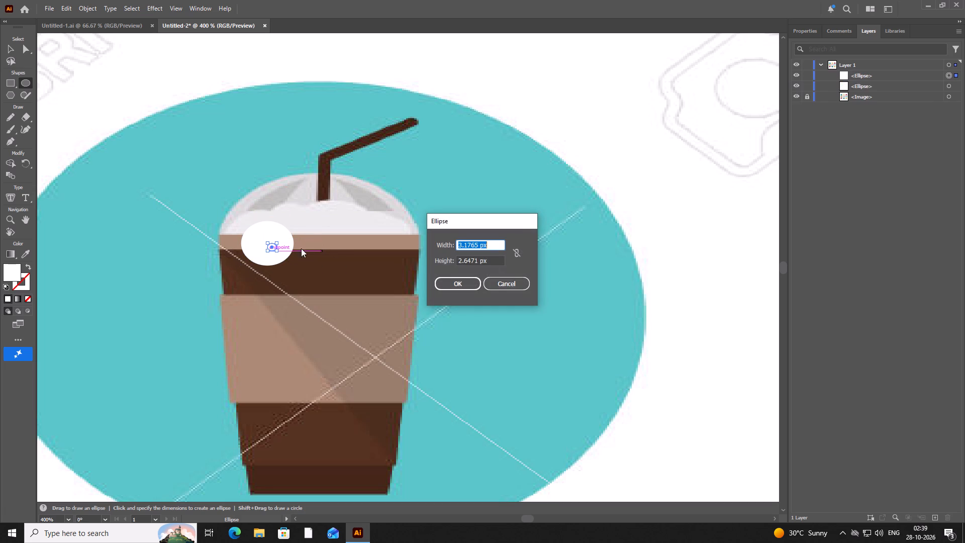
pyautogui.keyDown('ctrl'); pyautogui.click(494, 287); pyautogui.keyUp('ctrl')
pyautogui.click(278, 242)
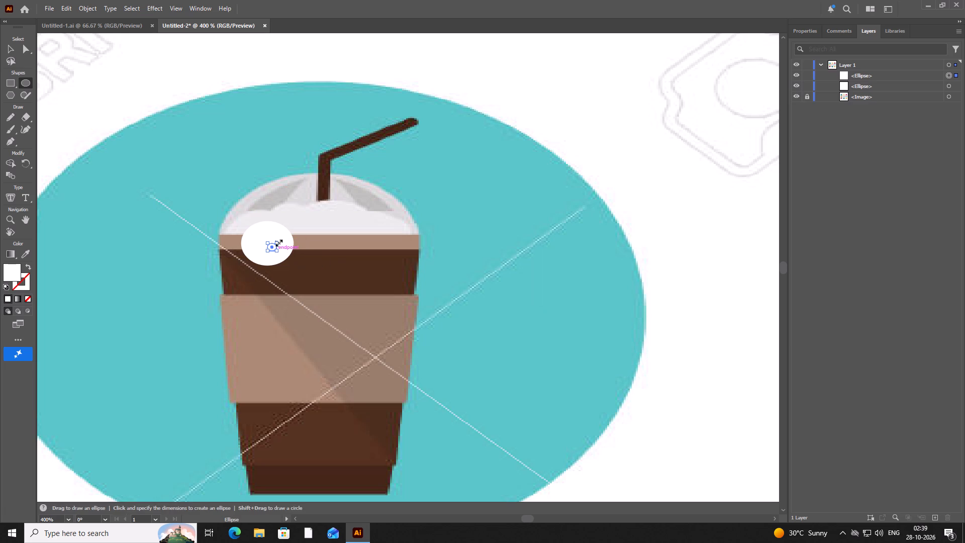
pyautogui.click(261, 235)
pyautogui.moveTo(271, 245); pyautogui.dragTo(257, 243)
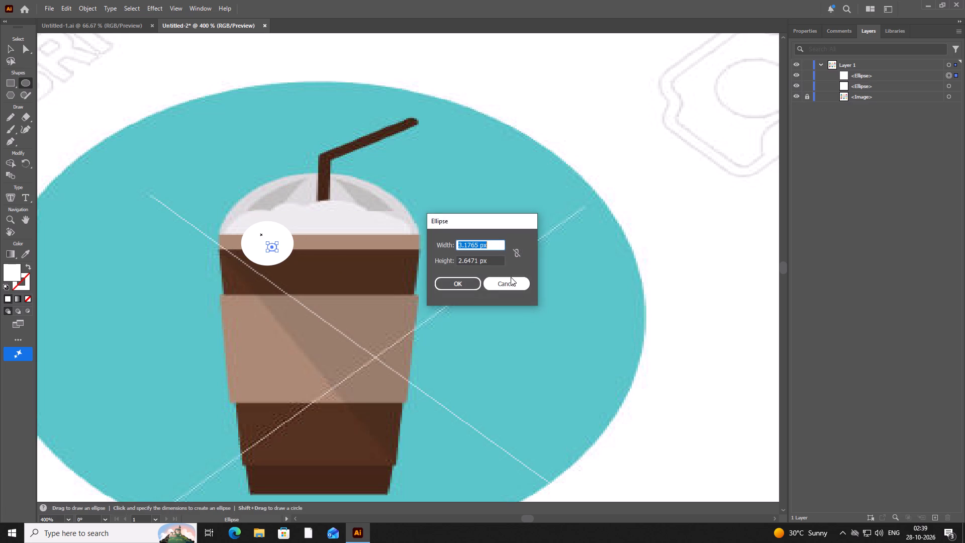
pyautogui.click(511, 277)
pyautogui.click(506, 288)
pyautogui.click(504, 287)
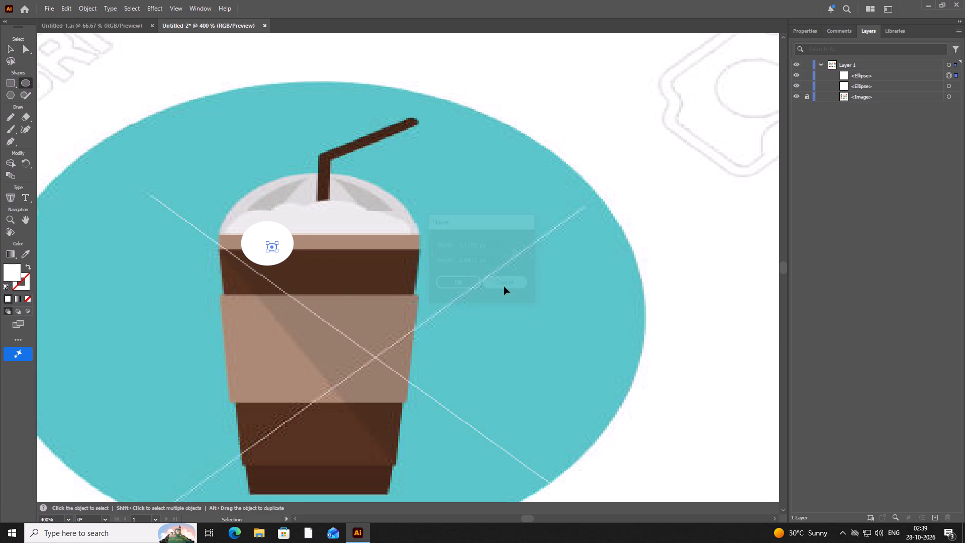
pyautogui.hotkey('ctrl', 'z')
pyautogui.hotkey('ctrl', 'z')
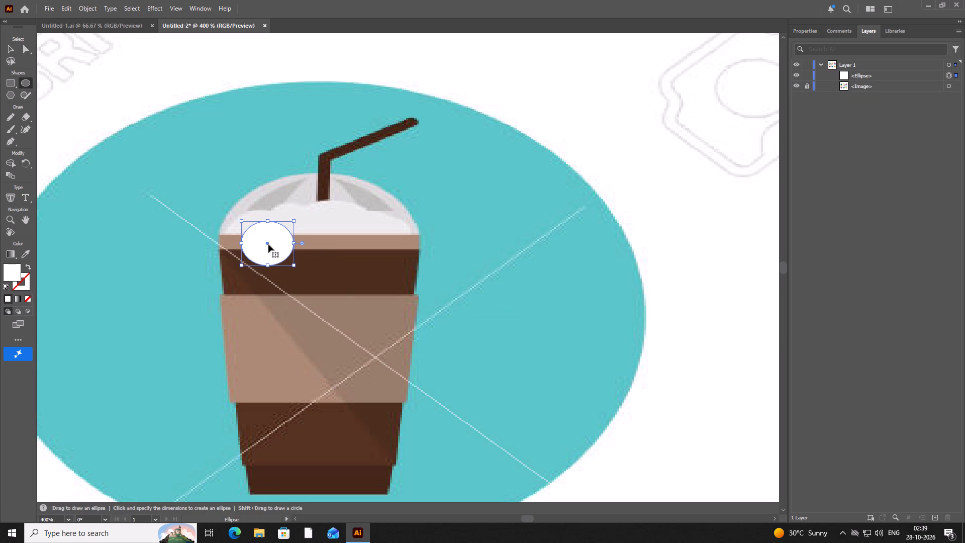
# Move the white ellipse up and left to the left end of the cream, just inside the cup's lid.
pyautogui.moveTo(268, 242); pyautogui.dragTo(261, 233)
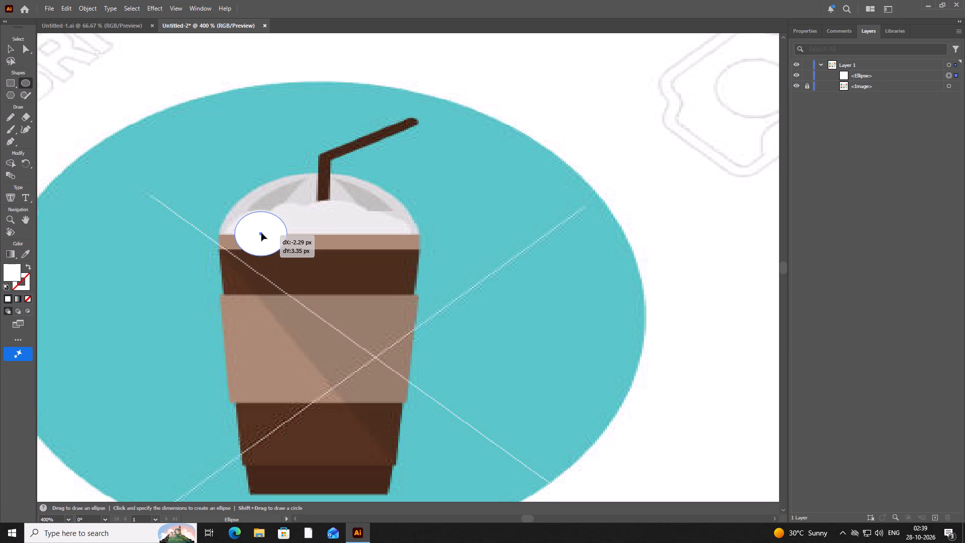
pyautogui.moveTo(261, 233); pyautogui.dragTo(260, 231)
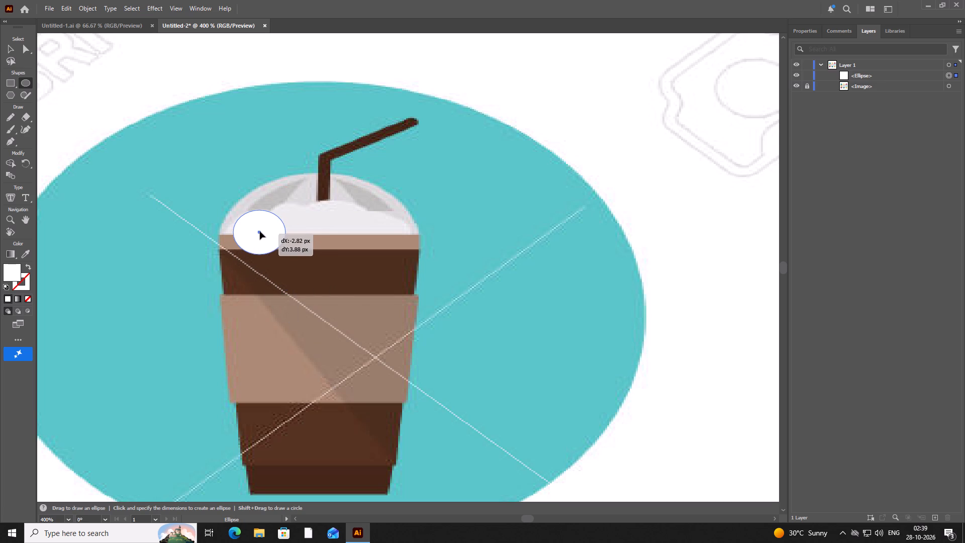
pyautogui.moveTo(260, 231); pyautogui.dragTo(254, 231)
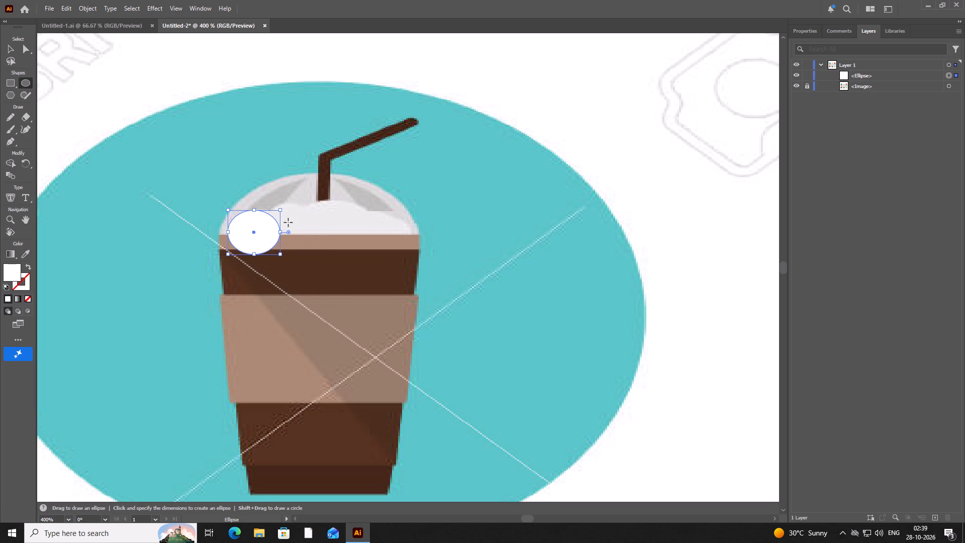
# Create a 3.1765 x 2.6471 px white ellipse and move it onto the cream to the right of the larger ellipse.
pyautogui.click(271, 227)
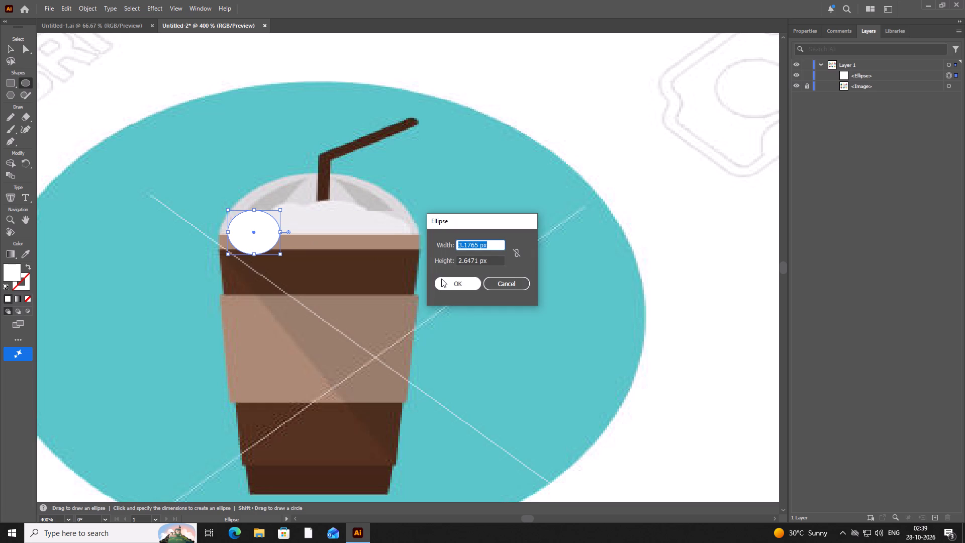
pyautogui.click(441, 279)
pyautogui.moveTo(251, 226); pyautogui.dragTo(289, 234)
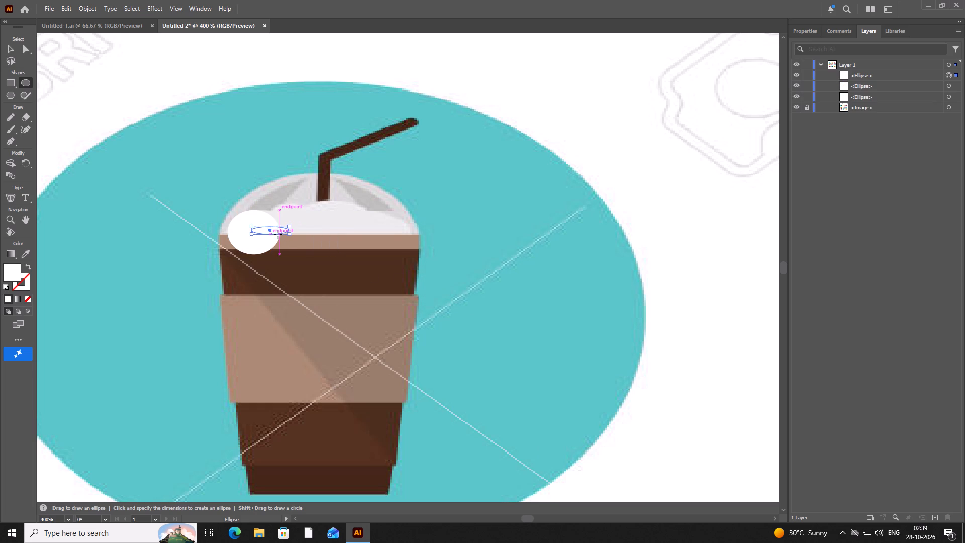
pyautogui.hotkey('ctrl', 'z')
pyautogui.moveTo(277, 233); pyautogui.dragTo(302, 230)
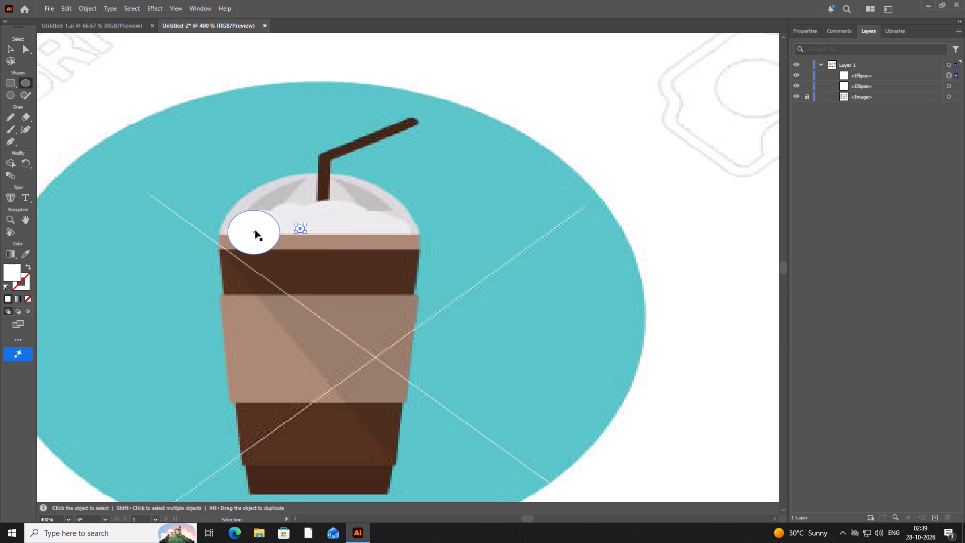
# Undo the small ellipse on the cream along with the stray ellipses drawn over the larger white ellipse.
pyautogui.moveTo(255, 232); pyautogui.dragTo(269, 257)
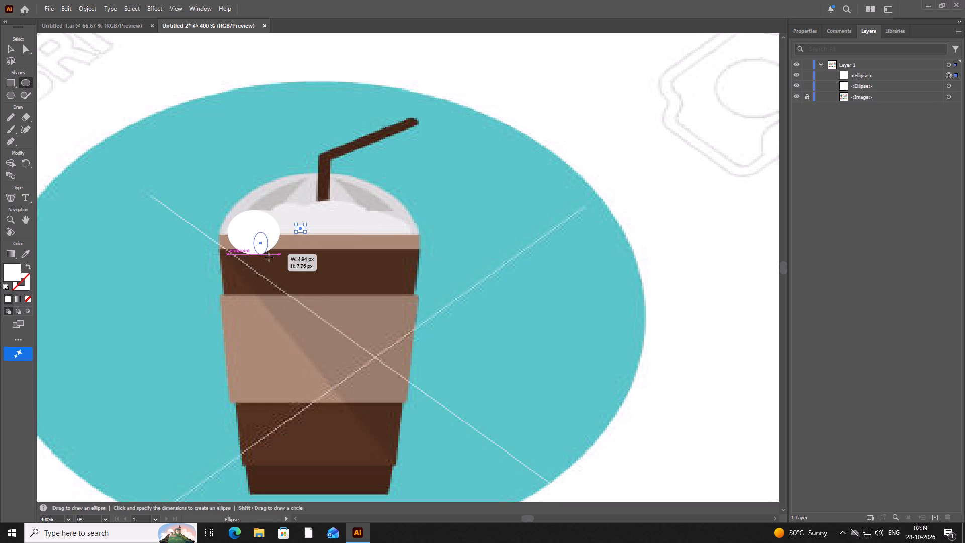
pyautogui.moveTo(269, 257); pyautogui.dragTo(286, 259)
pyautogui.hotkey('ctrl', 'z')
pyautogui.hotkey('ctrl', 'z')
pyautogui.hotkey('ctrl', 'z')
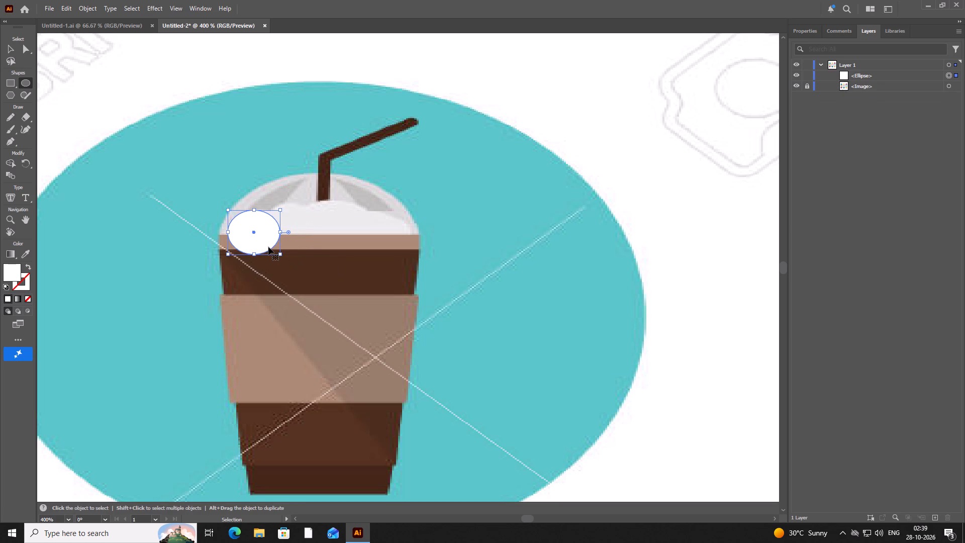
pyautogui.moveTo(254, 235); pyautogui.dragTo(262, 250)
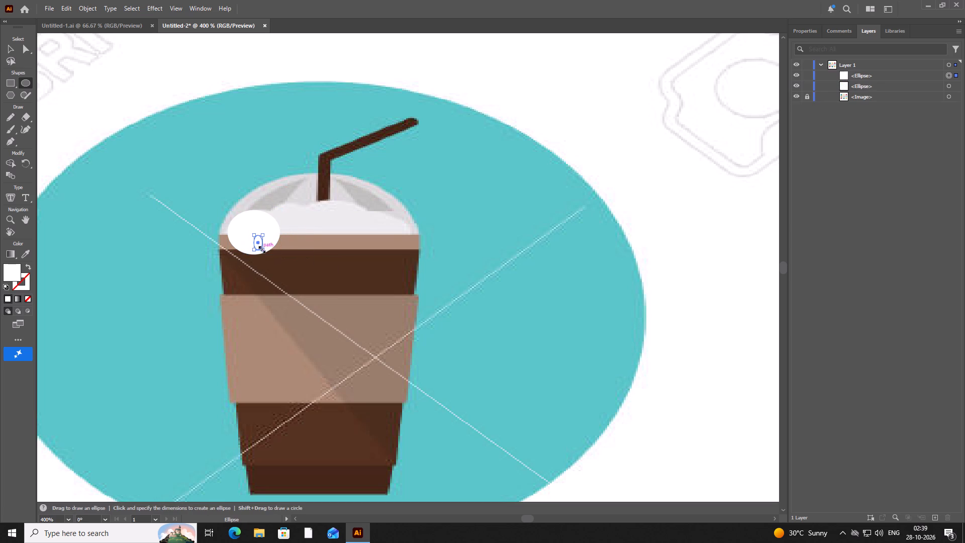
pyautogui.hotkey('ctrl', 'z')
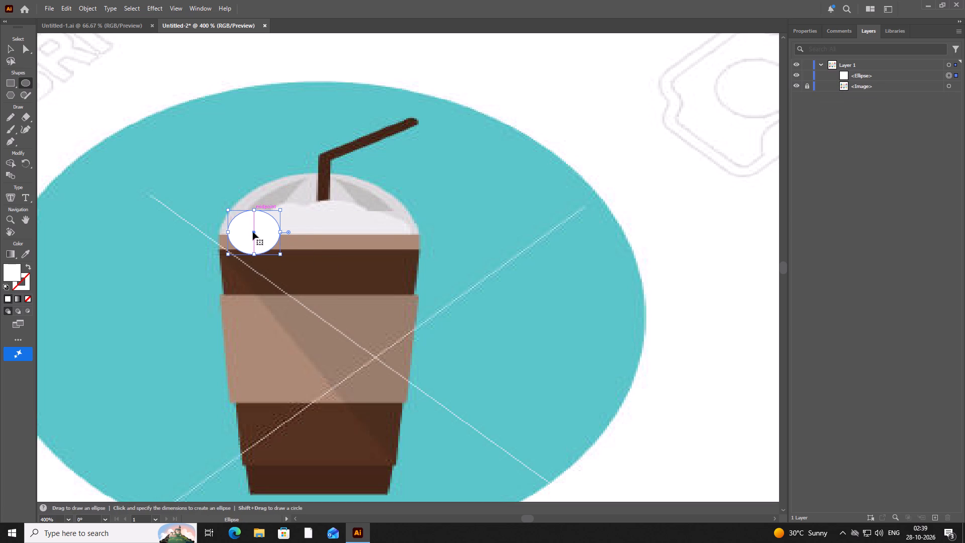
# Shift the white ellipse slightly right and place a copy overlapping its right side, slightly higher on the cream.
pyautogui.click(253, 232)
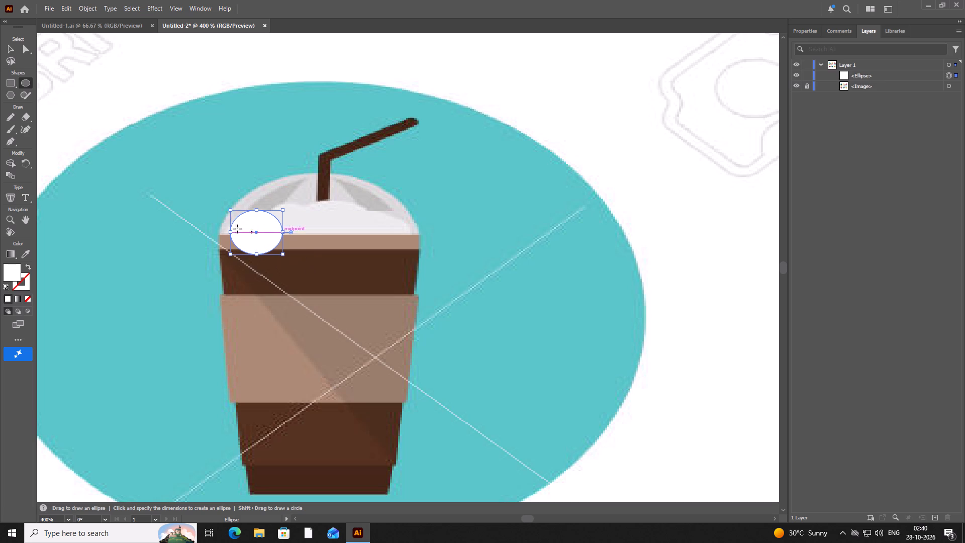
pyautogui.hotkey('ctrl', 'v')
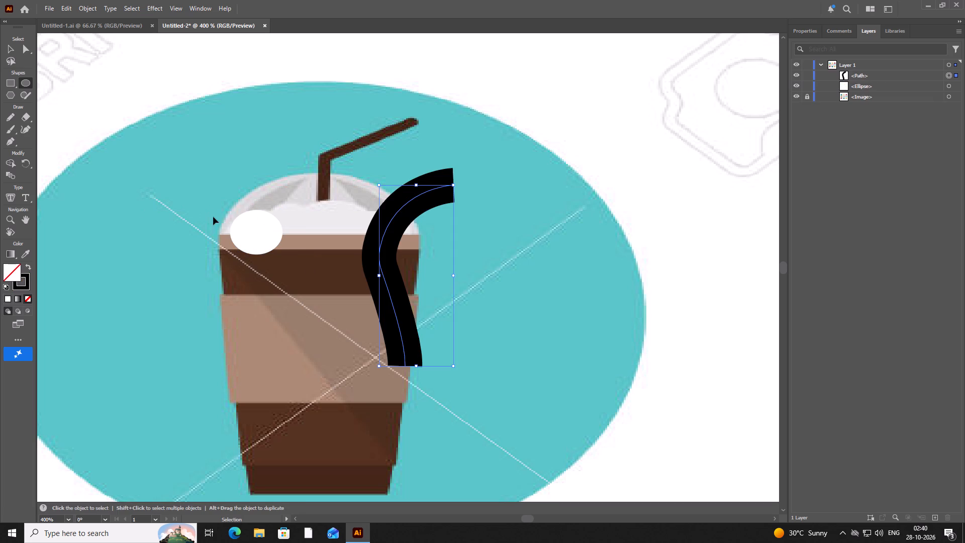
pyautogui.hotkey('ctrl', 'z')
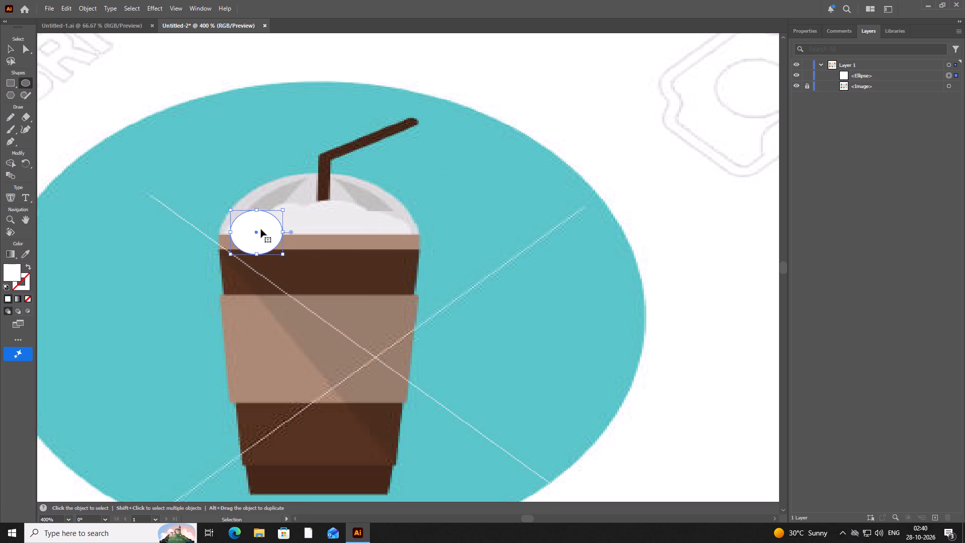
pyautogui.keyDown('ctrl'); pyautogui.click(254, 233); pyautogui.keyUp('ctrl')
pyautogui.hotkey('ctrl', 'c')
pyautogui.hotkey('ctrl', 'v')
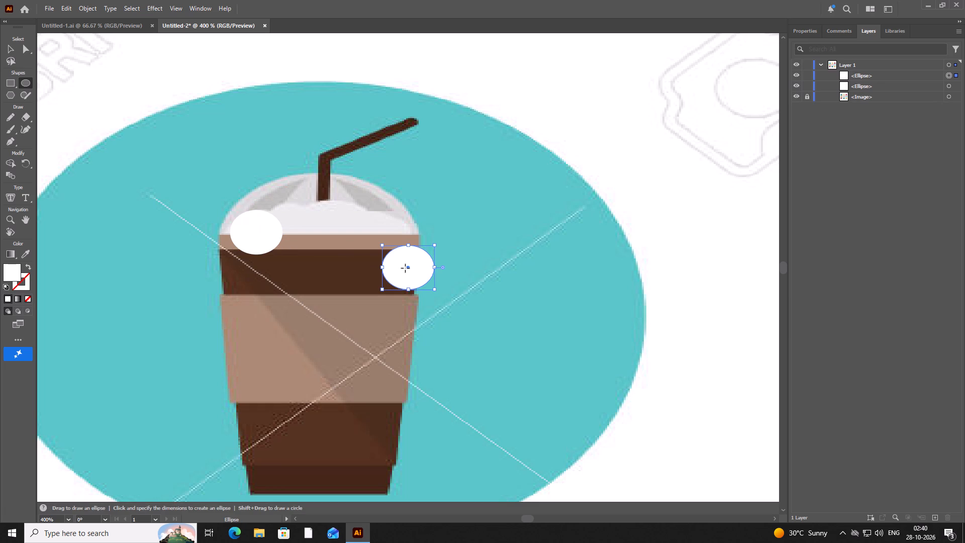
pyautogui.moveTo(408, 267); pyautogui.dragTo(290, 230)
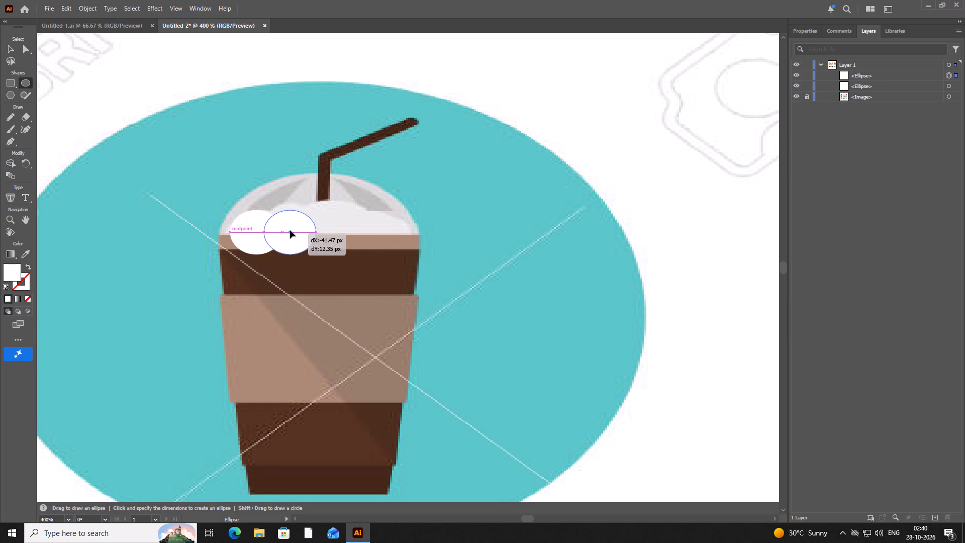
pyautogui.moveTo(290, 230); pyautogui.dragTo(291, 222)
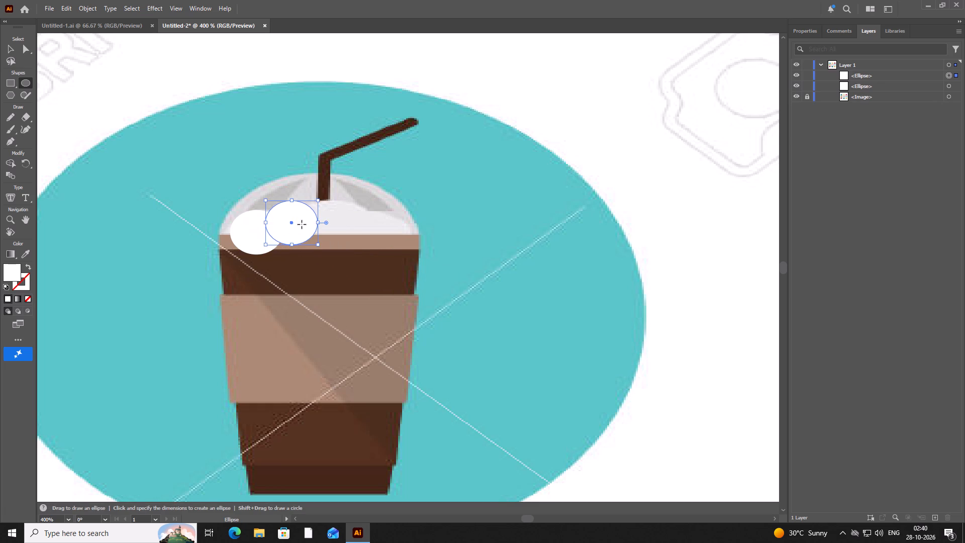
# Place a third copy of the ellipse below the straw, level with the second, and widen it to about 25 px.
pyautogui.hotkey('ctrl', 'v')
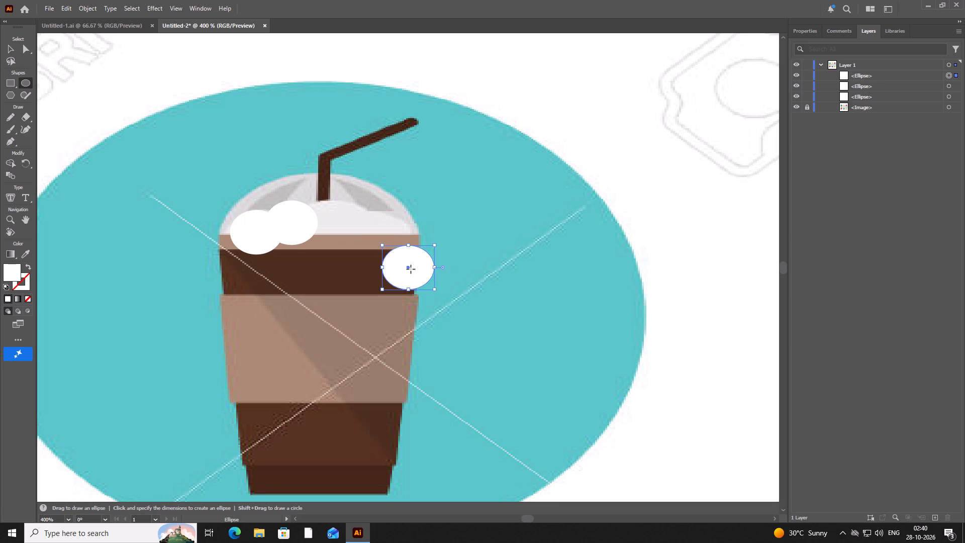
pyautogui.moveTo(407, 267); pyautogui.dragTo(328, 232)
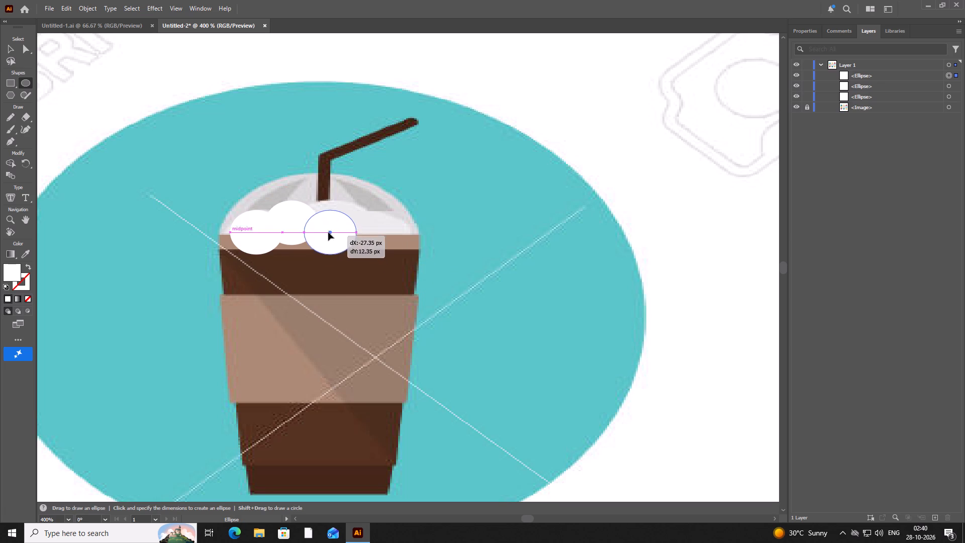
pyautogui.moveTo(328, 232); pyautogui.dragTo(327, 223)
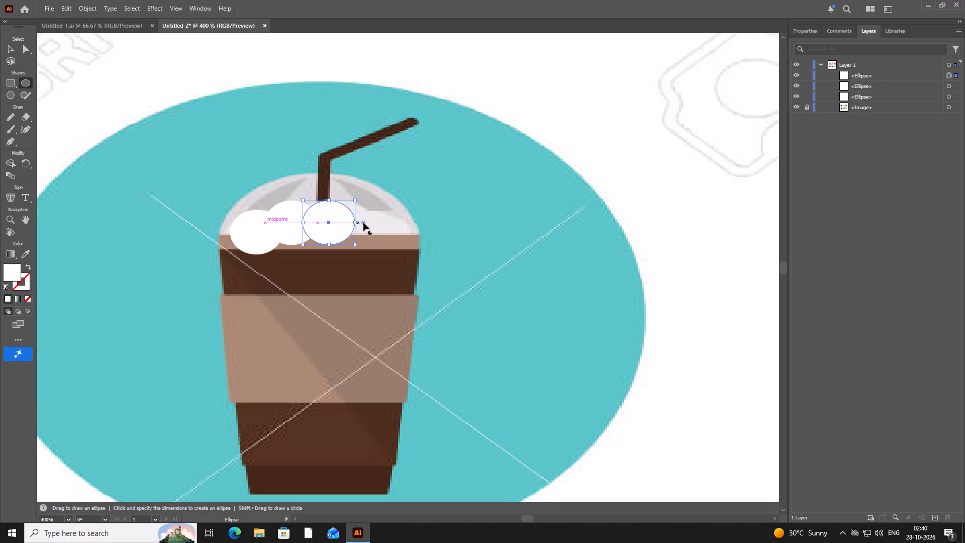
pyautogui.moveTo(362, 223); pyautogui.dragTo(375, 227)
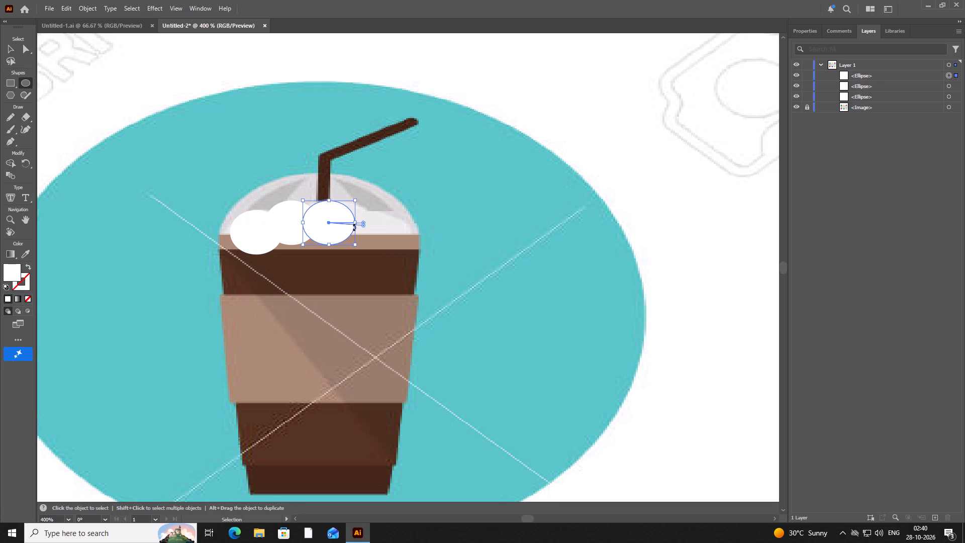
pyautogui.hotkey('ctrl', 'z')
pyautogui.moveTo(357, 223); pyautogui.dragTo(367, 224)
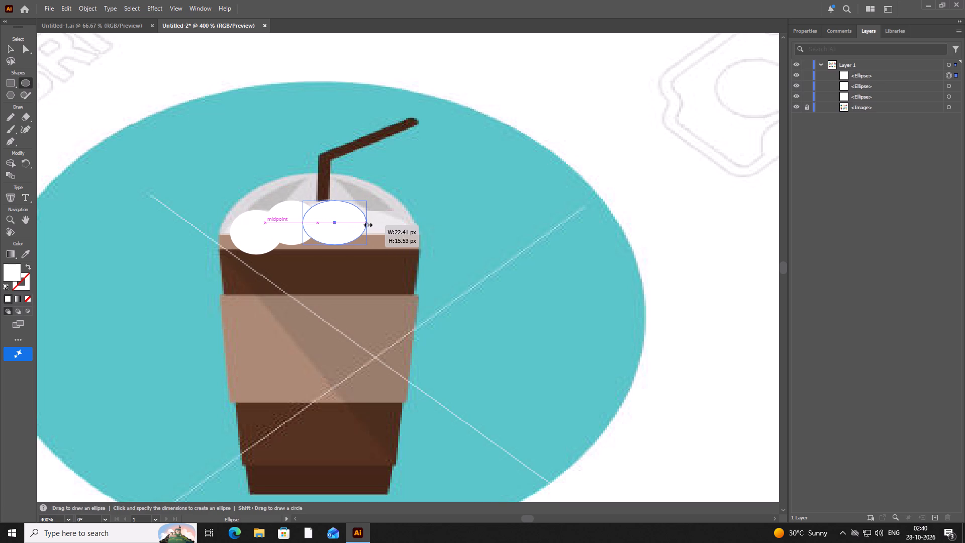
pyautogui.moveTo(367, 224); pyautogui.dragTo(372, 229)
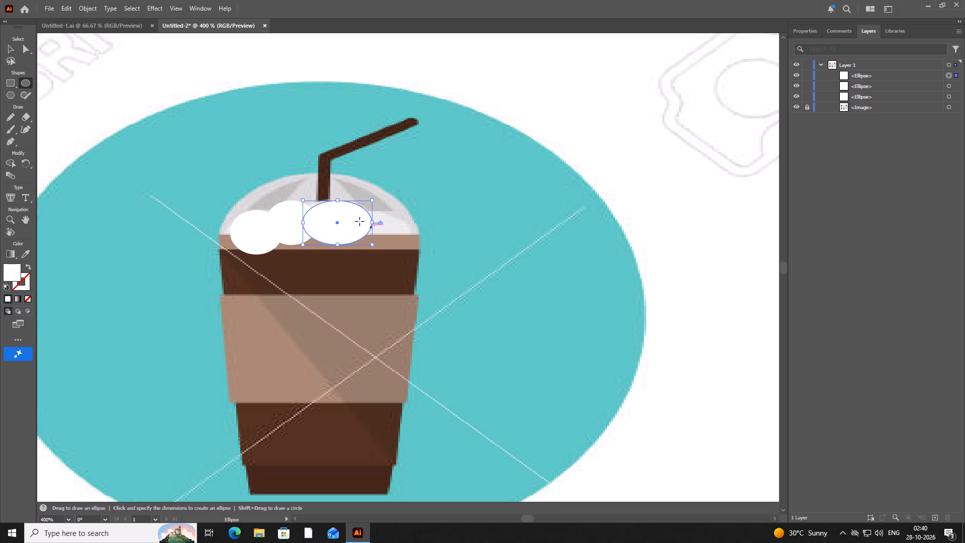
pyautogui.hotkey('ctrl', 'z')
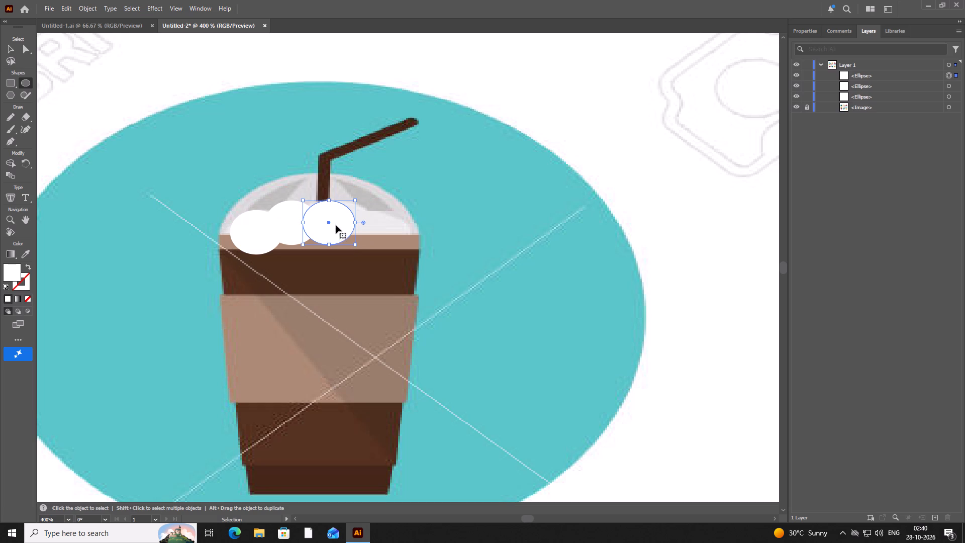
pyautogui.click(330, 223)
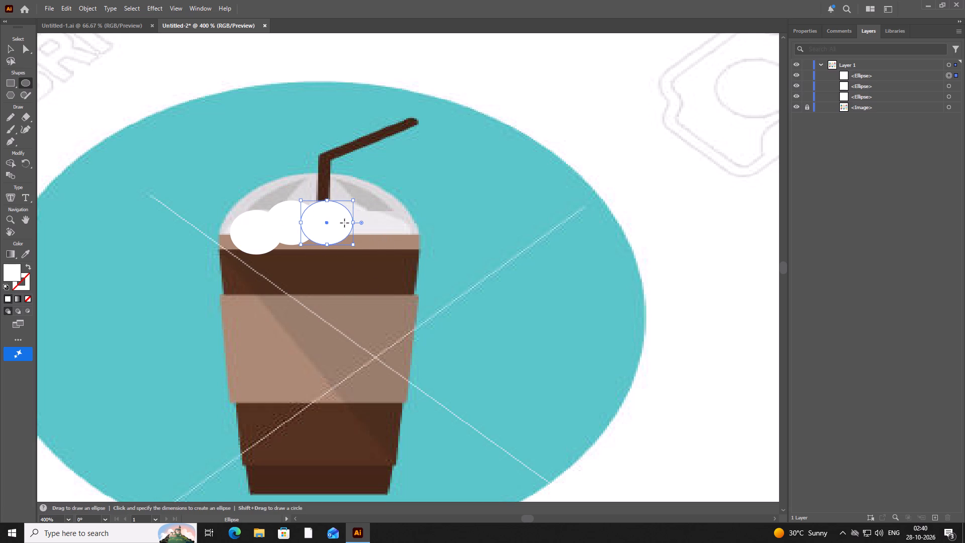
pyautogui.moveTo(352, 224); pyautogui.dragTo(371, 226)
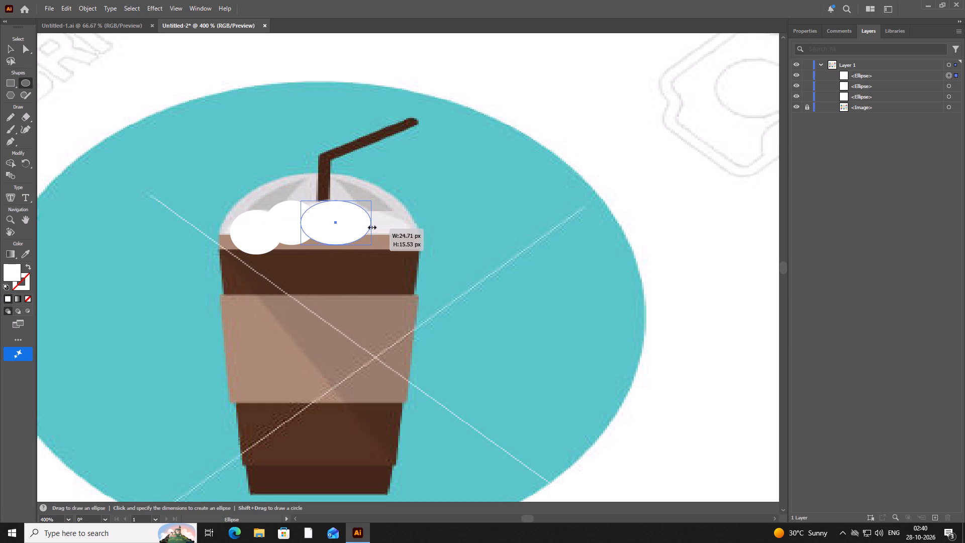
pyautogui.moveTo(371, 226); pyautogui.dragTo(373, 228)
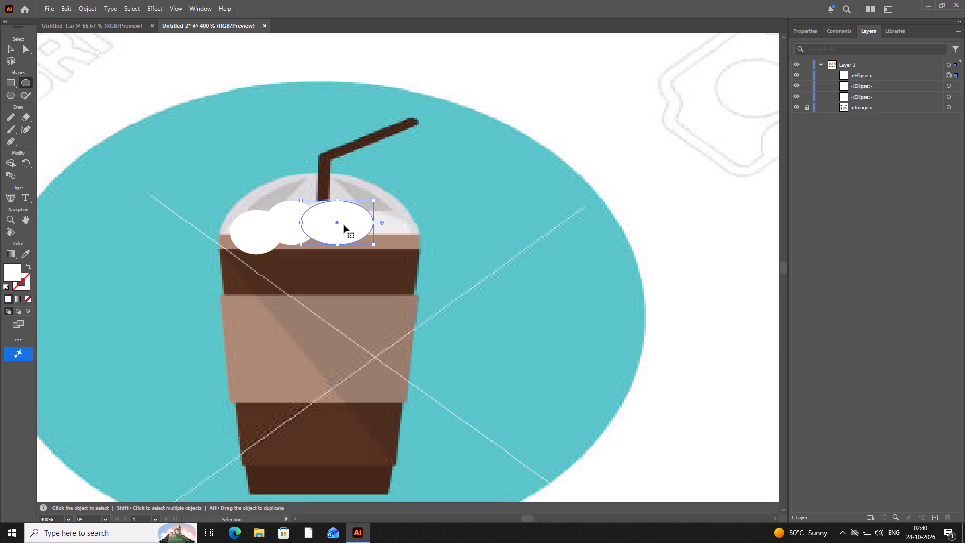
# Place a fourth copy at the right end of the cream, level with the first ellipse, and widen it to about 20 px.
pyautogui.hotkey('ctrl', 'v')
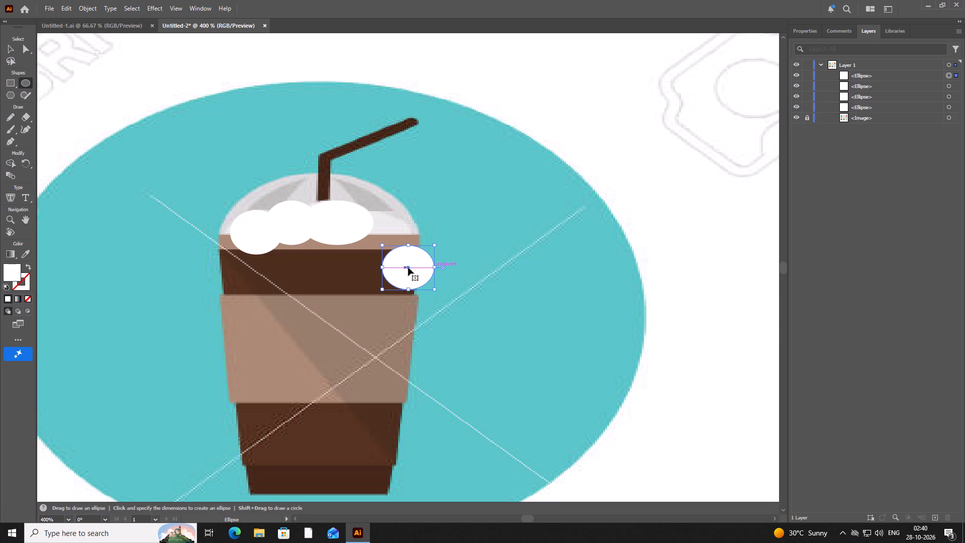
pyautogui.moveTo(408, 267); pyautogui.dragTo(381, 232)
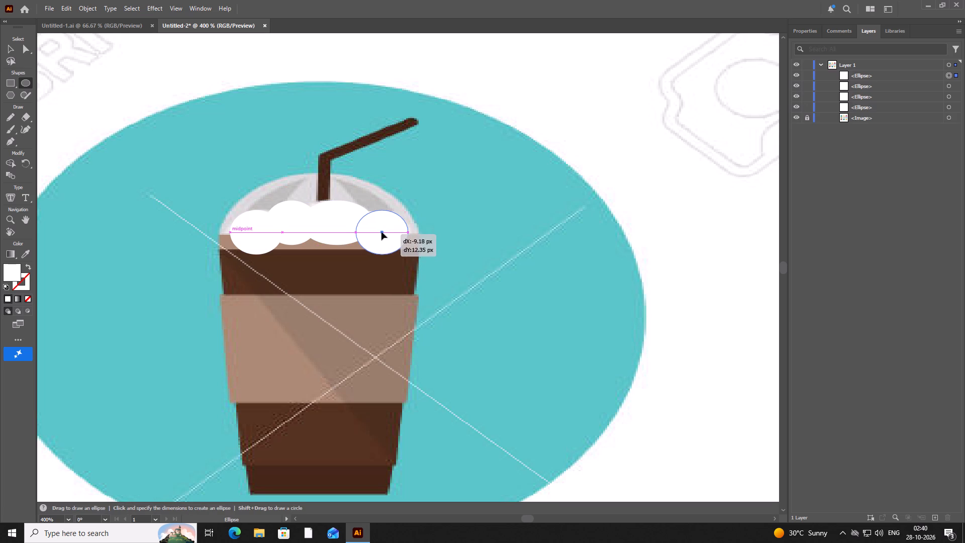
pyautogui.moveTo(381, 232); pyautogui.dragTo(381, 232)
pyautogui.moveTo(408, 233); pyautogui.dragTo(411, 233)
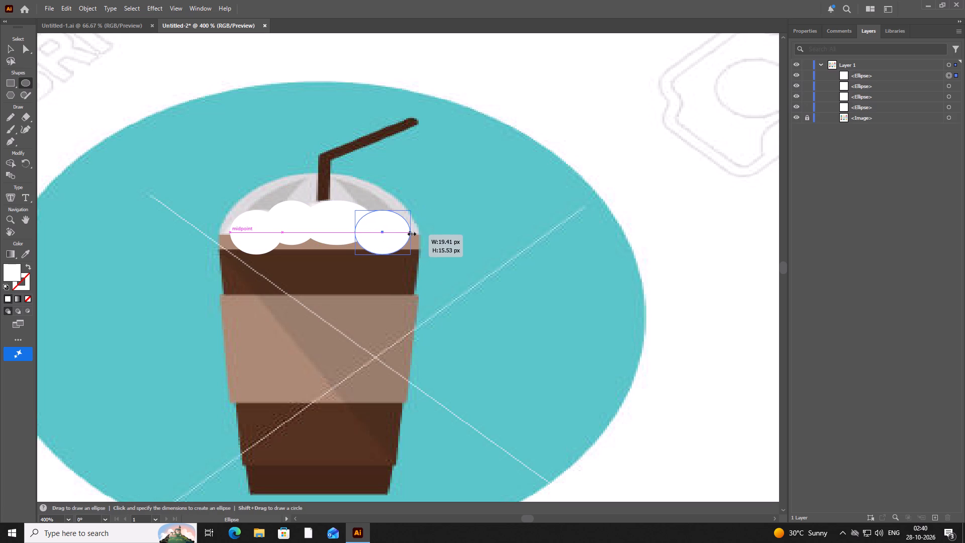
pyautogui.moveTo(411, 233); pyautogui.dragTo(414, 235)
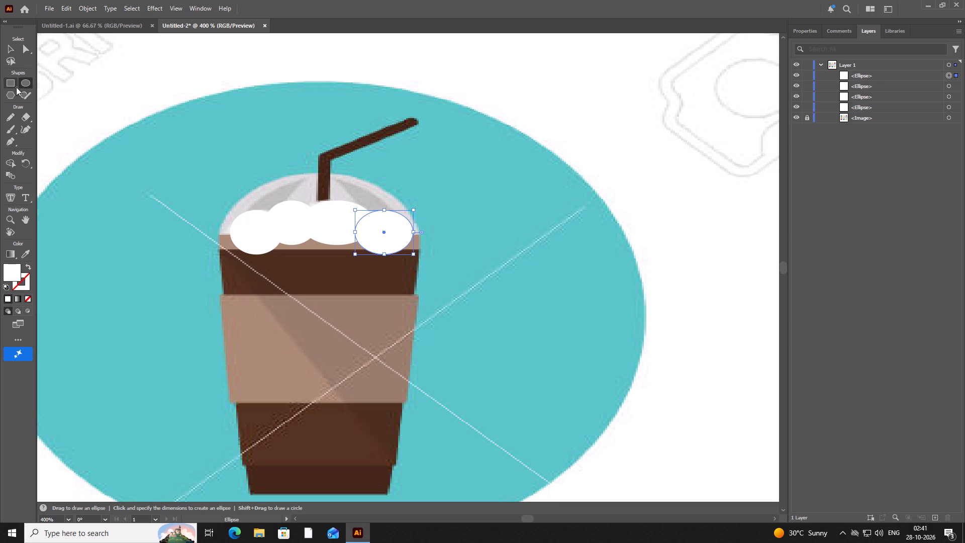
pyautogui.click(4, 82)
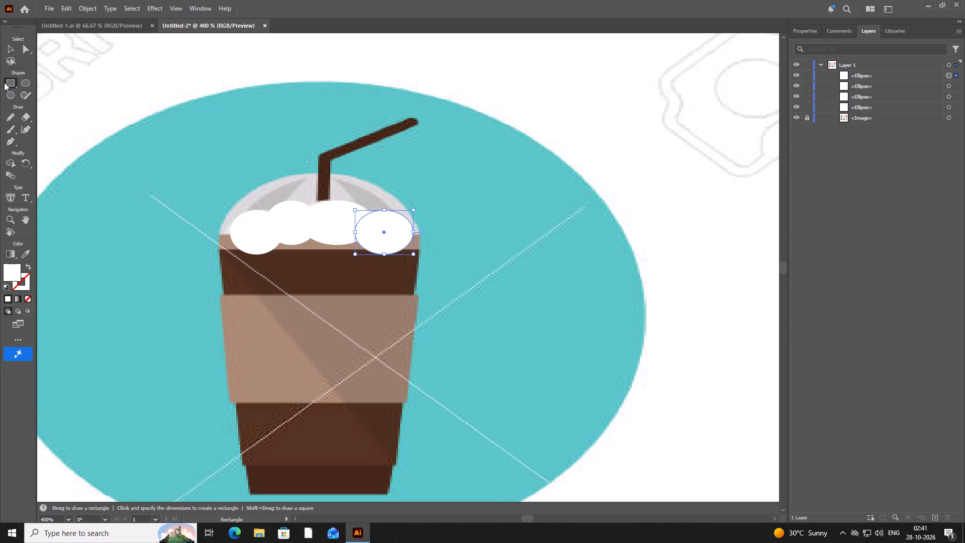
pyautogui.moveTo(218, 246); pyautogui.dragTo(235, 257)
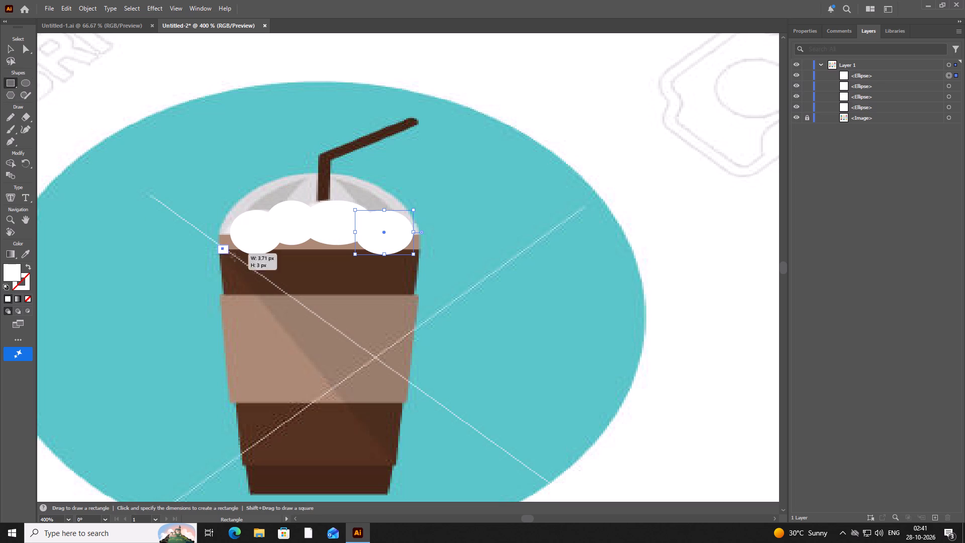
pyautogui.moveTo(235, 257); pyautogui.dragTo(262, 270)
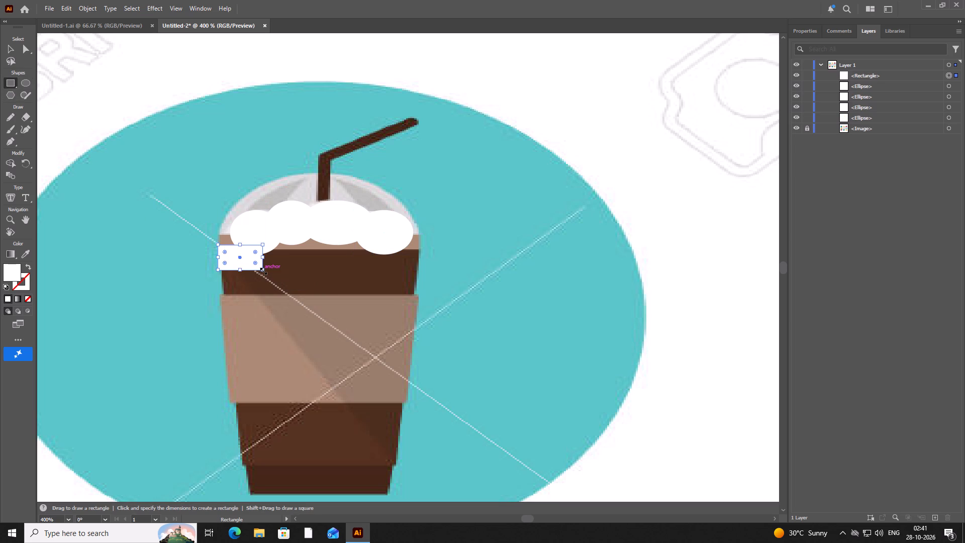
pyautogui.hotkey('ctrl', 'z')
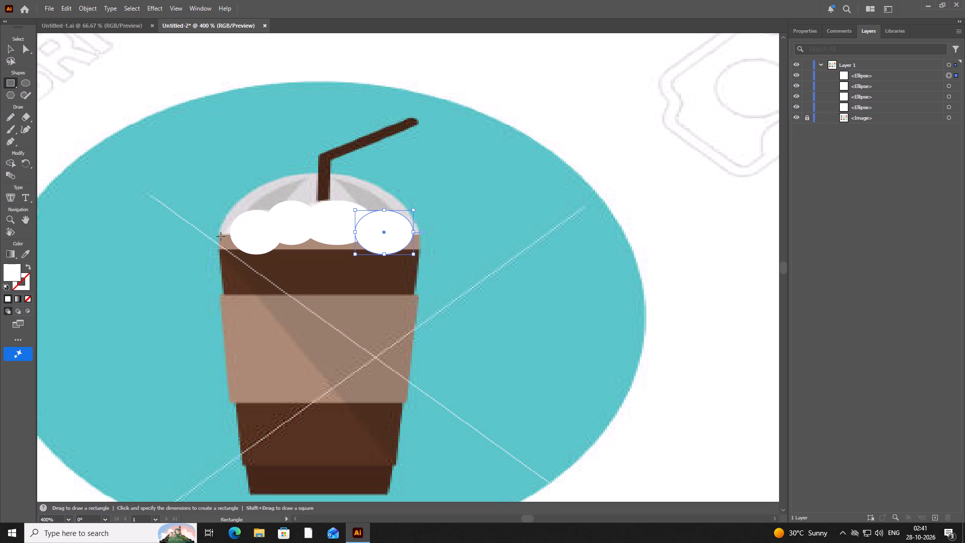
# With the fill set to none, draw a rectangle about 71 x 20 px from the cream's bottom edge down to the cup sleeve.
pyautogui.click(26, 297)
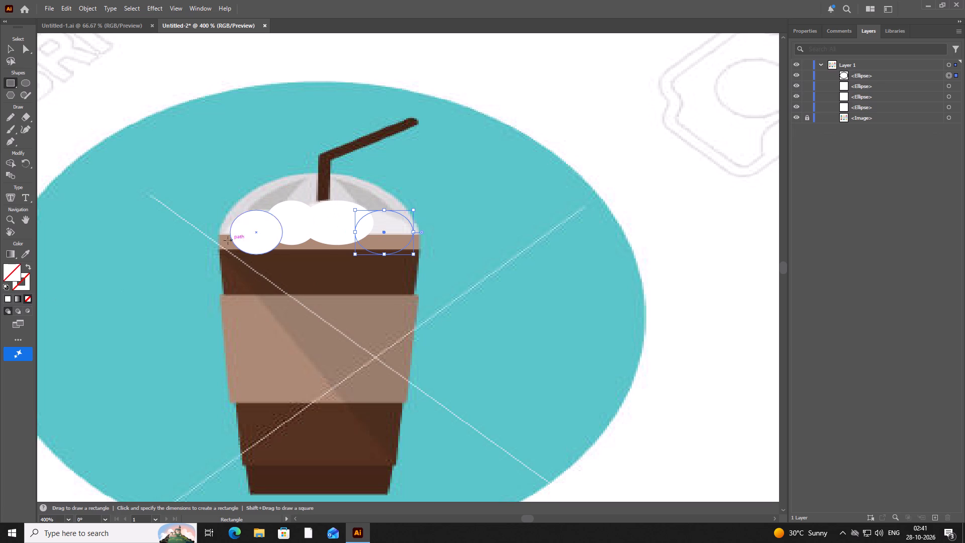
pyautogui.moveTo(220, 236); pyautogui.dragTo(411, 261)
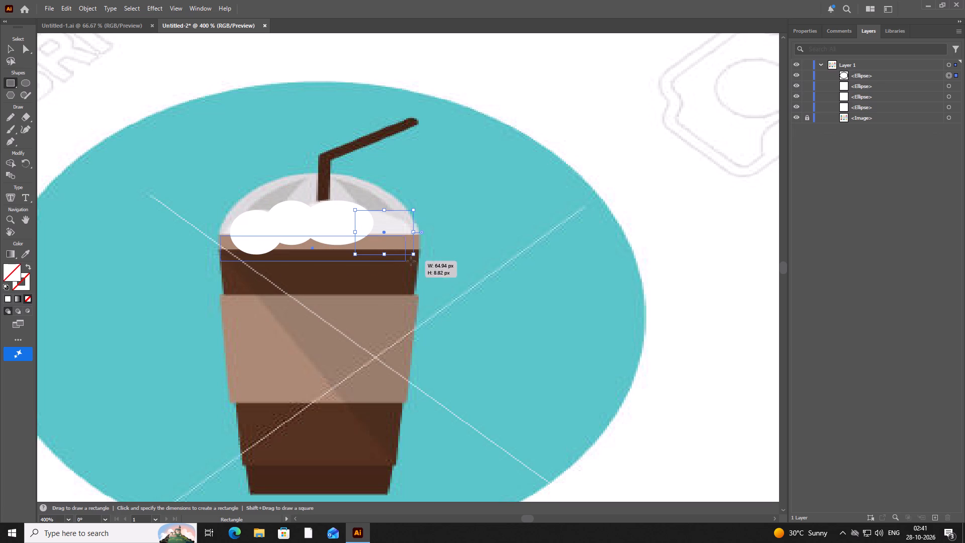
pyautogui.moveTo(411, 261); pyautogui.dragTo(423, 283)
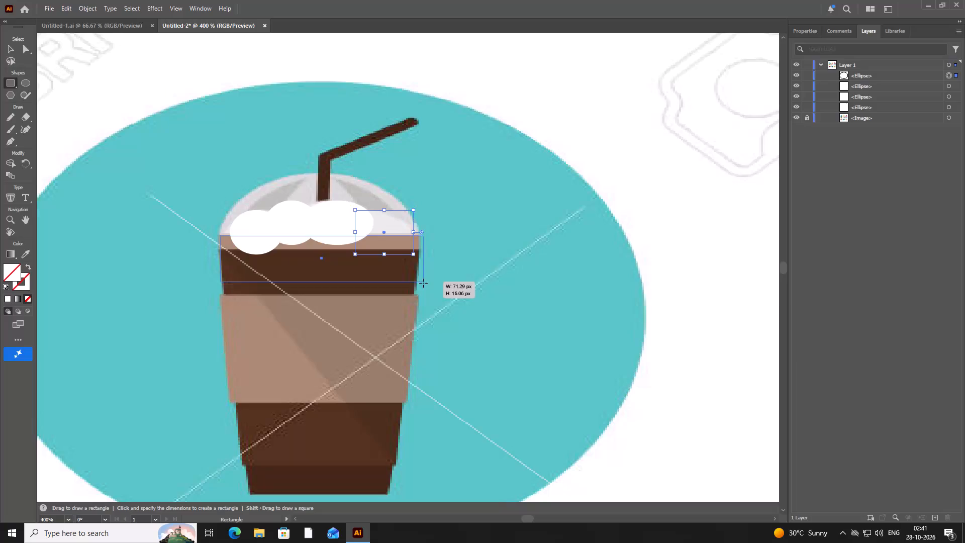
pyautogui.moveTo(423, 283); pyautogui.dragTo(423, 297)
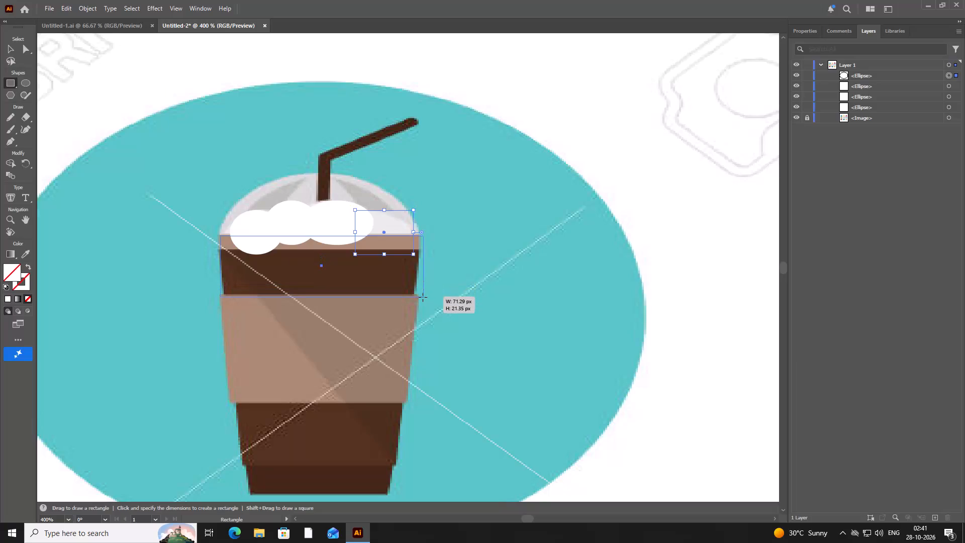
pyautogui.moveTo(423, 297); pyautogui.dragTo(423, 294)
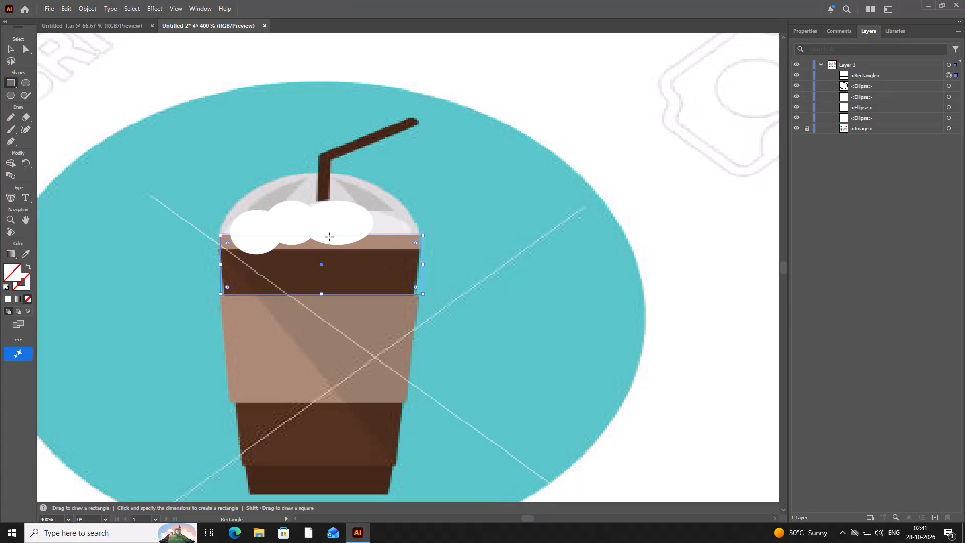
# Select the four cream ellipses and the body rectangle and merge their regions with the Shape Builder into one outline.
pyautogui.click(30, 53)
pyautogui.moveTo(162, 221); pyautogui.dragTo(469, 308)
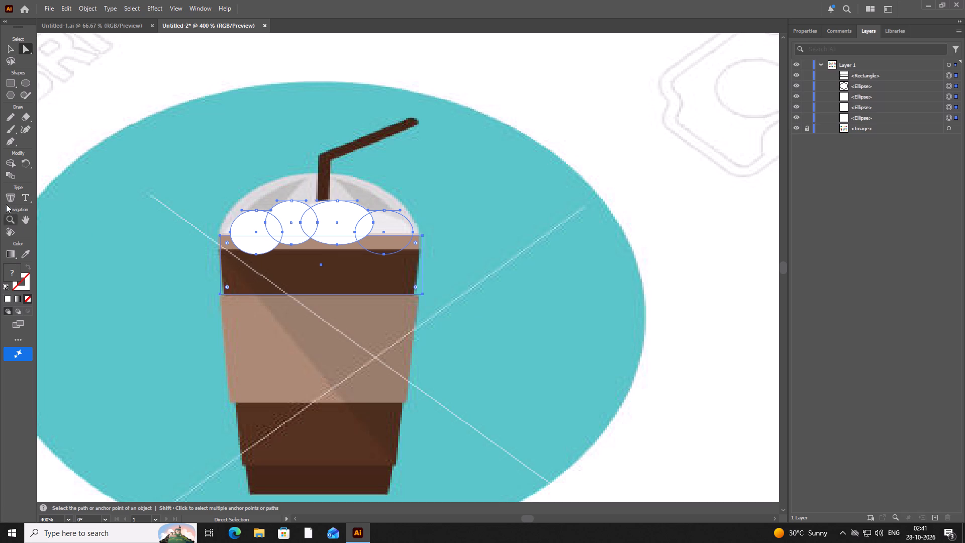
pyautogui.click(12, 164)
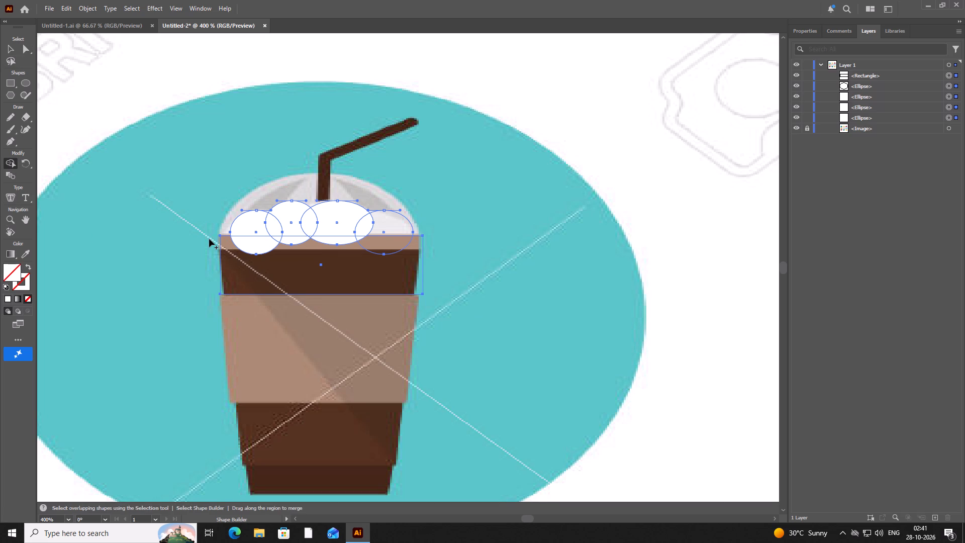
pyautogui.moveTo(209, 239); pyautogui.dragTo(452, 246)
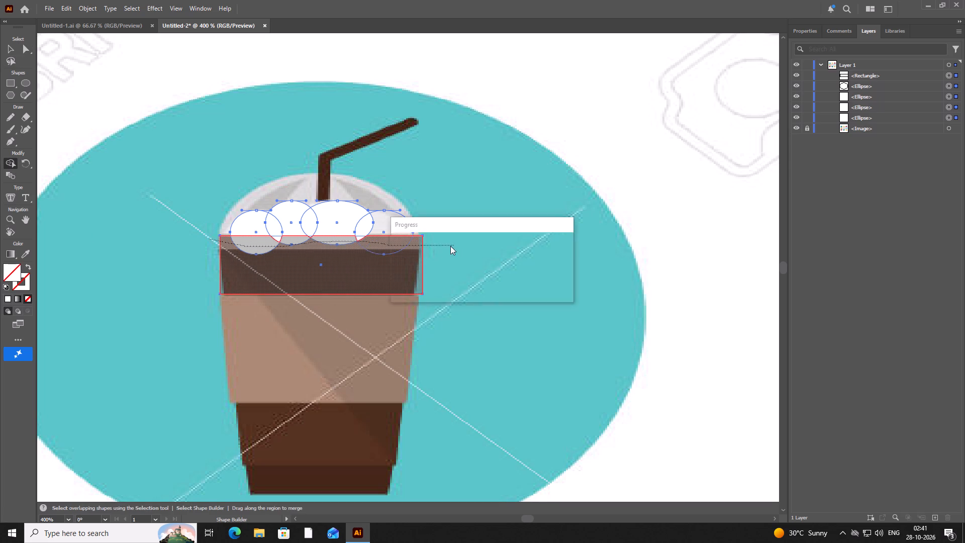
pyautogui.moveTo(181, 240); pyautogui.dragTo(208, 242)
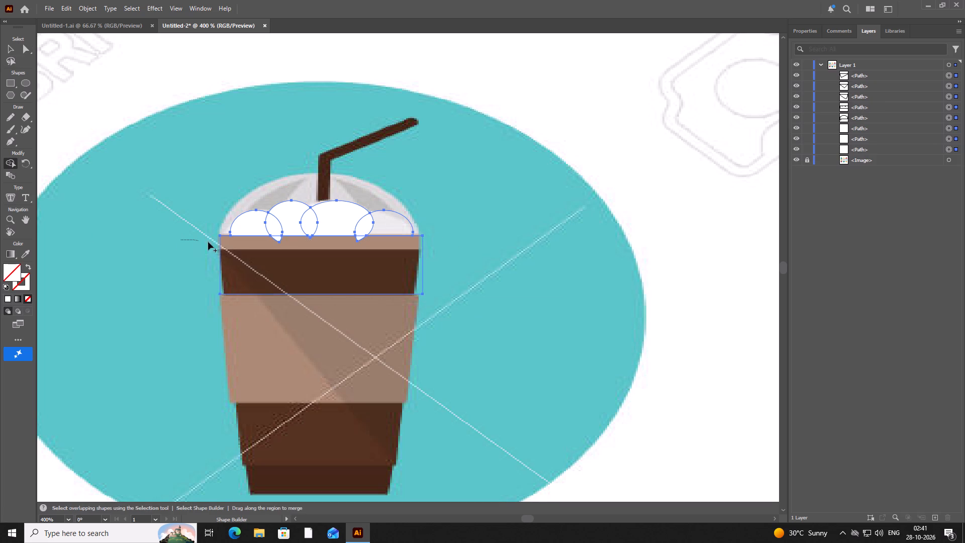
pyautogui.moveTo(208, 242); pyautogui.dragTo(352, 236)
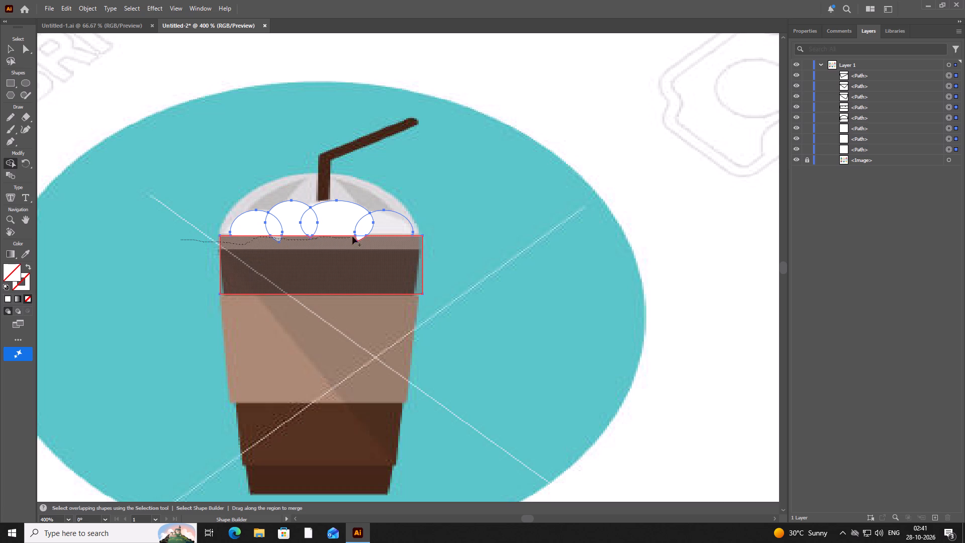
pyautogui.moveTo(352, 236); pyautogui.dragTo(347, 242)
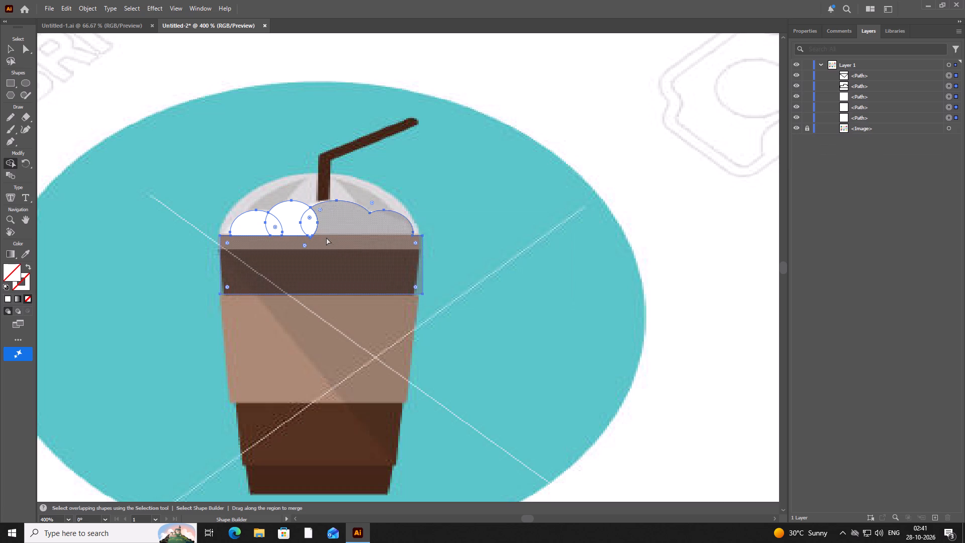
pyautogui.moveTo(192, 249); pyautogui.dragTo(254, 236)
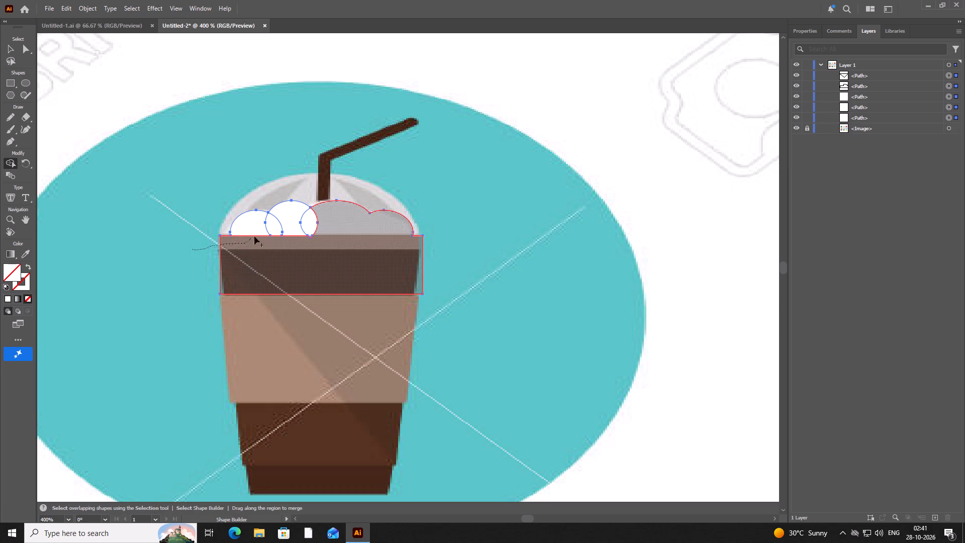
pyautogui.moveTo(254, 236); pyautogui.dragTo(332, 226)
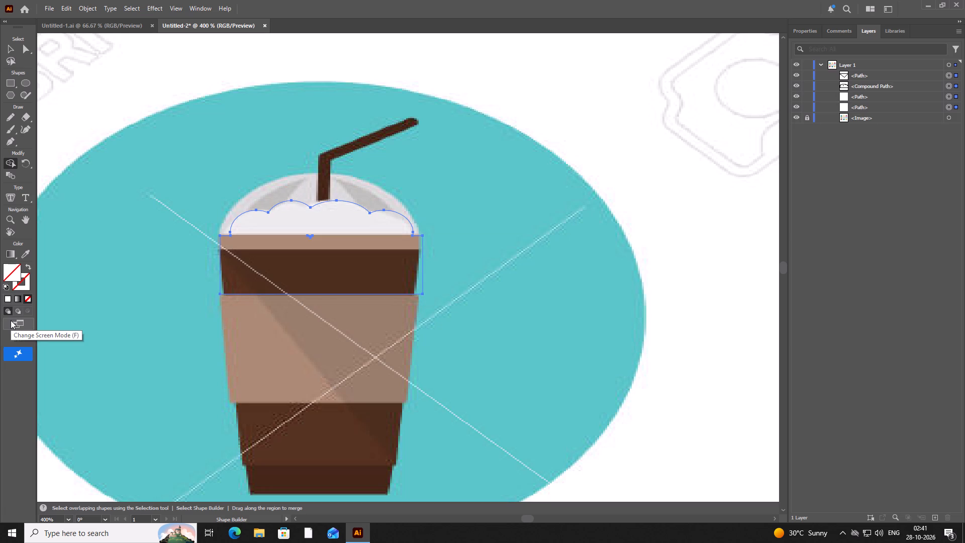
# Use the Shape Builder at the cream's lower-left corner to separate the cream-and-body outline from the leftover compound path.
pyautogui.scroll(2, 11, 320)
pyautogui.scroll(2, 386, 254)
pyautogui.scroll(-1, 475, 302)
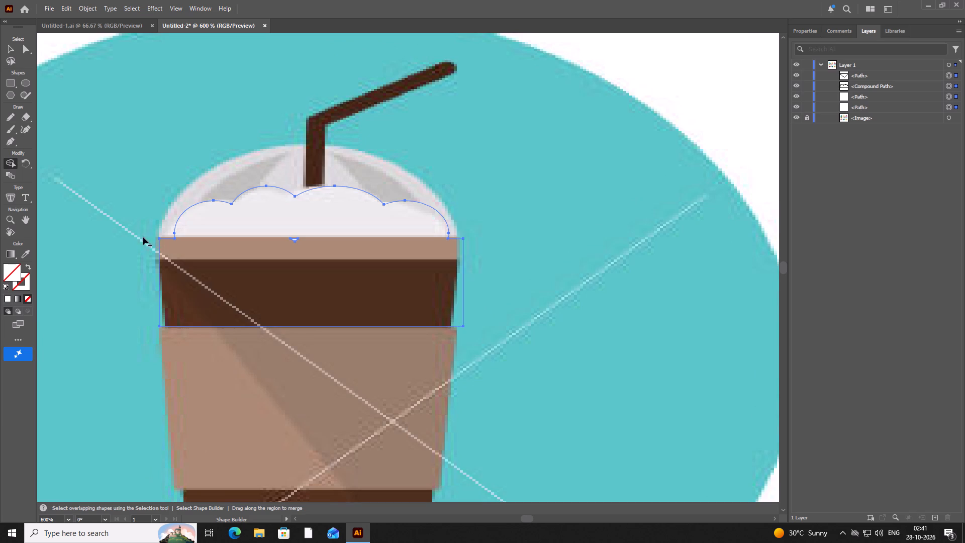
pyautogui.moveTo(139, 245); pyautogui.dragTo(169, 249)
pyautogui.moveTo(161, 224); pyautogui.dragTo(171, 260)
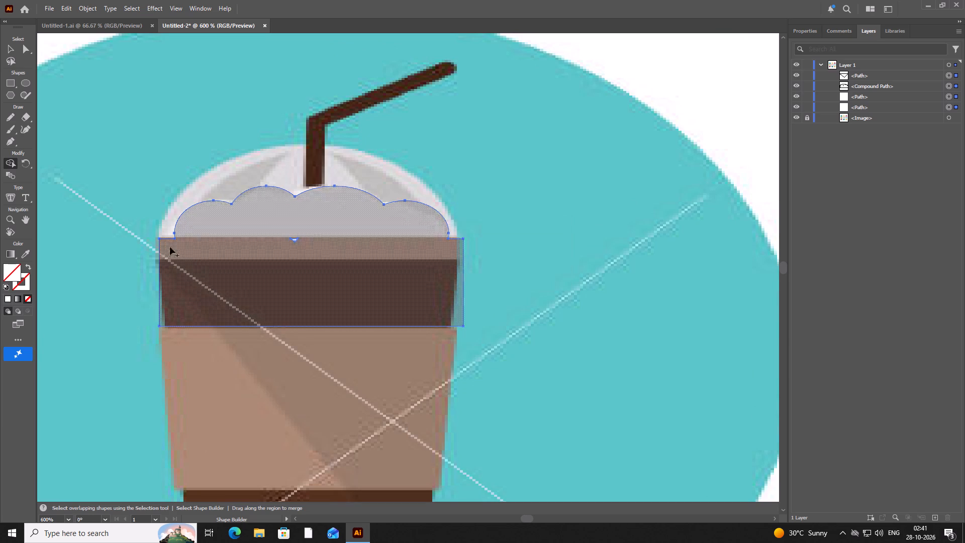
pyautogui.click(29, 51)
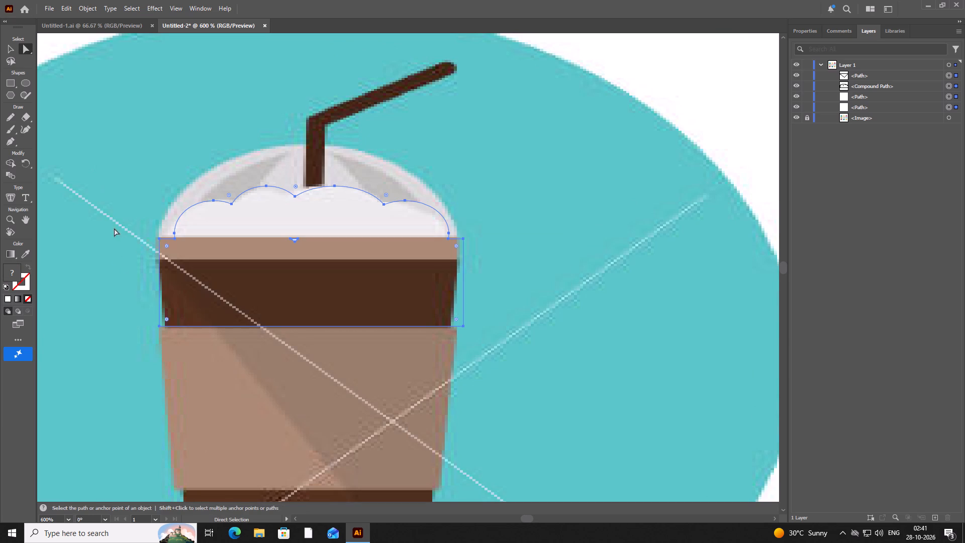
pyautogui.moveTo(117, 268); pyautogui.dragTo(187, 229)
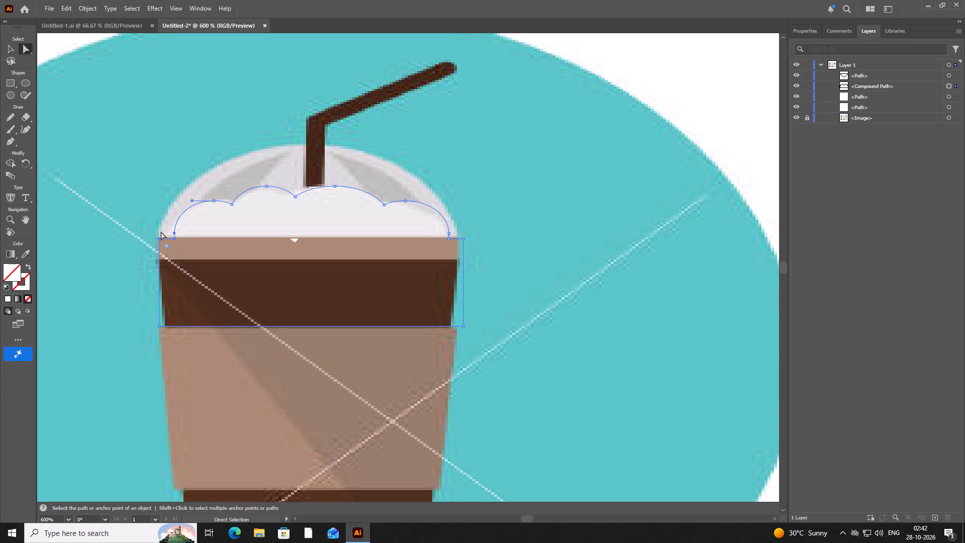
pyautogui.click(14, 162)
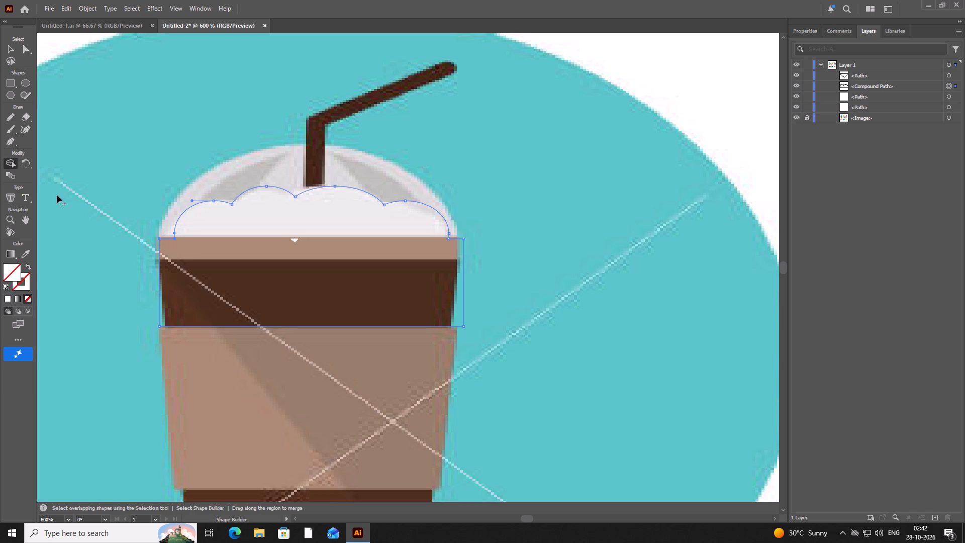
pyautogui.moveTo(165, 233); pyautogui.dragTo(175, 249)
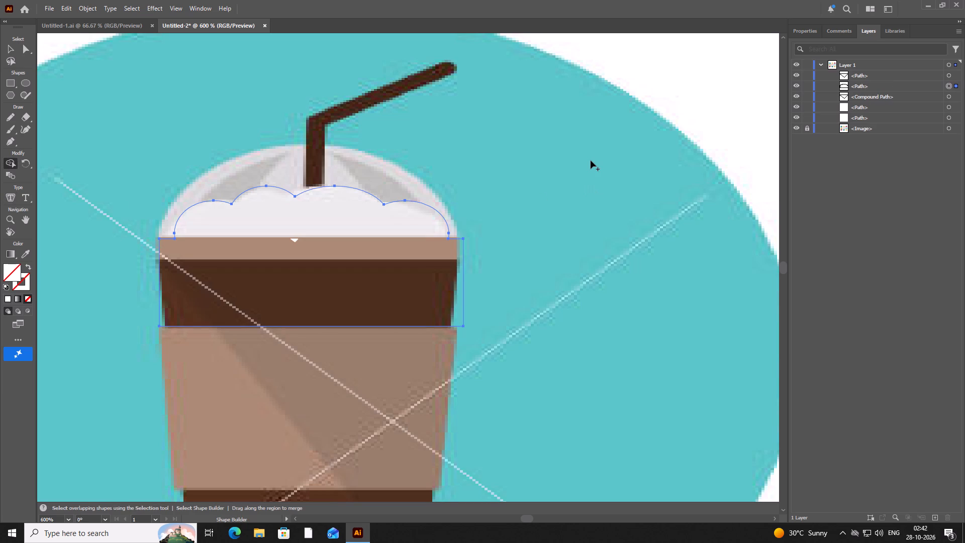
# Fit the merged outline to the reference cup, about 70 px wide, reaching from the cream's top to the sleeve's upper edge.
pyautogui.moveTo(462, 325); pyautogui.dragTo(454, 330)
pyautogui.click(8, 52)
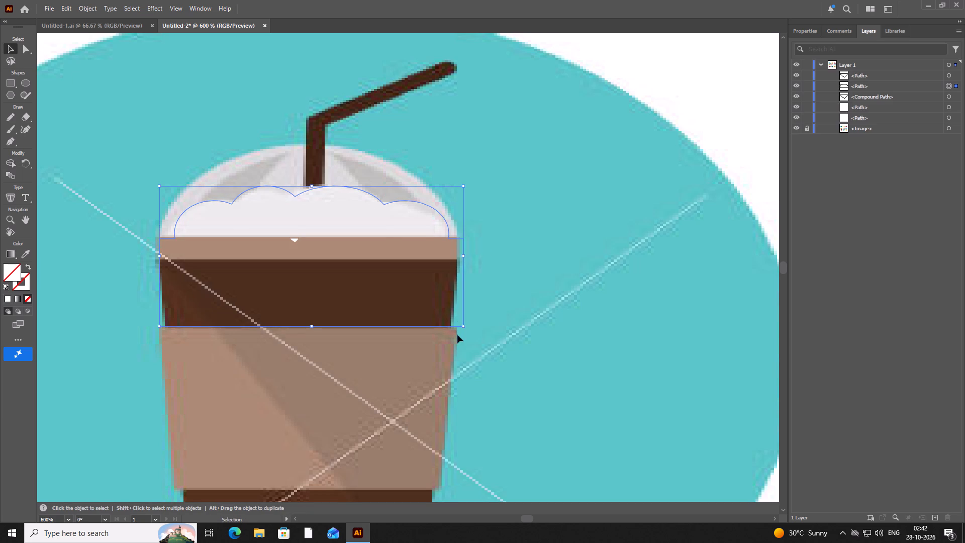
pyautogui.click(460, 323)
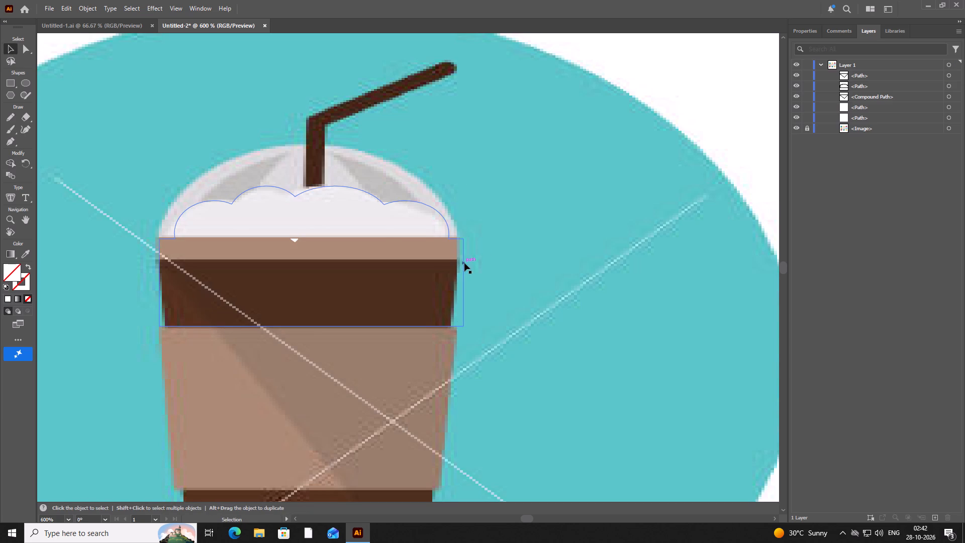
pyautogui.moveTo(462, 263); pyautogui.dragTo(449, 268)
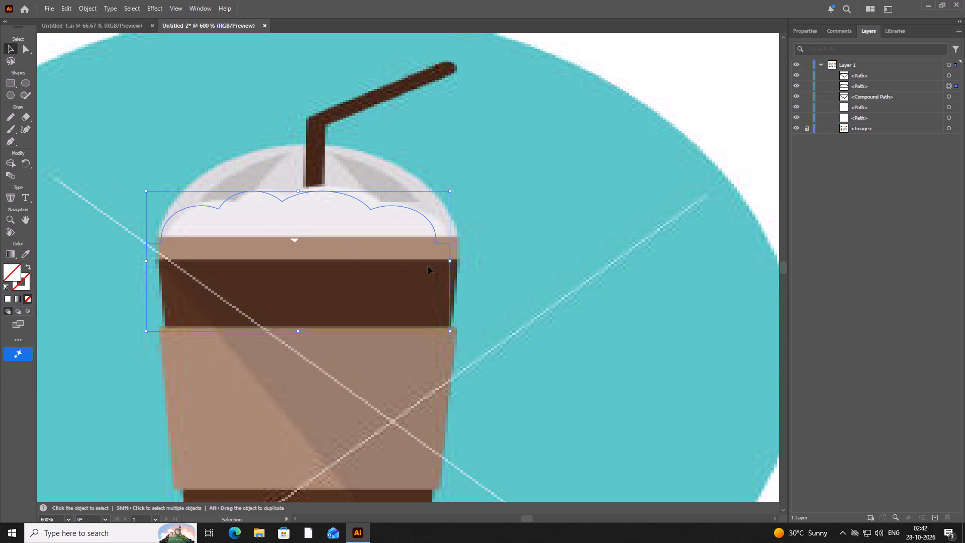
pyautogui.moveTo(448, 260); pyautogui.dragTo(458, 249)
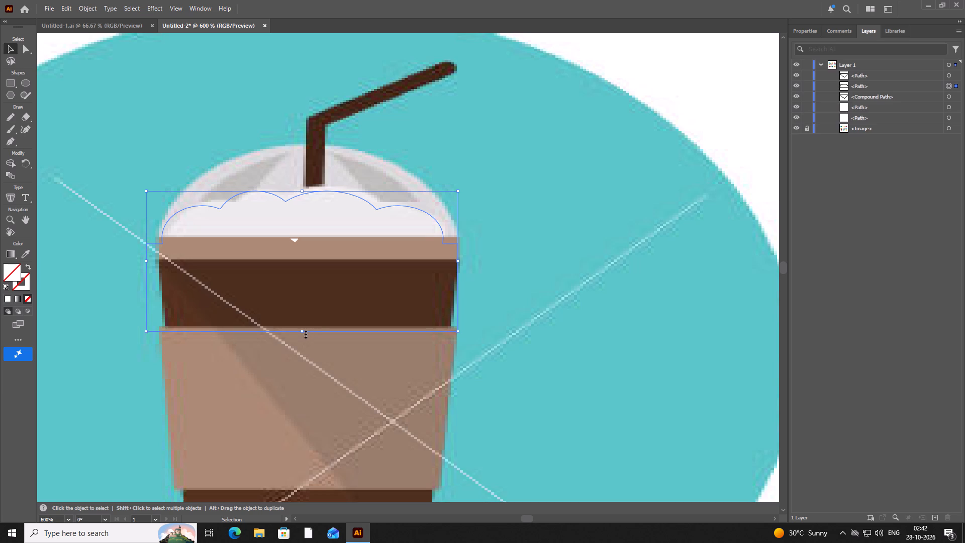
pyautogui.moveTo(305, 333); pyautogui.dragTo(308, 326)
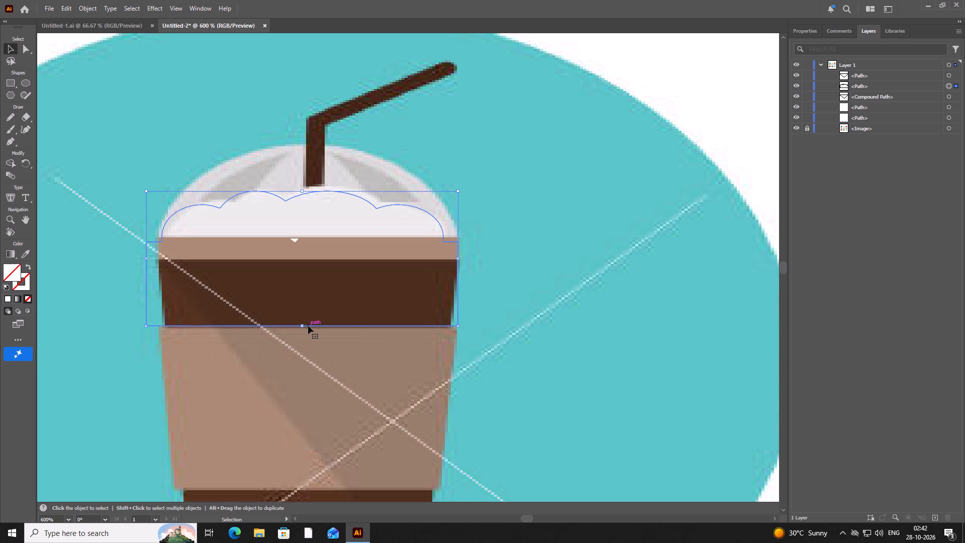
pyautogui.click(146, 266)
pyautogui.moveTo(147, 260); pyautogui.dragTo(159, 263)
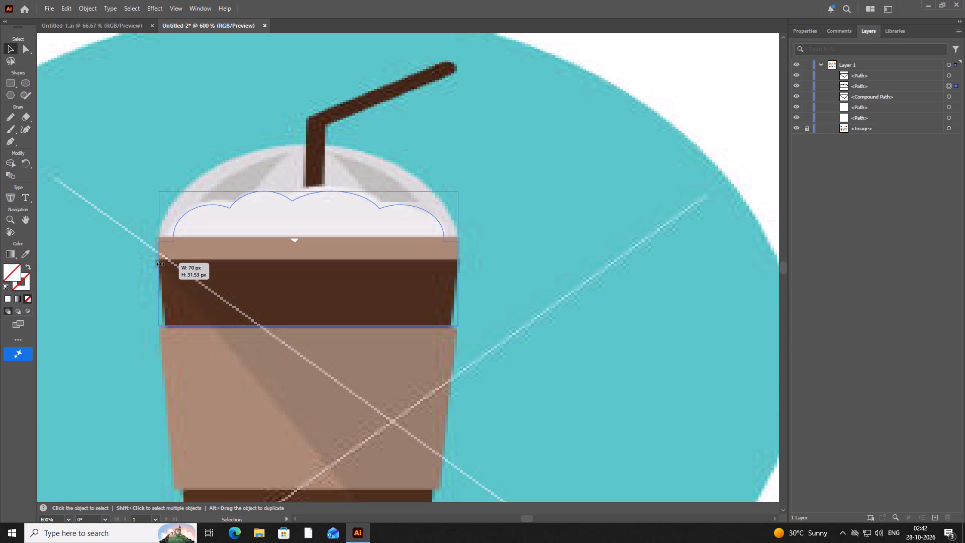
pyautogui.moveTo(159, 263); pyautogui.dragTo(159, 262)
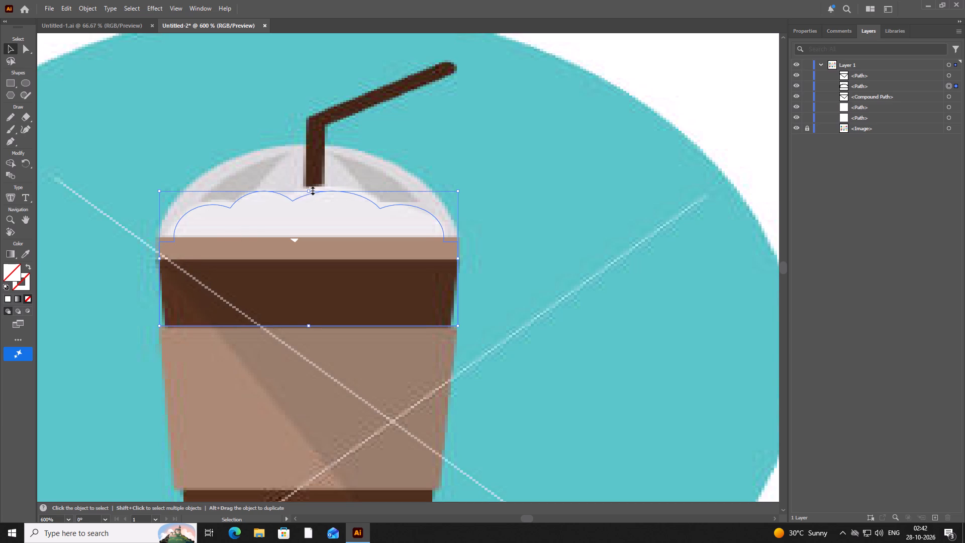
pyautogui.moveTo(312, 190); pyautogui.dragTo(314, 185)
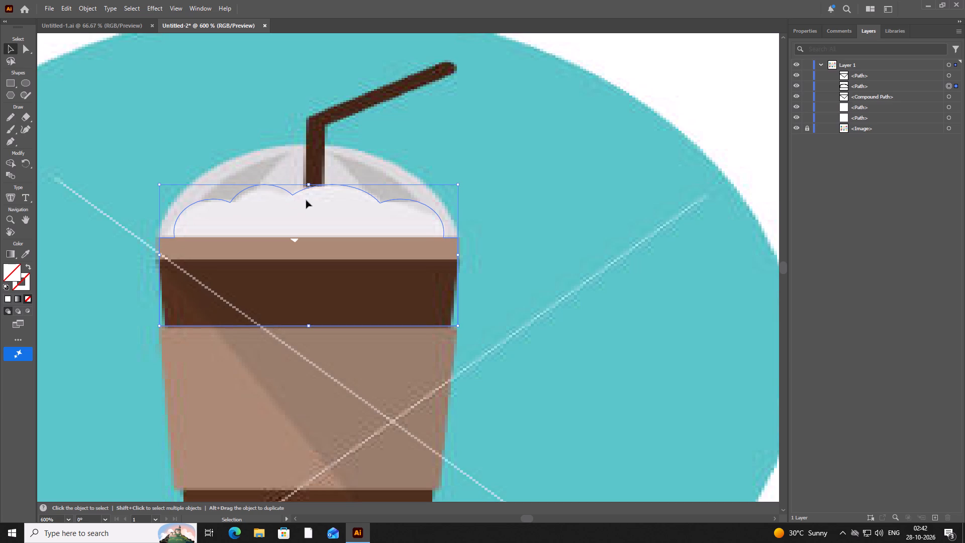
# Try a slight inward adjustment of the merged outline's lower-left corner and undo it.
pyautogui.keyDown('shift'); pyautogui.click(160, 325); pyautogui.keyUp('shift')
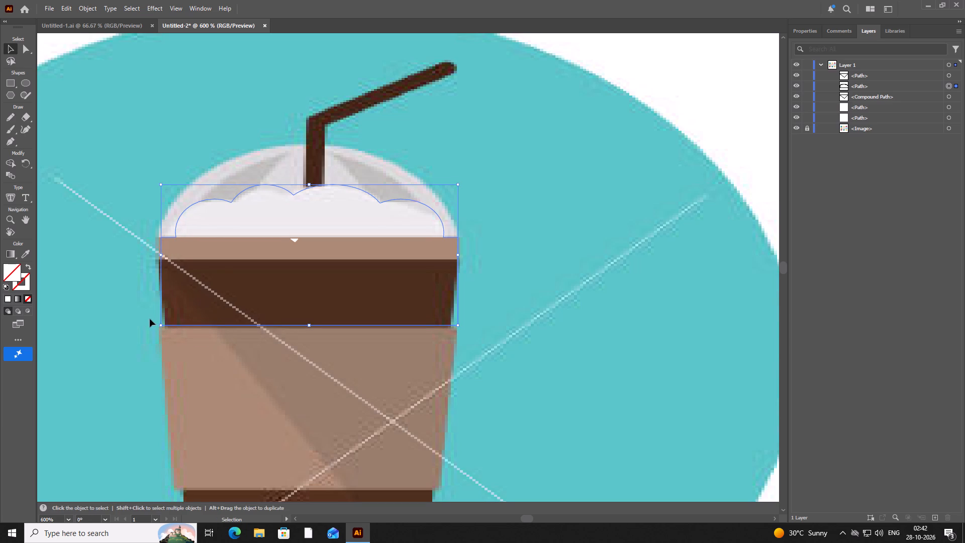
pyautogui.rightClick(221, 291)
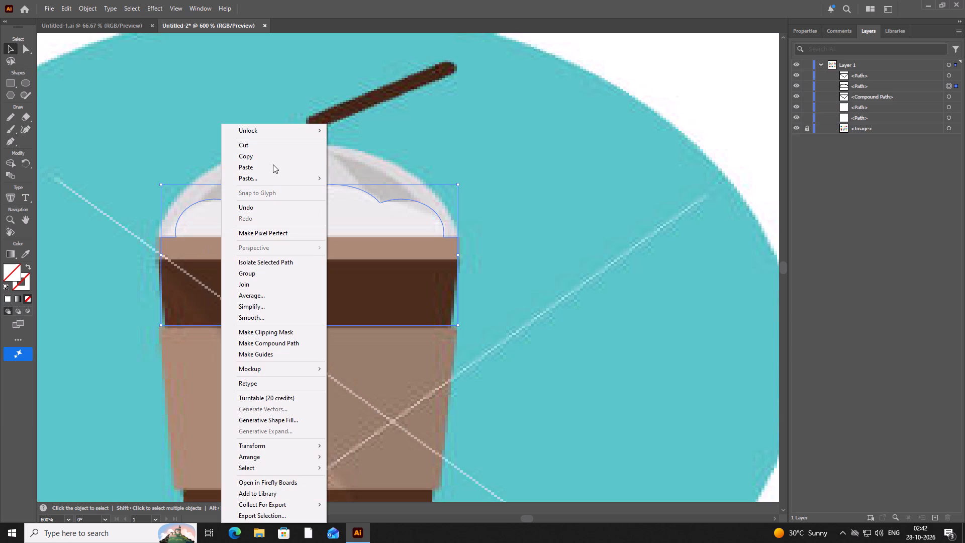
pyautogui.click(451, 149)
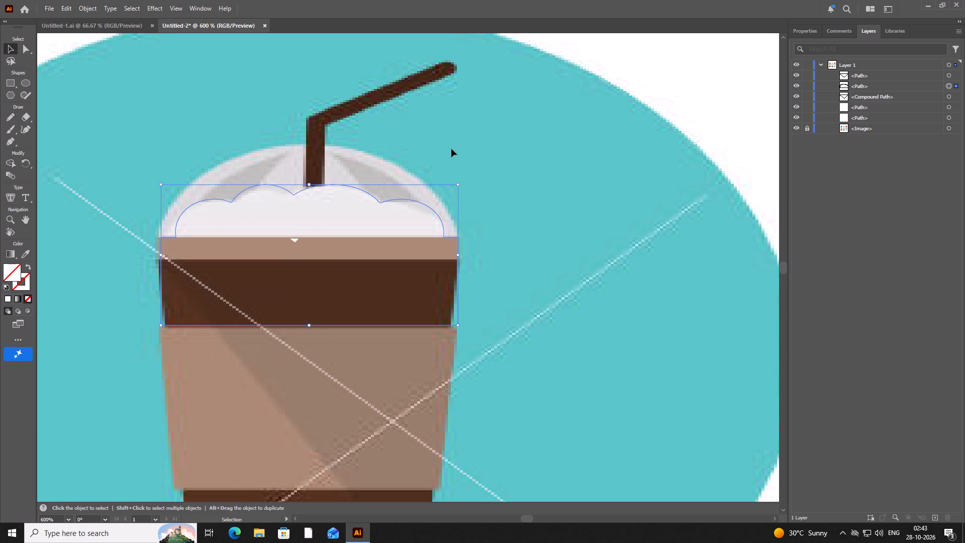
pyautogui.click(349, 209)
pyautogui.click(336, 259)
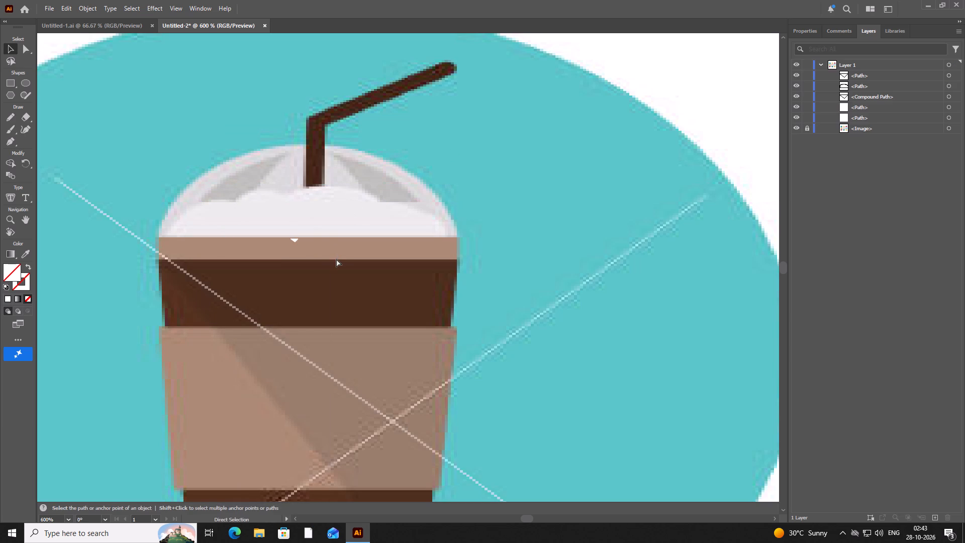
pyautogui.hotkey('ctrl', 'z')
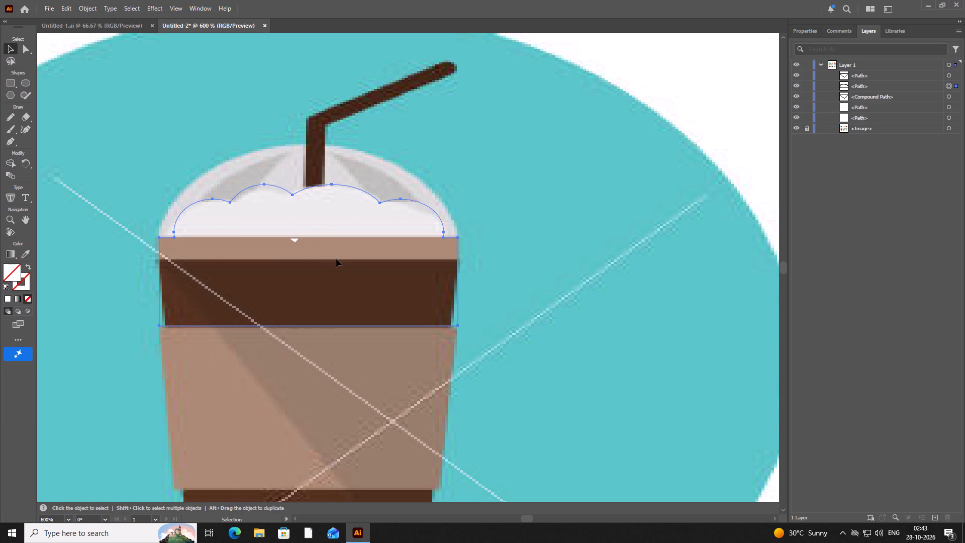
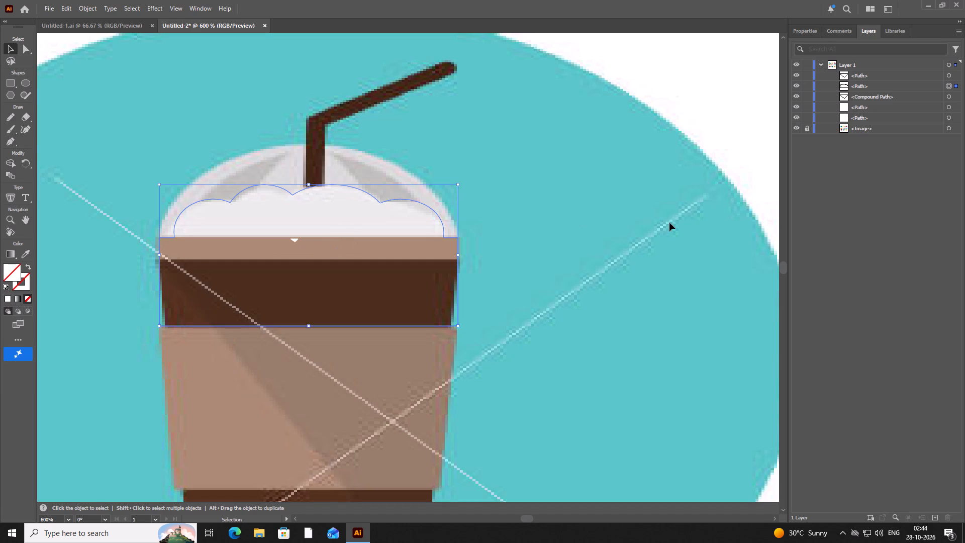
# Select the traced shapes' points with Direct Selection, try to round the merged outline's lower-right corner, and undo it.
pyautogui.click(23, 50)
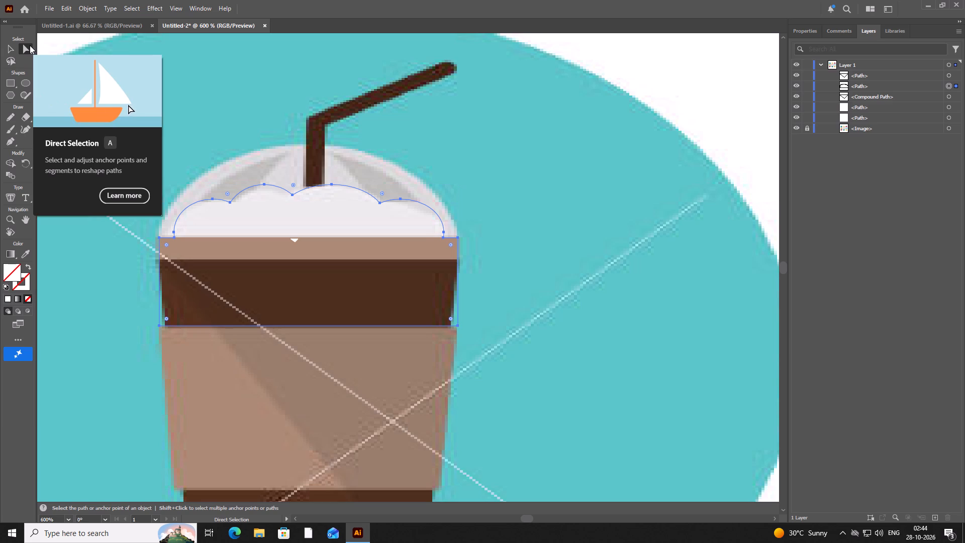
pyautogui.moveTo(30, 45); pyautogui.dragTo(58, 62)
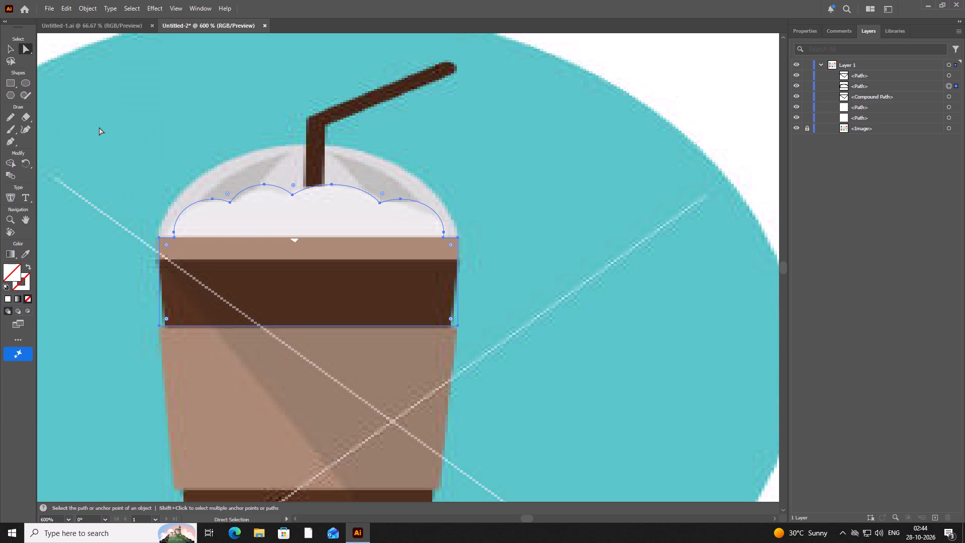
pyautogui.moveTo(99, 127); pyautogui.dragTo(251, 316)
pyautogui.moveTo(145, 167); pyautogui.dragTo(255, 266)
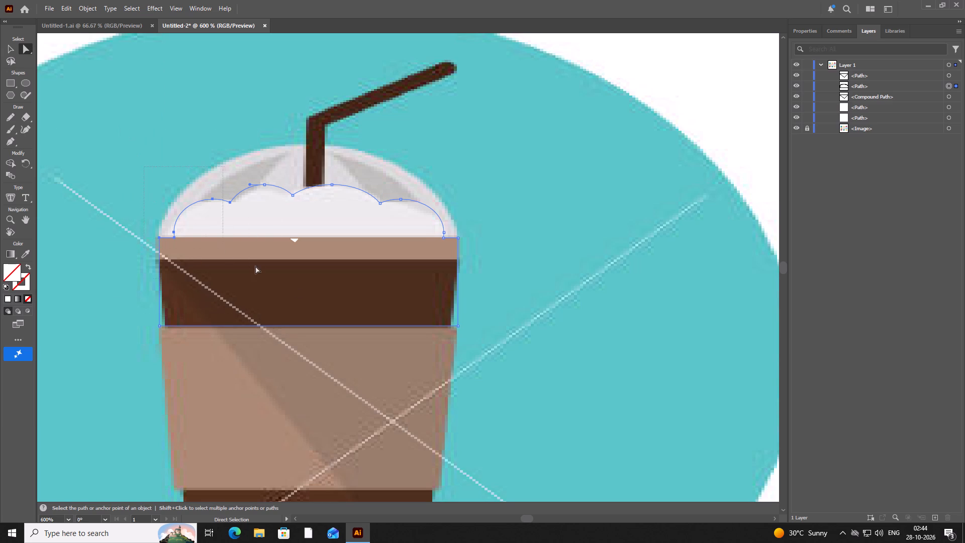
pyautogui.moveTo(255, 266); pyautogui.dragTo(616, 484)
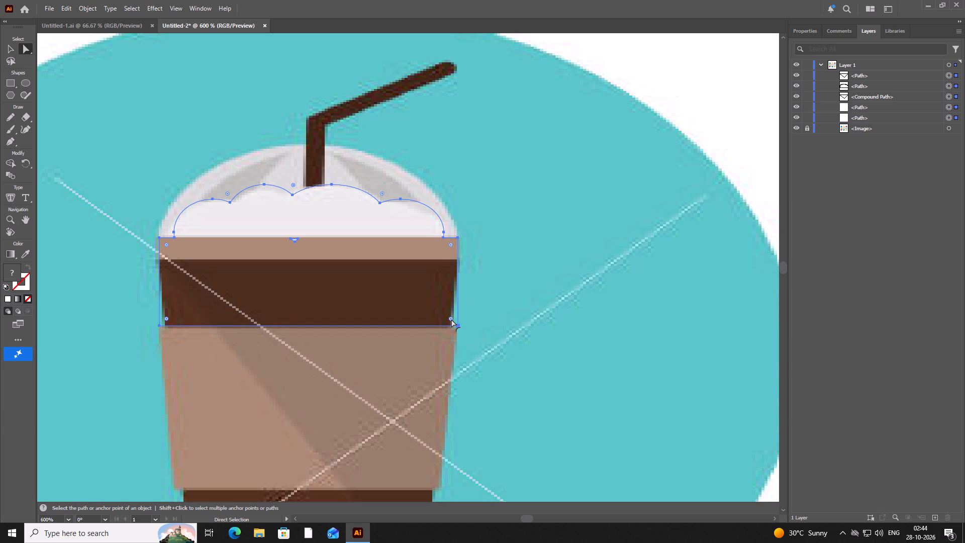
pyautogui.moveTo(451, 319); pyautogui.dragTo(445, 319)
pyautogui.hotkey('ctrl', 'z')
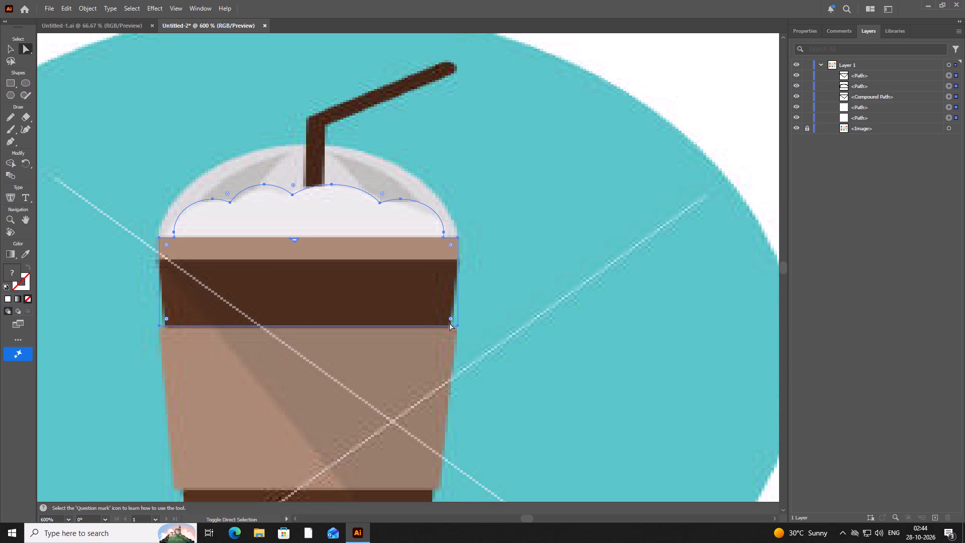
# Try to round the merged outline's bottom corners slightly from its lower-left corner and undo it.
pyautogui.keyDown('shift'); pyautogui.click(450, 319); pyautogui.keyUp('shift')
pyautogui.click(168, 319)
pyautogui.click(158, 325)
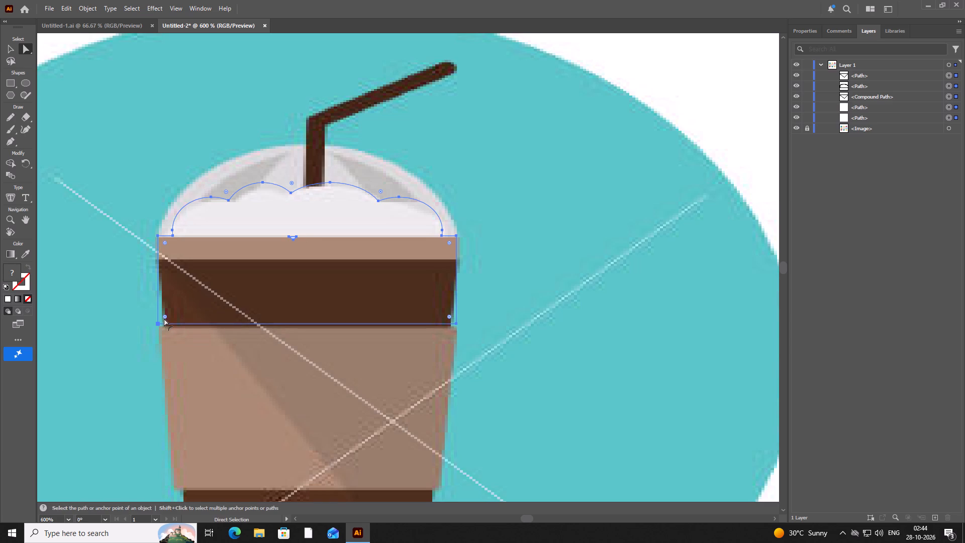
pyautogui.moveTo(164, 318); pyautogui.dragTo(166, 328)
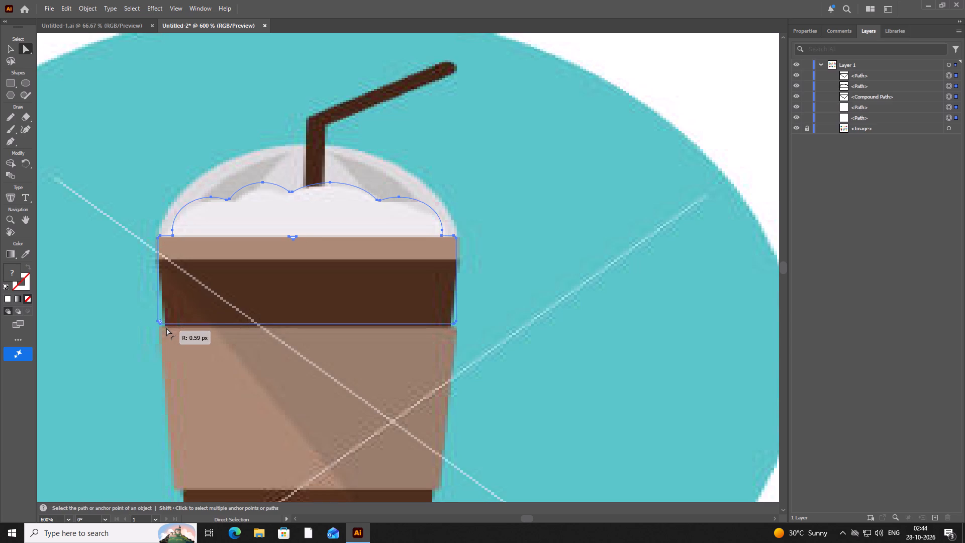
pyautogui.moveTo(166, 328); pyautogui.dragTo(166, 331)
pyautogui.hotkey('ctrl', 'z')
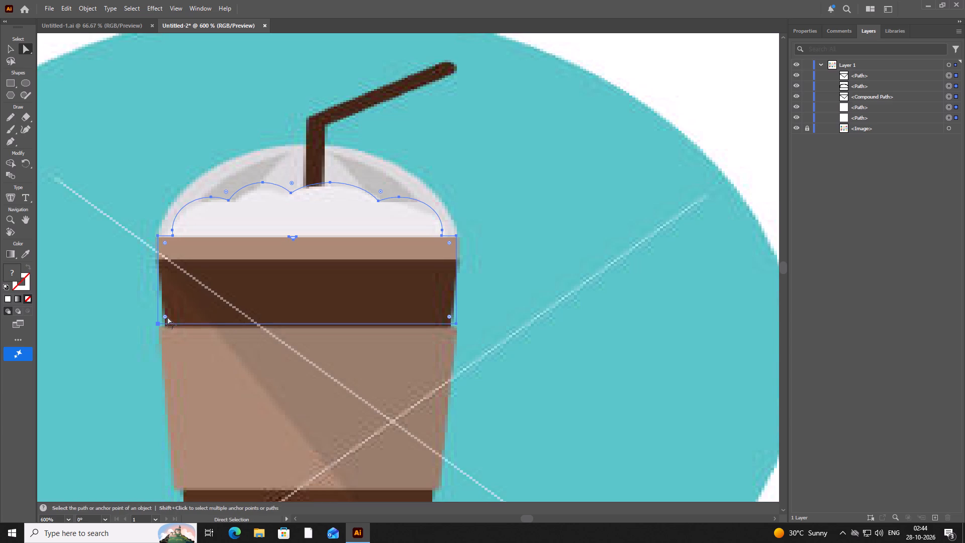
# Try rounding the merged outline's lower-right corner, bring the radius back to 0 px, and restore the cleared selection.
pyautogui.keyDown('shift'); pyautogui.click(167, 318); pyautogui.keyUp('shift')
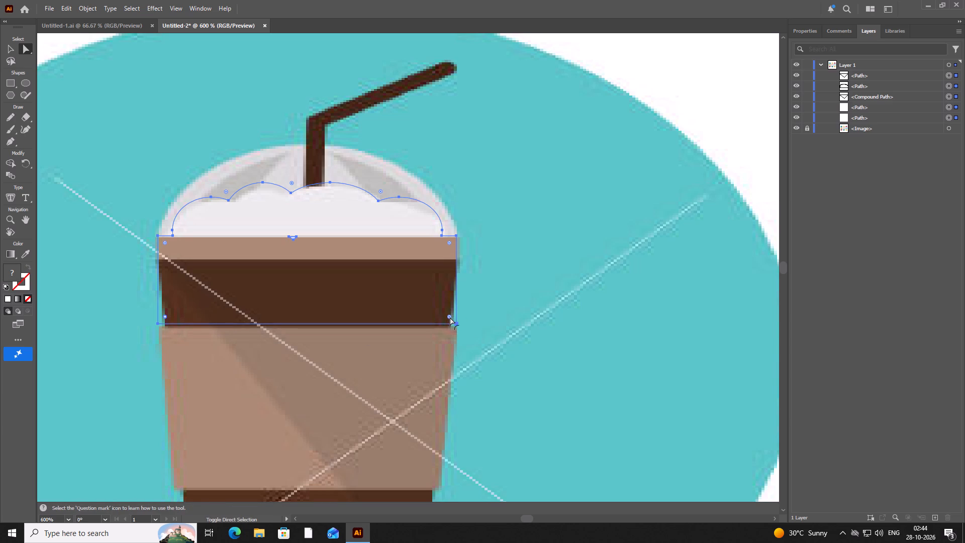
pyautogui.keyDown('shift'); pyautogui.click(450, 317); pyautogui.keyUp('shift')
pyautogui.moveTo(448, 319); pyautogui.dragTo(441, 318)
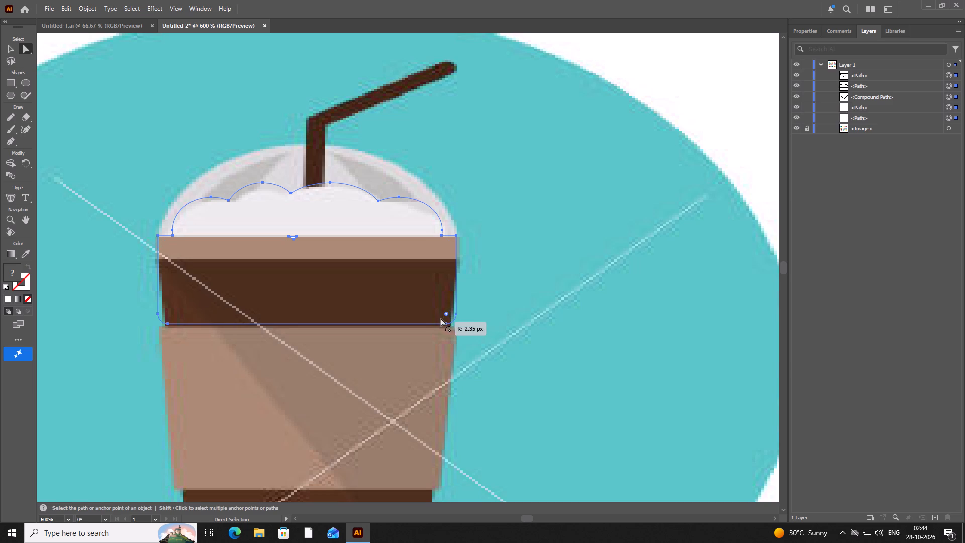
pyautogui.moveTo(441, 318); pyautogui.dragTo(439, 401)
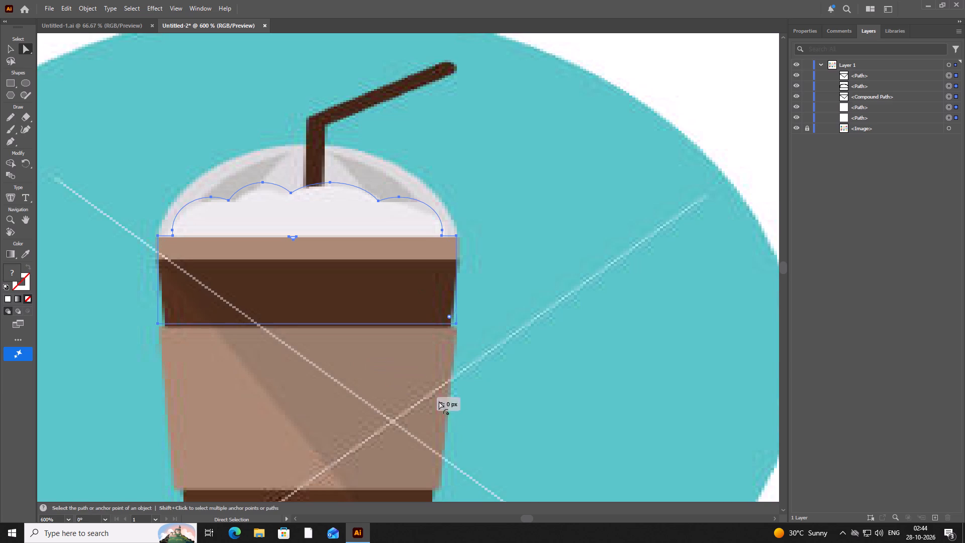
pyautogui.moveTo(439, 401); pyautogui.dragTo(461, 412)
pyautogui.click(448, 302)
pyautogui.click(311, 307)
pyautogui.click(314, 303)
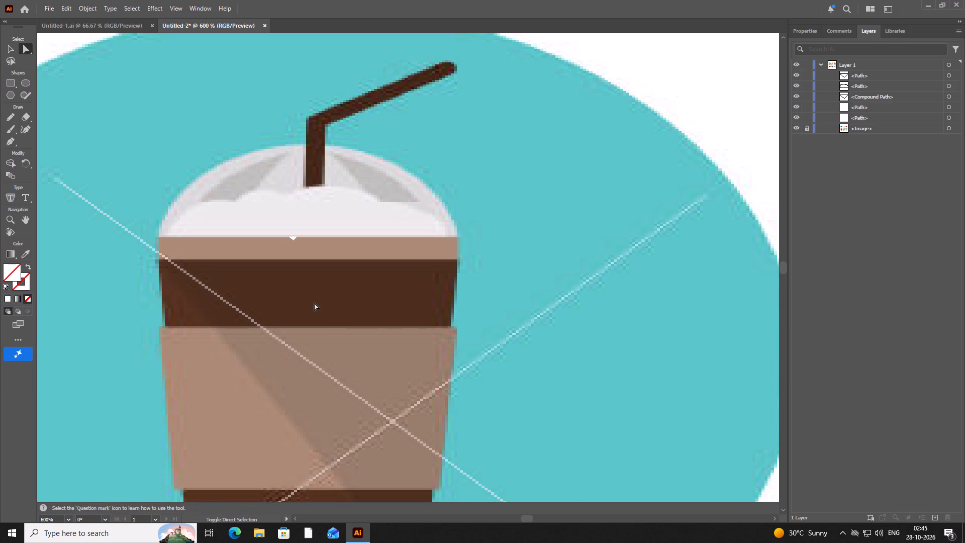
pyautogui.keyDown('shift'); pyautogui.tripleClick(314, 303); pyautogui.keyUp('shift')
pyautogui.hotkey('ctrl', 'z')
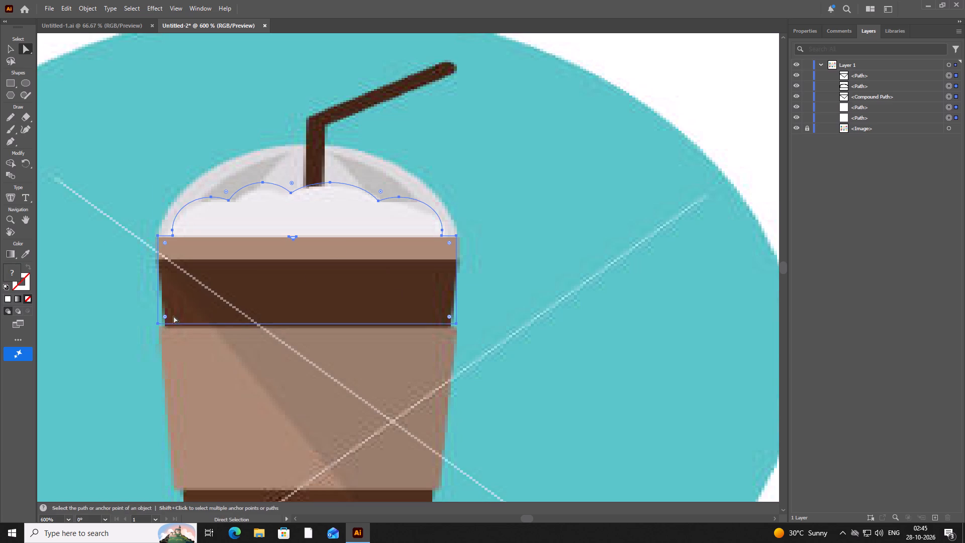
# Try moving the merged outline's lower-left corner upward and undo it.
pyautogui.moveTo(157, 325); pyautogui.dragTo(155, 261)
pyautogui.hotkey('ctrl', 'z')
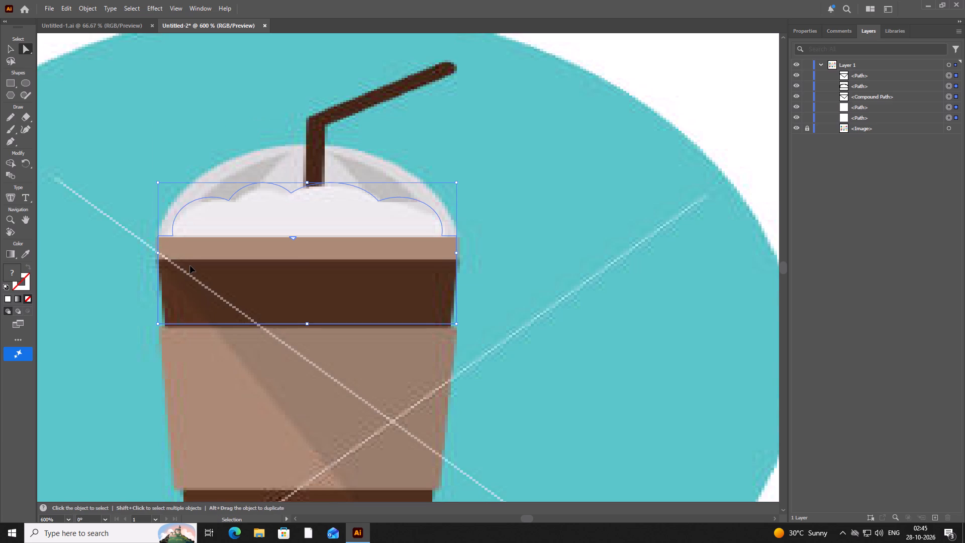
# Undo the merging and the body rectangle, going back to the four separate white-filled cream ellipses.
pyautogui.hotkey('ctrl', 'z')
pyautogui.hotkey('ctrl', 'z')
pyautogui.hotkey('ctrl', 'z')
pyautogui.hotkey('ctrl', 'z')
pyautogui.hotkey('ctrl', 'z')
pyautogui.hotkey('ctrl', 'z')
pyautogui.hotkey('ctrl', 'z')
pyautogui.hotkey('ctrl', 'z')
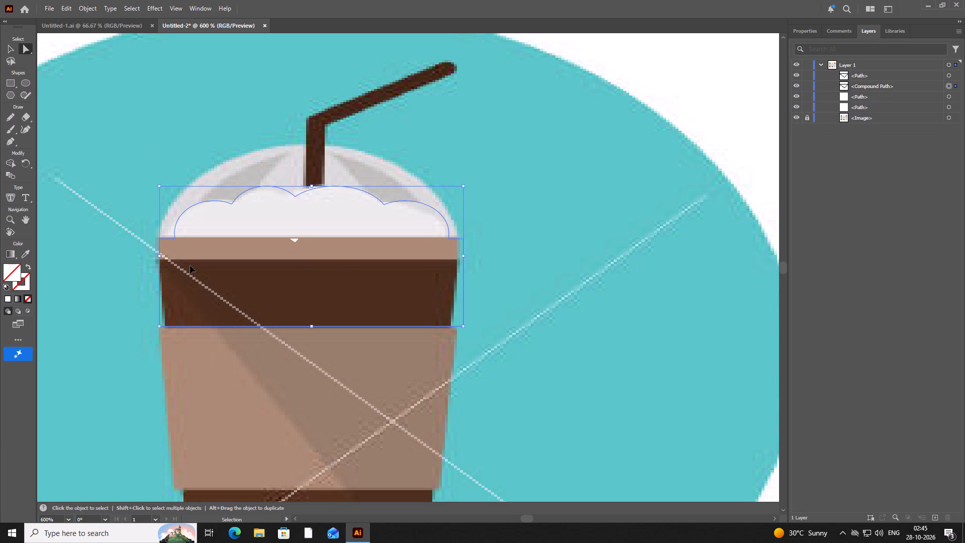
pyautogui.hotkey('ctrl', 'z')
pyautogui.hotkey('ctrl', 'z')
pyautogui.hotkey('ctrl', 'z')
pyautogui.hotkey('ctrl', 'z')
pyautogui.hotkey('ctrl', 'z')
pyautogui.hotkey('ctrl', 'z')
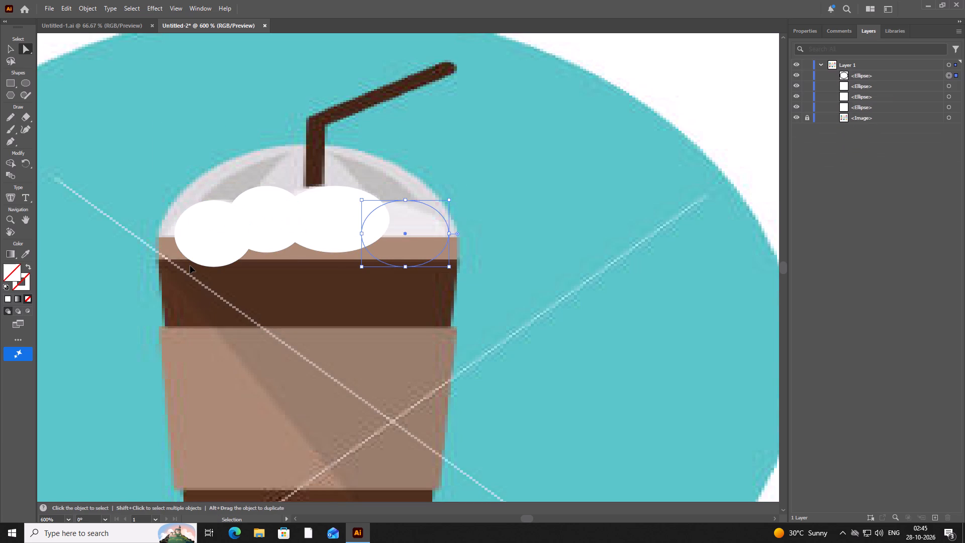
pyautogui.hotkey('ctrl', 'z')
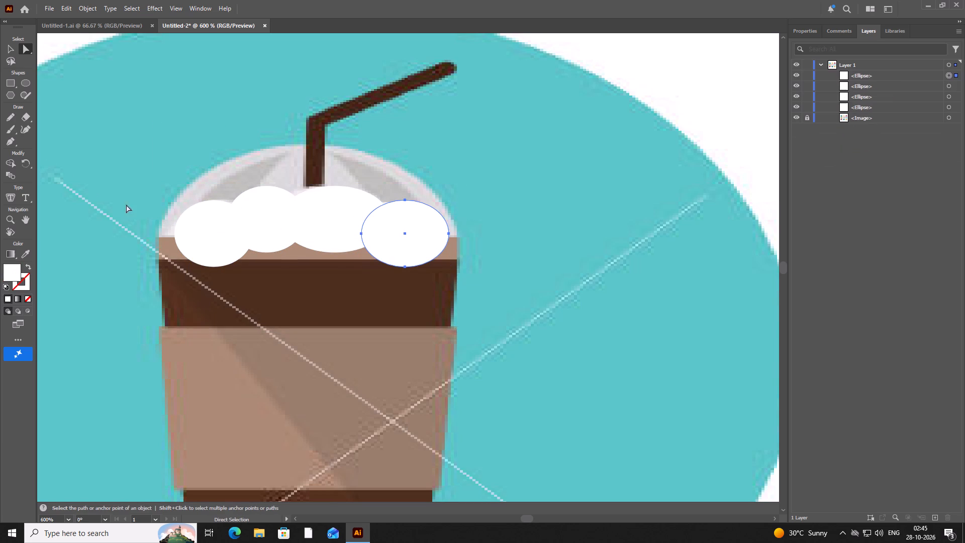
# Draw a rectangle about 71 by 5.8 px over the light-brown band just below the cream.
pyautogui.click(8, 85)
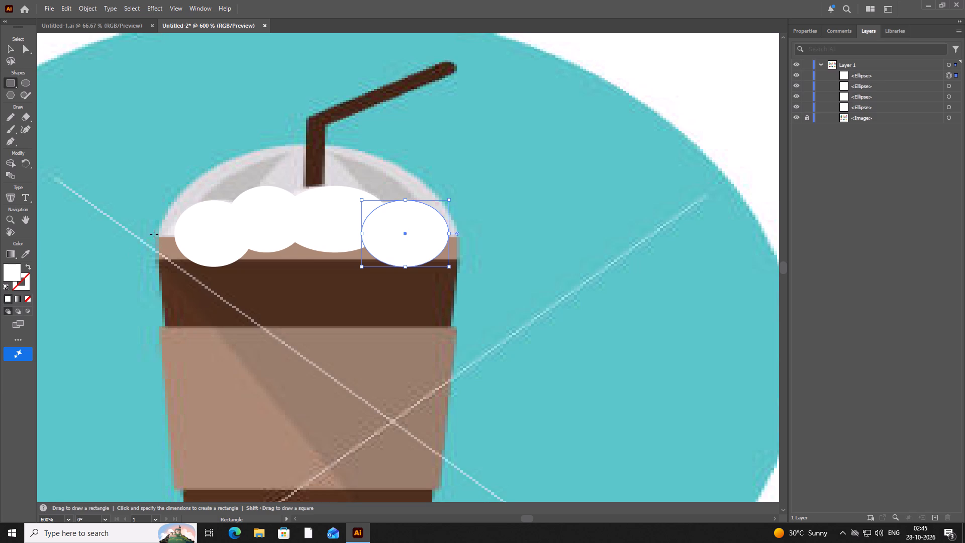
pyautogui.moveTo(156, 236); pyautogui.dragTo(487, 275)
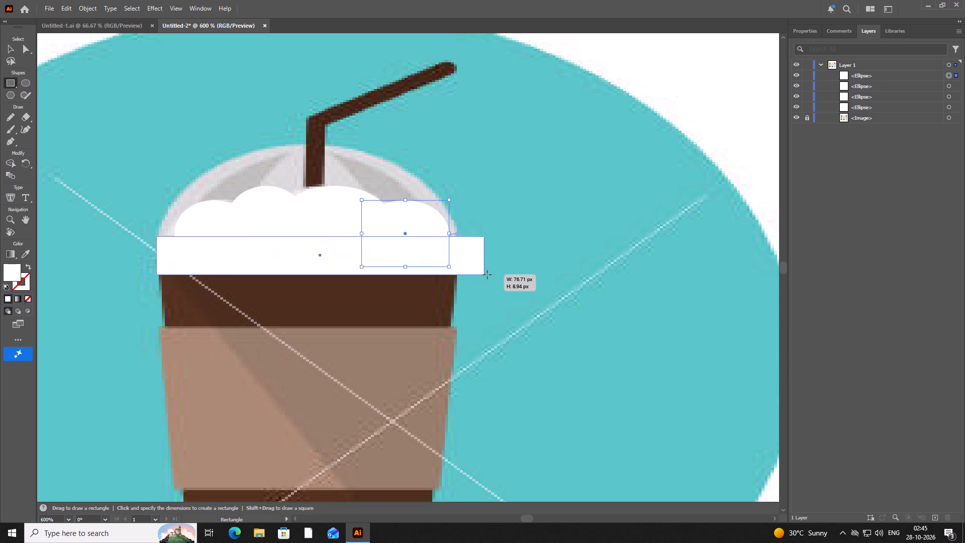
pyautogui.moveTo(487, 275); pyautogui.dragTo(454, 259)
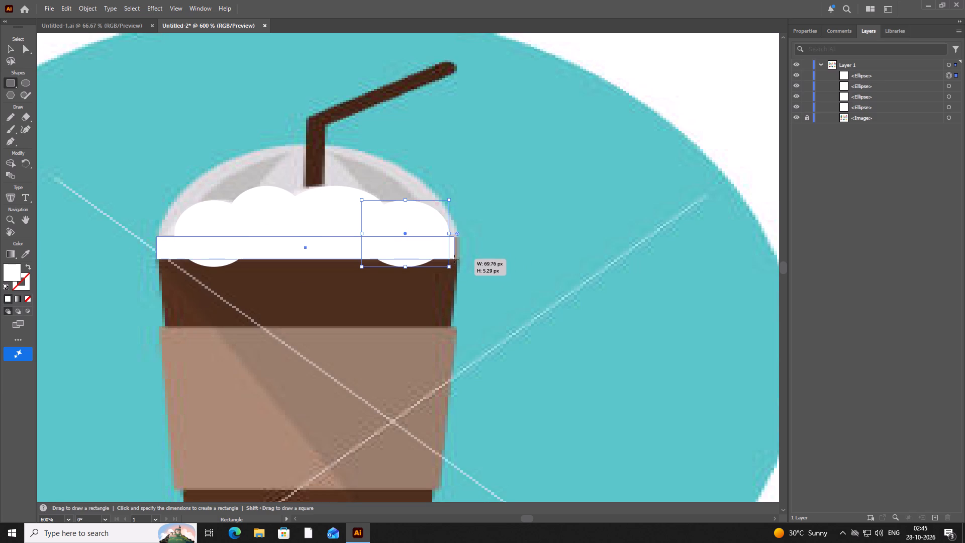
pyautogui.moveTo(454, 259); pyautogui.dragTo(456, 262)
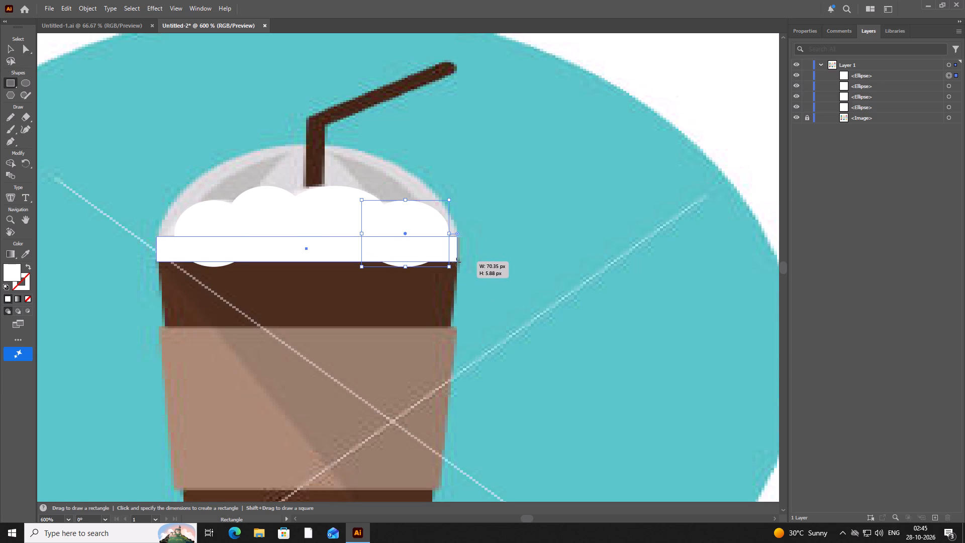
pyautogui.moveTo(456, 262); pyautogui.dragTo(461, 261)
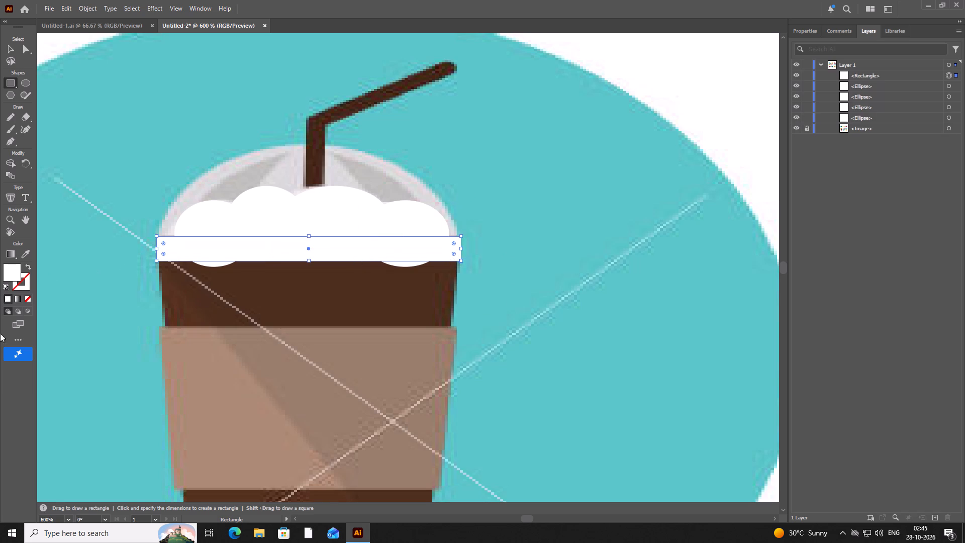
# Remove the fill from the band rectangle so the reference shows through.
pyautogui.click(23, 298)
pyautogui.click(28, 297)
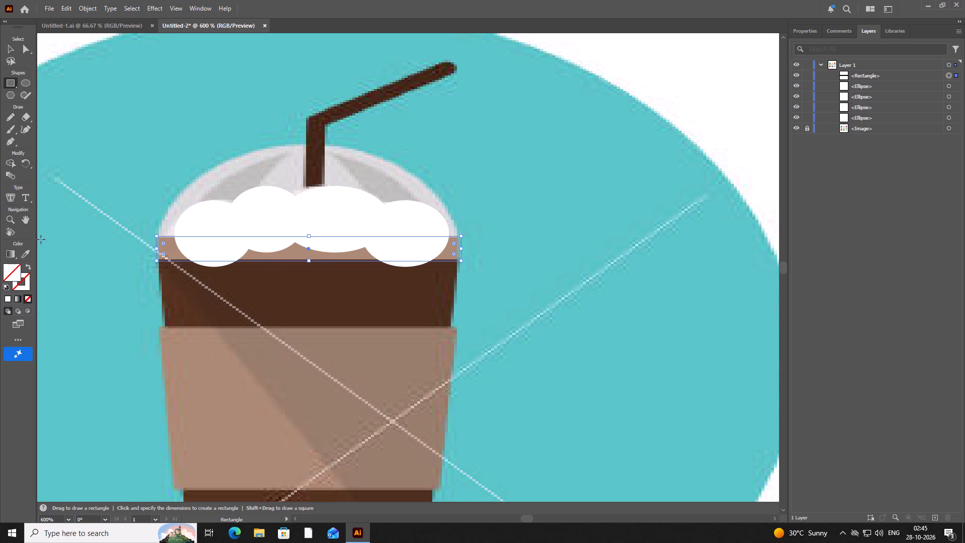
pyautogui.click(30, 299)
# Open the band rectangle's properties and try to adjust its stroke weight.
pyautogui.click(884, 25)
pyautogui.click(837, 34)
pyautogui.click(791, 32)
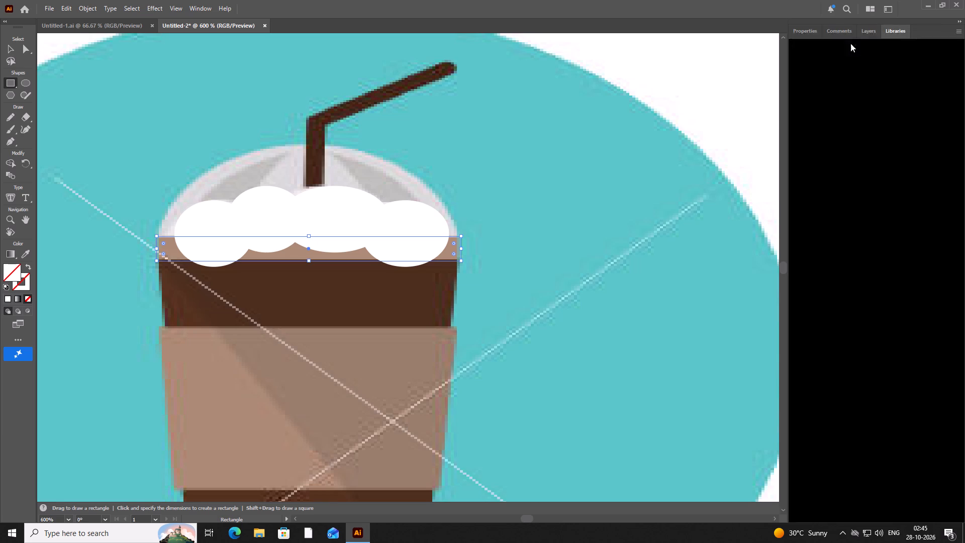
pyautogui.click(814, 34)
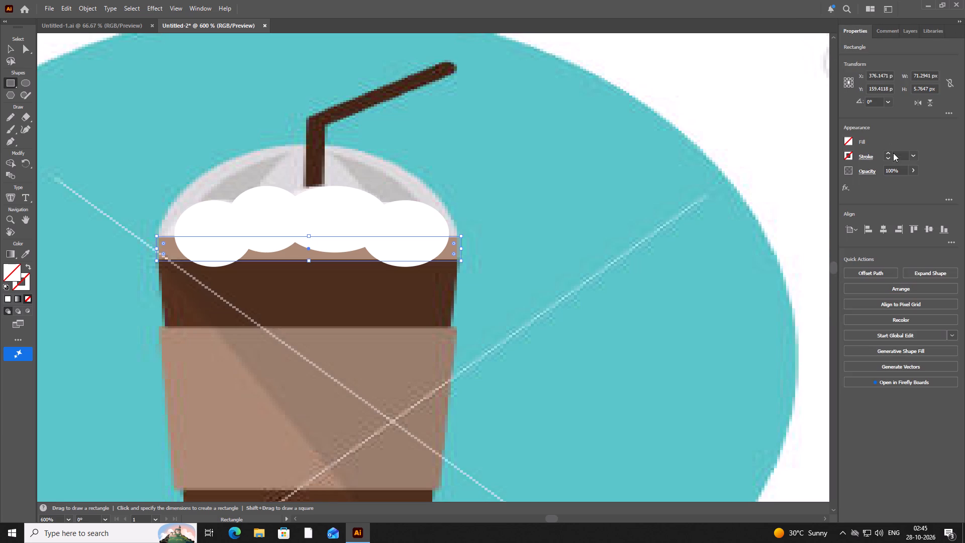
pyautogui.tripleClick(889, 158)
# Resize the band rectangle to about 5.3 px high so its edges match the light-brown band below the cream.
pyautogui.click(15, 50)
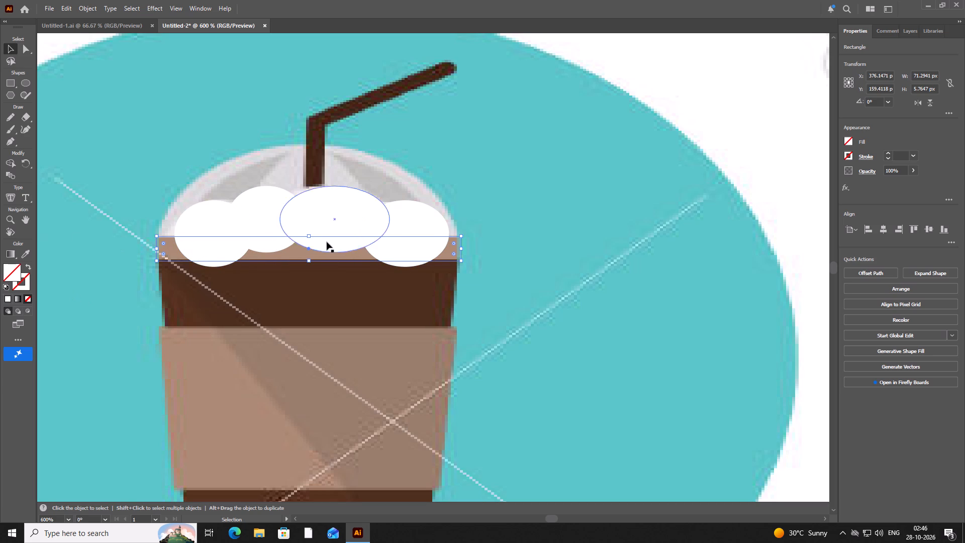
pyautogui.click(308, 238)
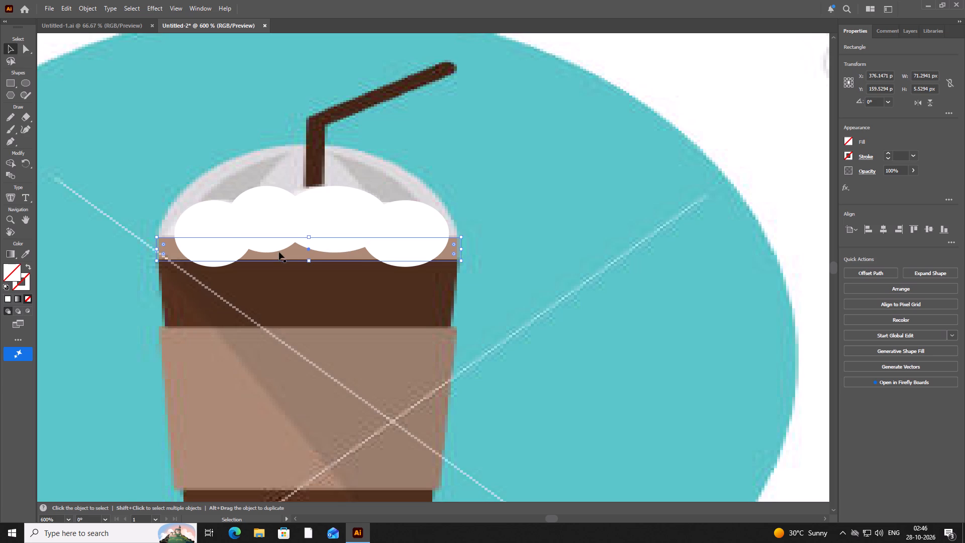
pyautogui.moveTo(308, 261); pyautogui.dragTo(312, 277)
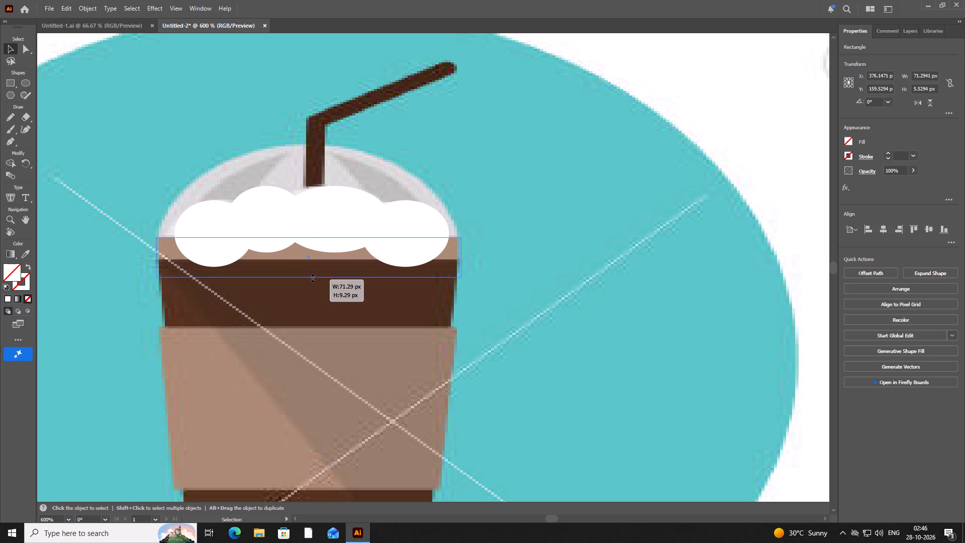
pyautogui.moveTo(312, 277); pyautogui.dragTo(313, 266)
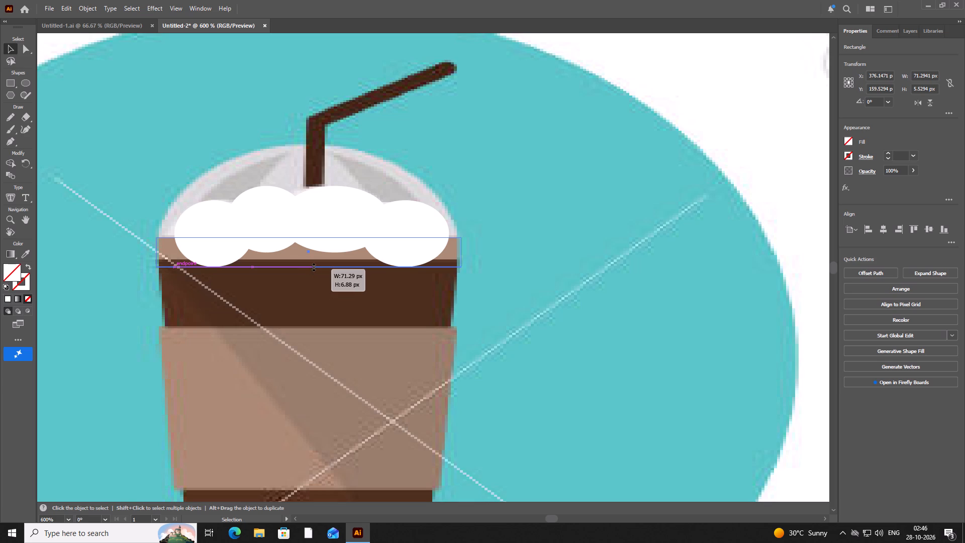
pyautogui.moveTo(313, 266); pyautogui.dragTo(314, 259)
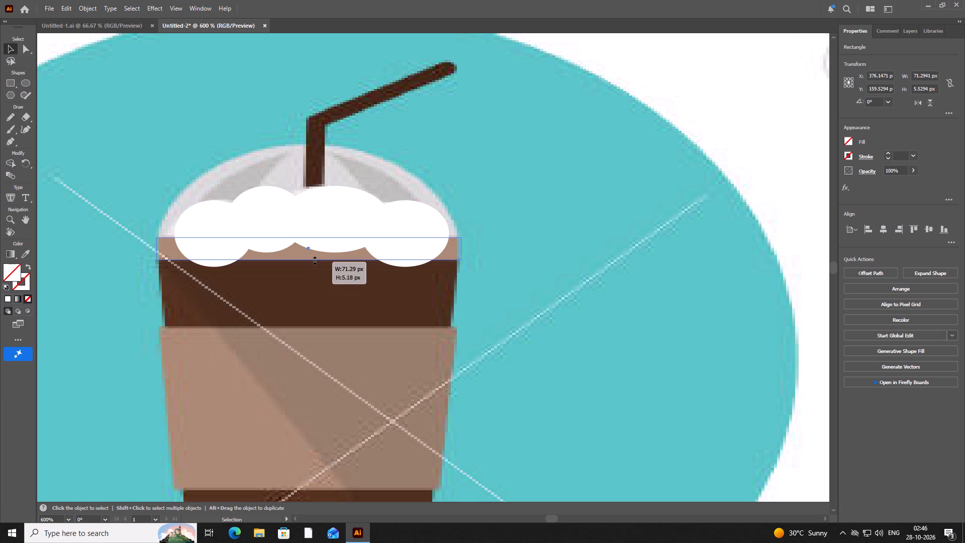
pyautogui.moveTo(314, 259); pyautogui.dragTo(316, 258)
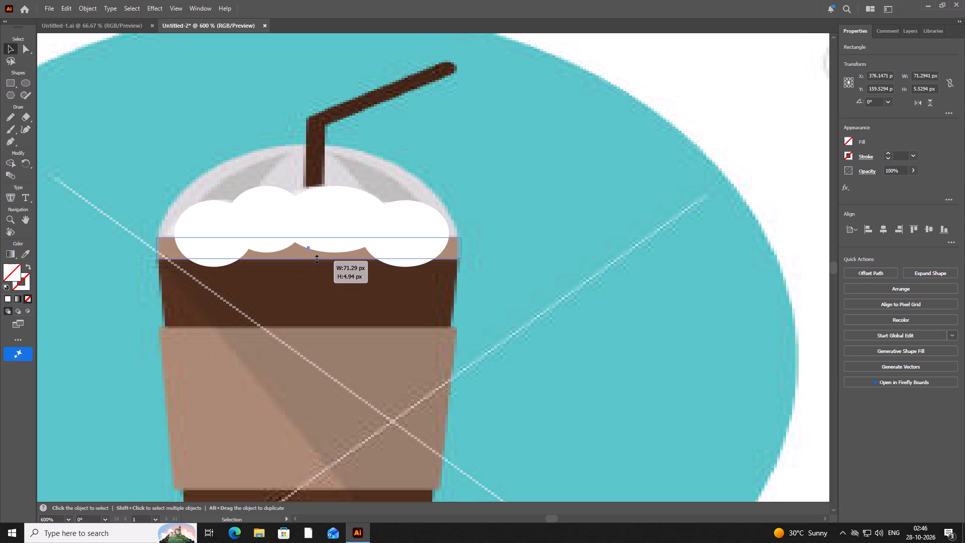
pyautogui.moveTo(316, 258); pyautogui.dragTo(317, 262)
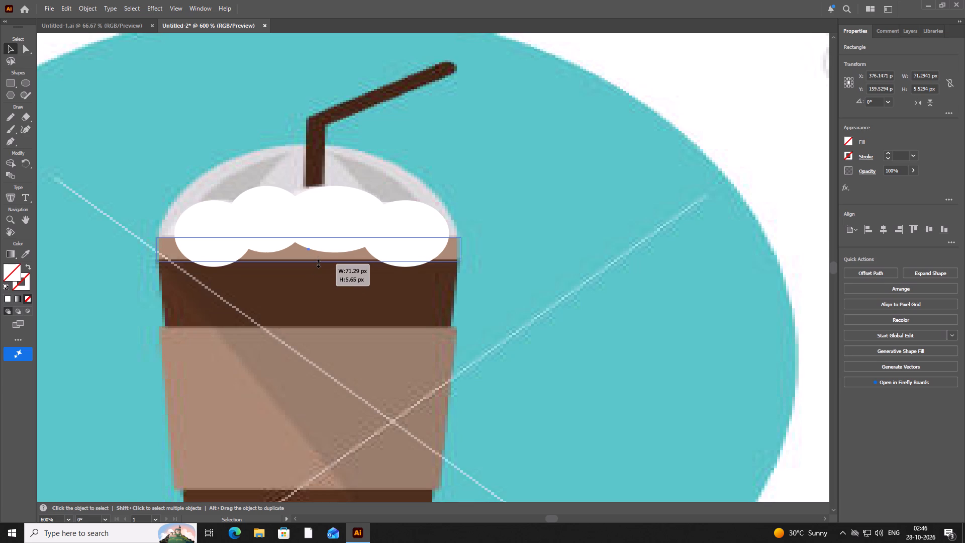
pyautogui.moveTo(317, 262); pyautogui.dragTo(317, 258)
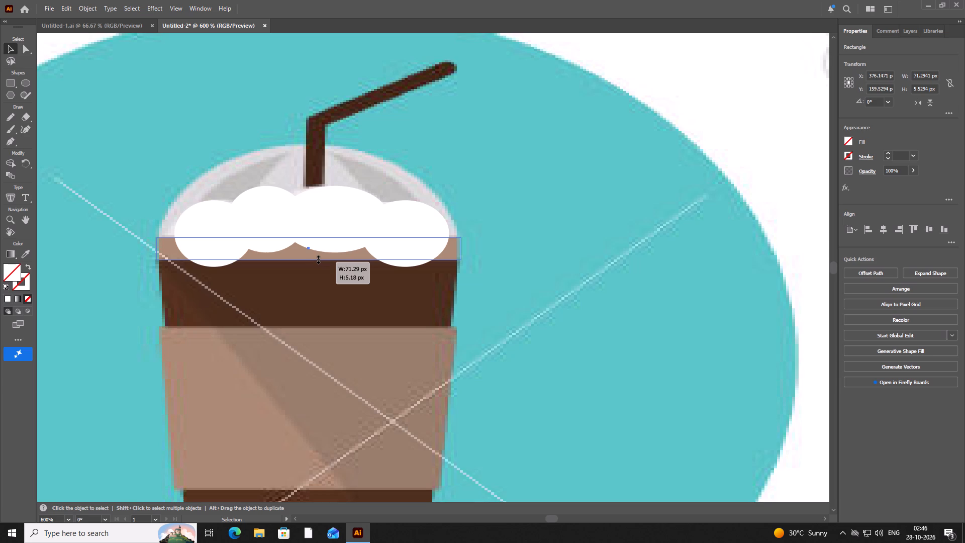
pyautogui.moveTo(317, 258); pyautogui.dragTo(316, 259)
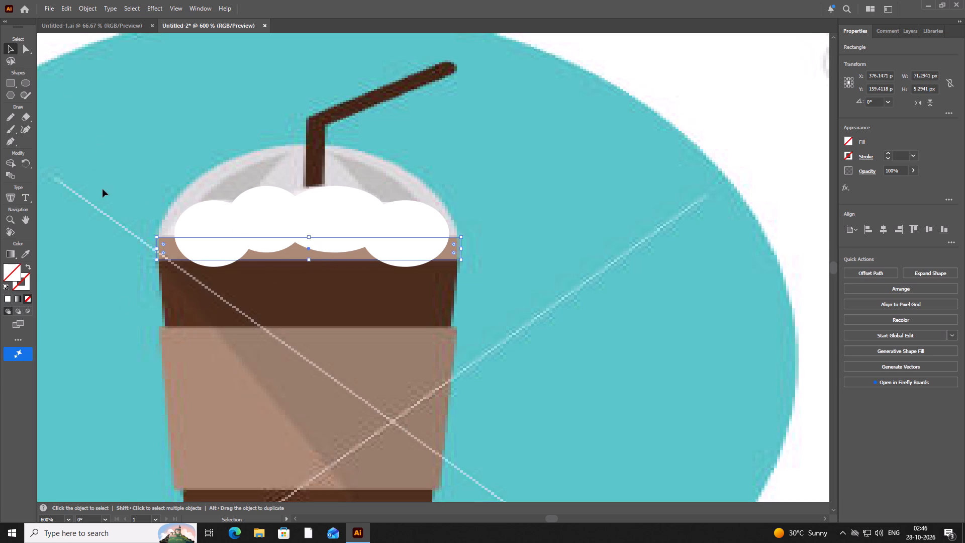
# Select the four cream ellipses with the band rectangle and merge their overlapping regions inside the band using Shape Builder with no fill.
pyautogui.moveTo(141, 186); pyautogui.dragTo(209, 256)
pyautogui.moveTo(209, 256); pyautogui.dragTo(474, 282)
pyautogui.moveTo(474, 282); pyautogui.dragTo(484, 270)
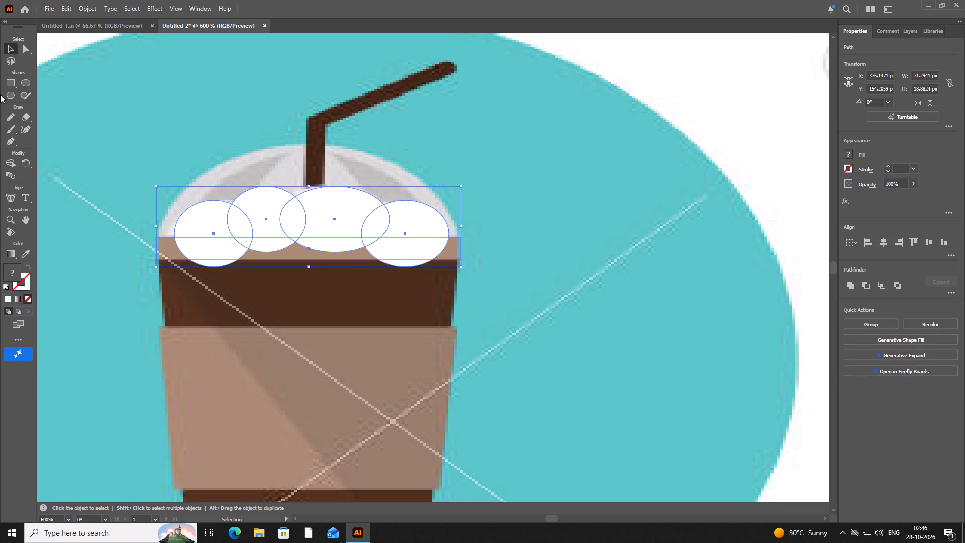
pyautogui.click(8, 165)
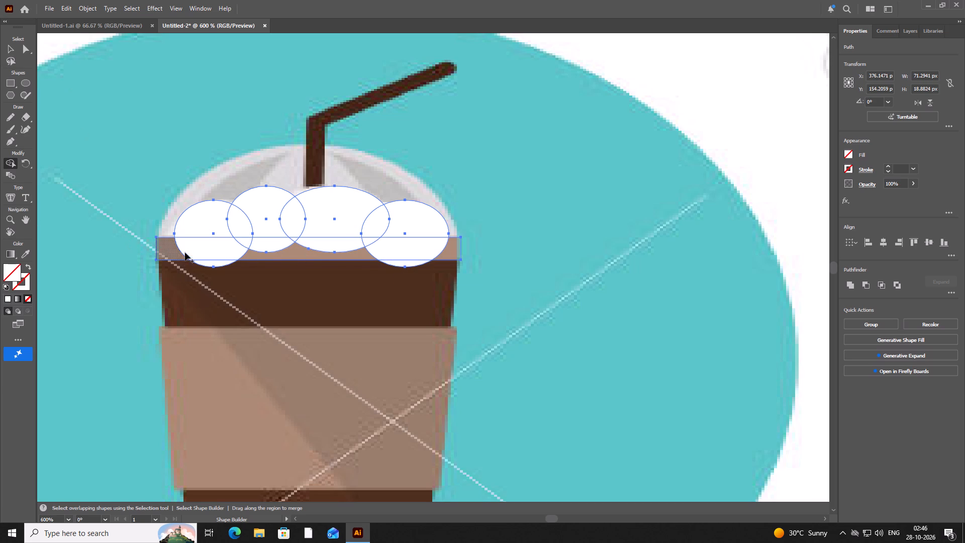
pyautogui.moveTo(210, 246); pyautogui.dragTo(344, 249)
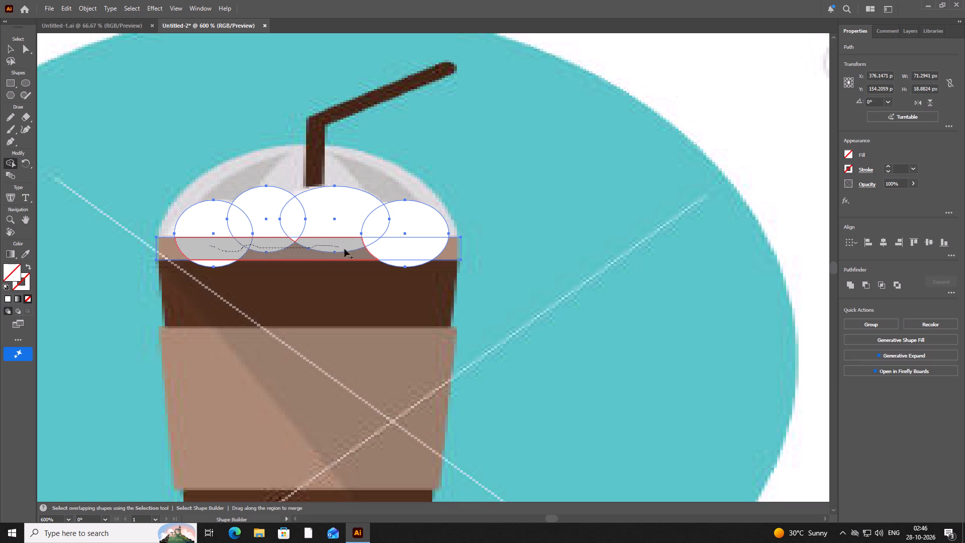
pyautogui.moveTo(344, 249); pyautogui.dragTo(409, 264)
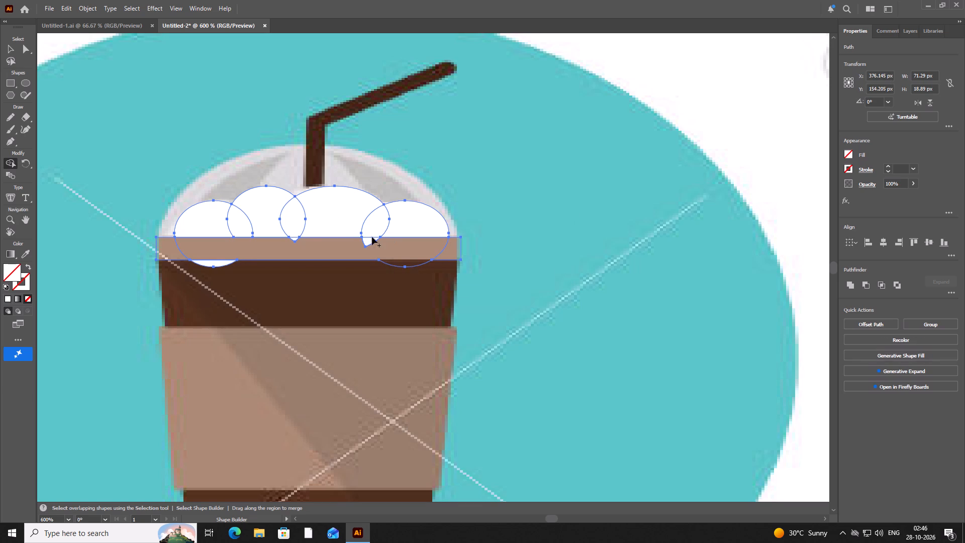
# Clear the remaining white slivers of the ellipses inside and below the band with Shape Builder, giving the cream a flat lower edge.
pyautogui.click(366, 242)
pyautogui.click(220, 263)
pyautogui.scroll(3, 283, 249)
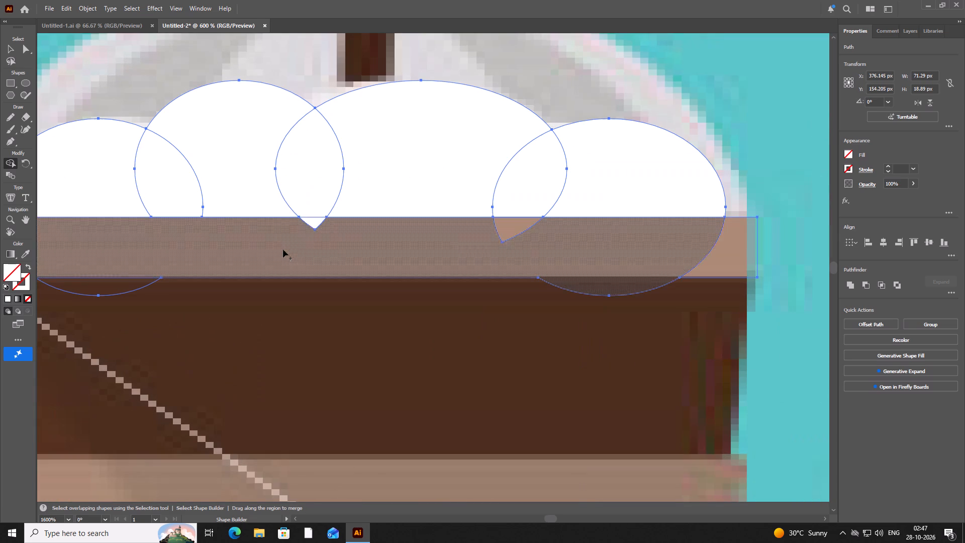
pyautogui.click(315, 226)
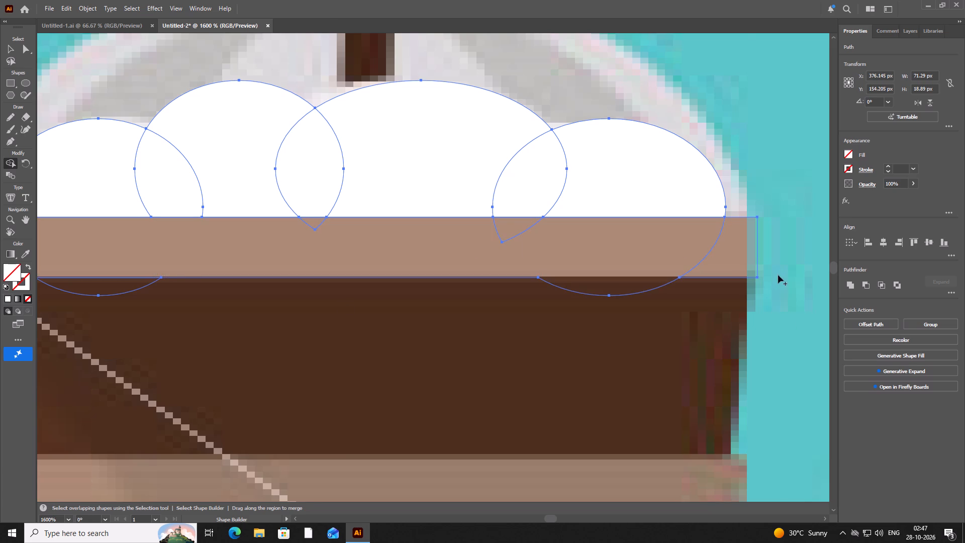
pyautogui.scroll(-2, 789, 275)
pyautogui.click(5, 47)
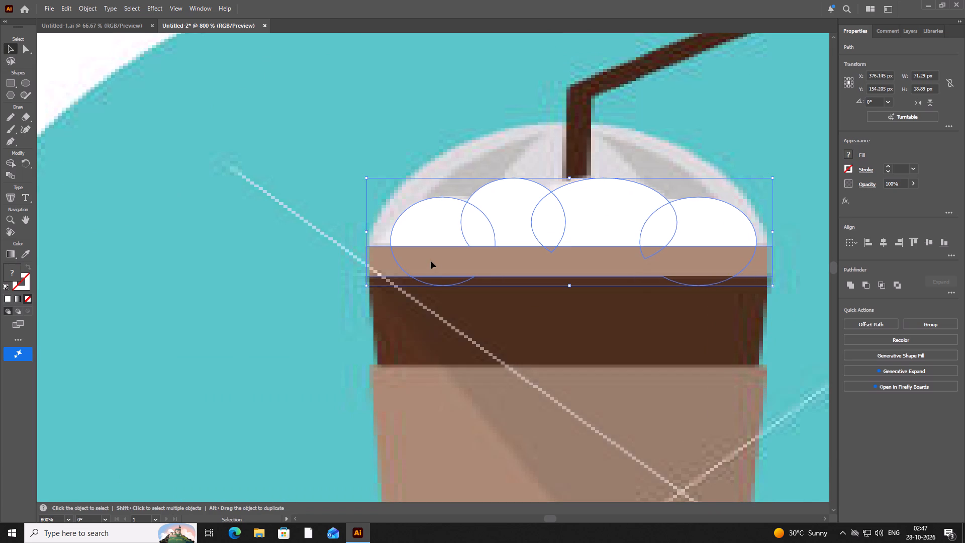
pyautogui.click(337, 258)
pyautogui.scroll(-2, 717, 163)
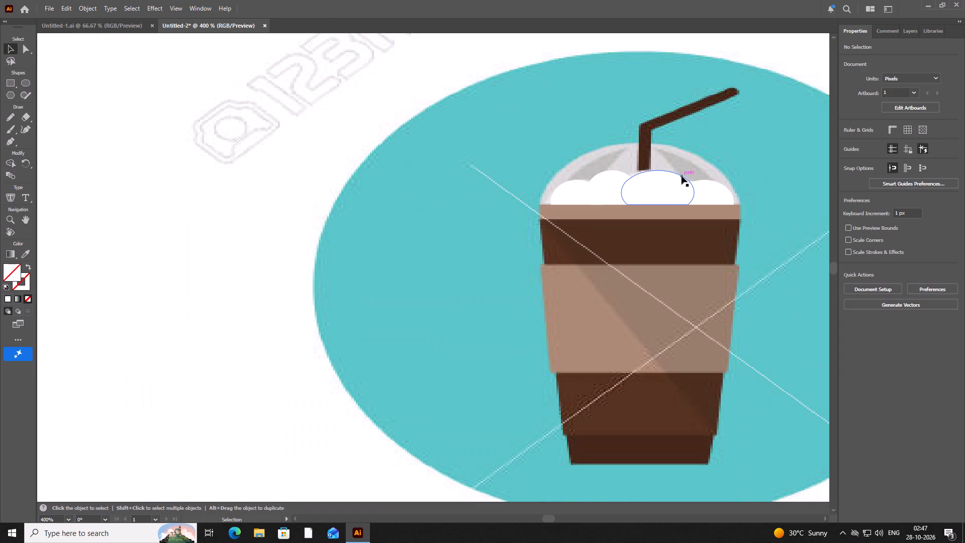
# Reselect the cream shapes and band, and delete the band's leftover pieces at both outer ends with Shape Builder.
pyautogui.scroll(1, 682, 176)
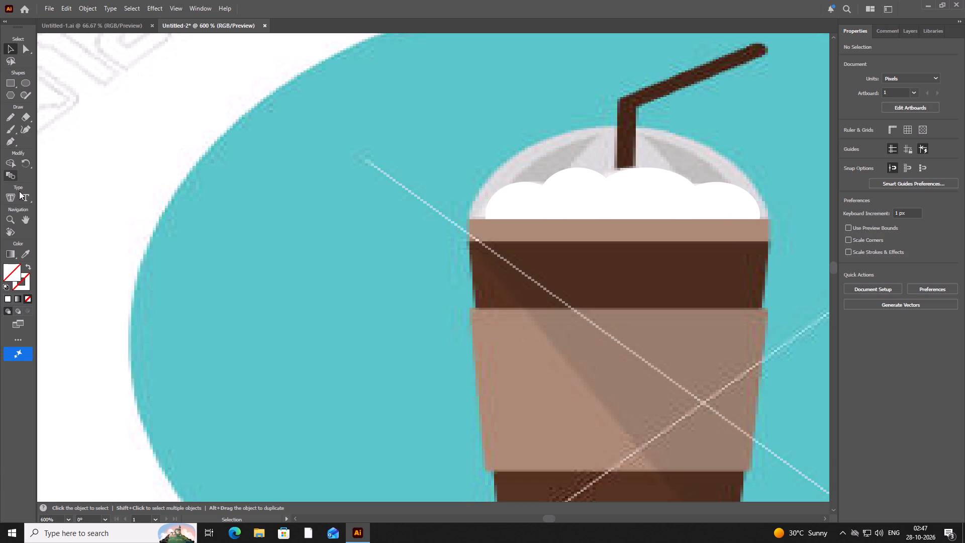
pyautogui.moveTo(442, 167); pyautogui.dragTo(836, 223)
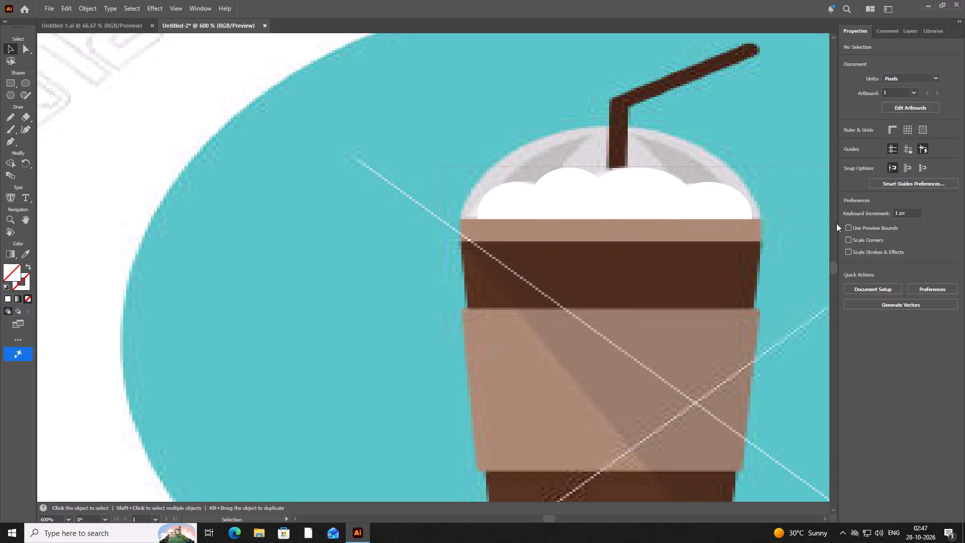
pyautogui.moveTo(836, 223); pyautogui.dragTo(736, 260)
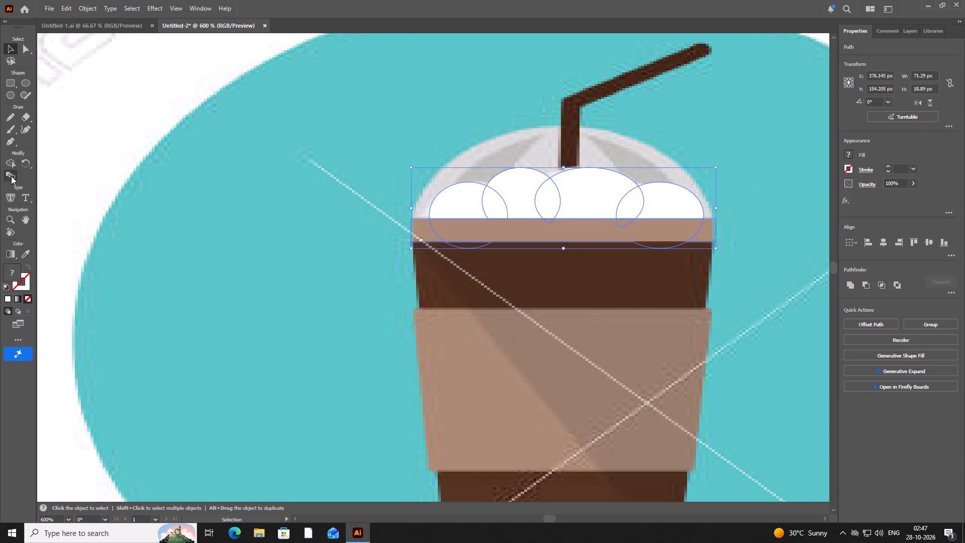
pyautogui.click(4, 162)
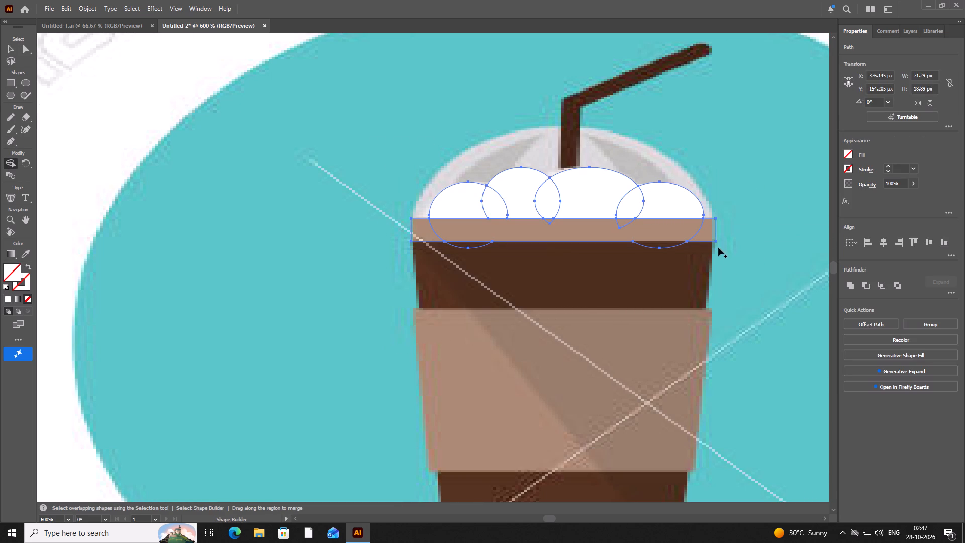
pyautogui.click(708, 235)
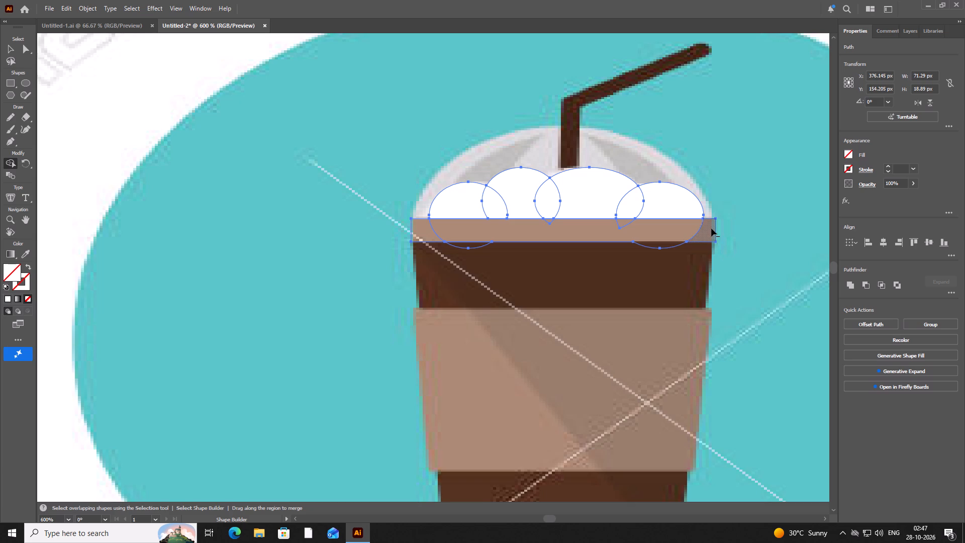
pyautogui.keyDown('alt'); pyautogui.click(711, 228); pyautogui.keyUp('alt')
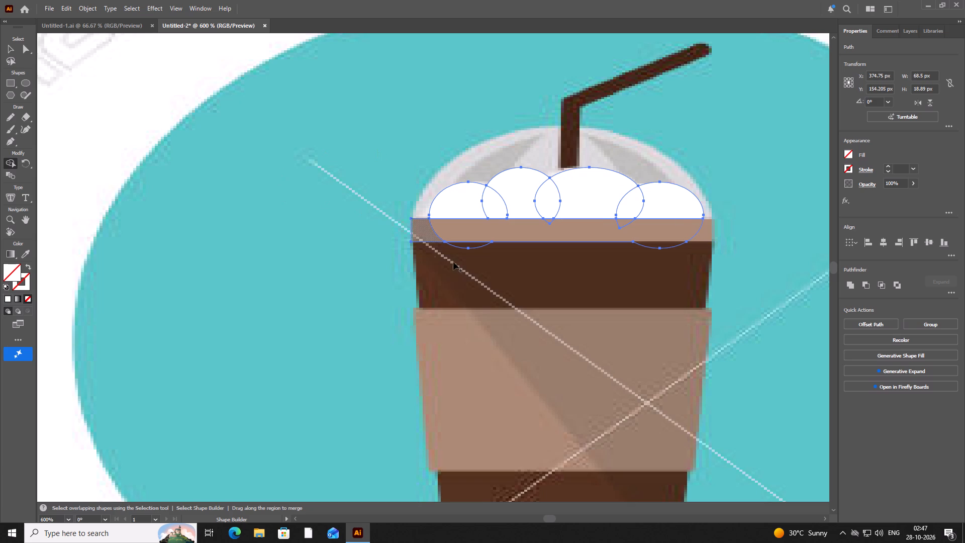
pyautogui.keyDown('alt'); pyautogui.click(422, 232); pyautogui.keyUp('alt')
pyautogui.click(10, 47)
pyautogui.click(289, 193)
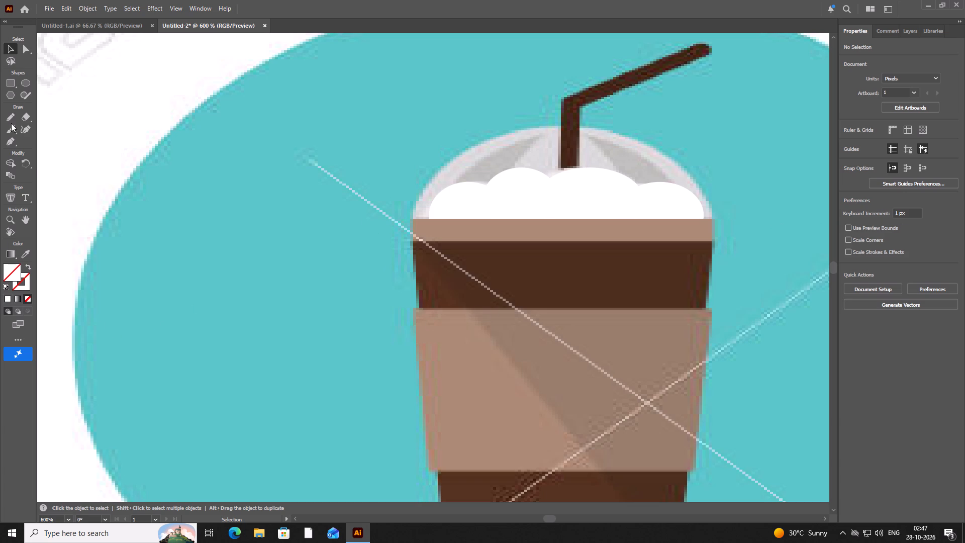
# Draw a rectangle about 96.5 by 91.1 px around the cup body, from the cream's flat base down to the cup's bottom edge.
pyautogui.click(11, 85)
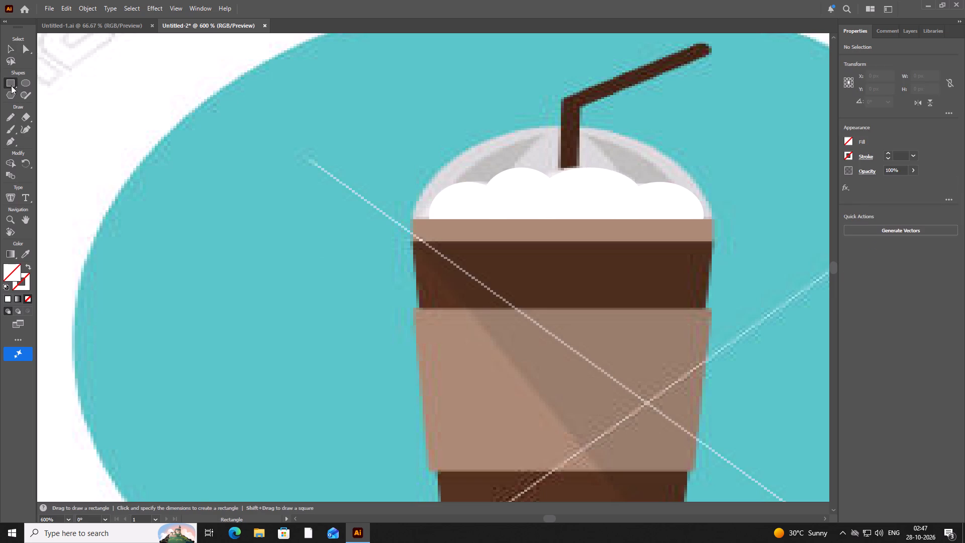
pyautogui.scroll(-3, 482, 257)
pyautogui.scroll(1, 471, 239)
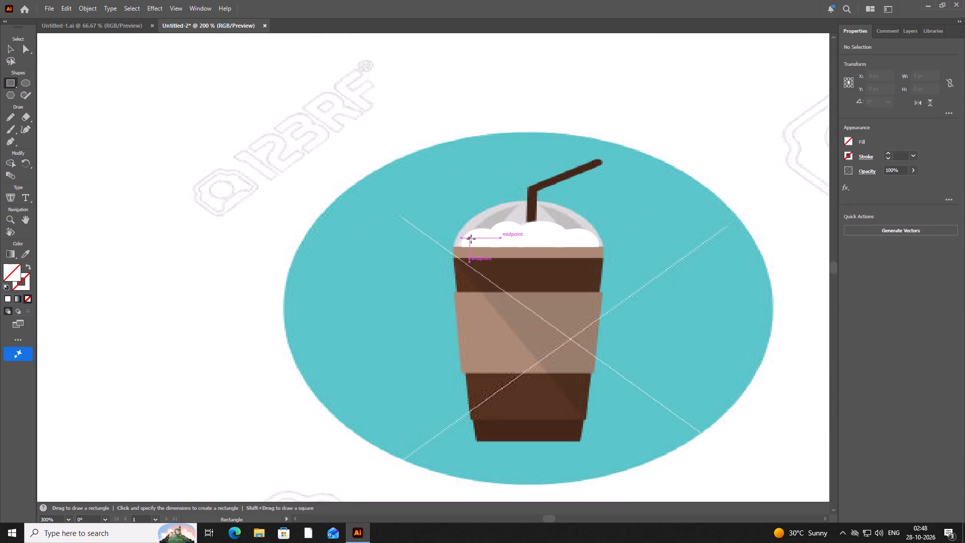
pyautogui.press('space')
pyautogui.press('space')
pyautogui.press('space')
pyautogui.press('space')
pyautogui.press('space')
pyautogui.press('space')
pyautogui.press('space')
pyautogui.press('space')
pyautogui.press('space')
pyautogui.press('space')
pyautogui.press('space')
pyautogui.press('space')
pyautogui.press('space')
pyautogui.press('space')
pyautogui.press('space')
pyautogui.press('space')
pyautogui.press('space')
pyautogui.press('space')
pyautogui.press('space')
pyautogui.press('space')
pyautogui.moveTo(528, 295); pyautogui.dragTo(481, 242)
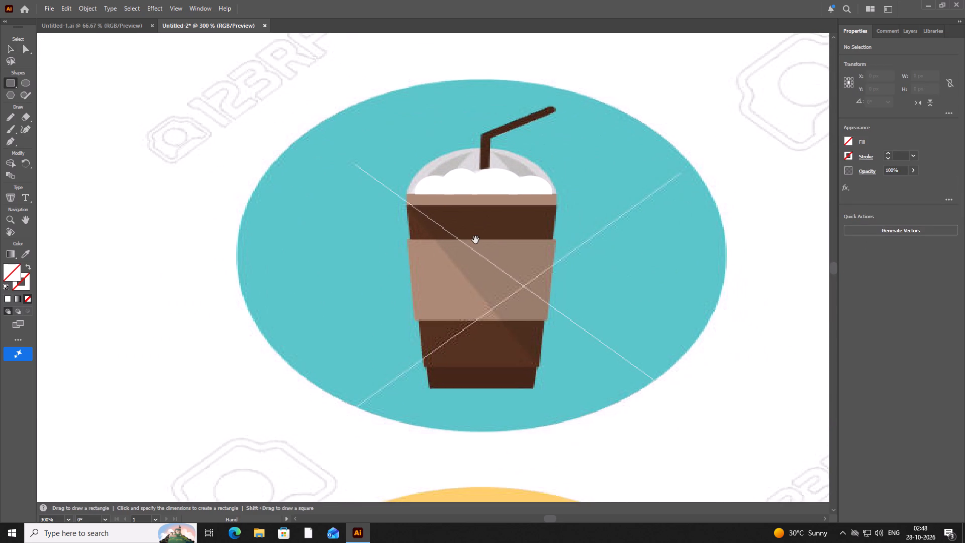
pyautogui.scroll(2, 475, 240)
pyautogui.press('space')
pyautogui.press('space')
pyautogui.press('space')
pyautogui.press('space')
pyautogui.press('space')
pyautogui.press('space')
pyautogui.press('space')
pyautogui.press('space')
pyautogui.press('space')
pyautogui.press('space')
pyautogui.press('space')
pyautogui.press('space')
pyautogui.moveTo(455, 308); pyautogui.dragTo(423, 237)
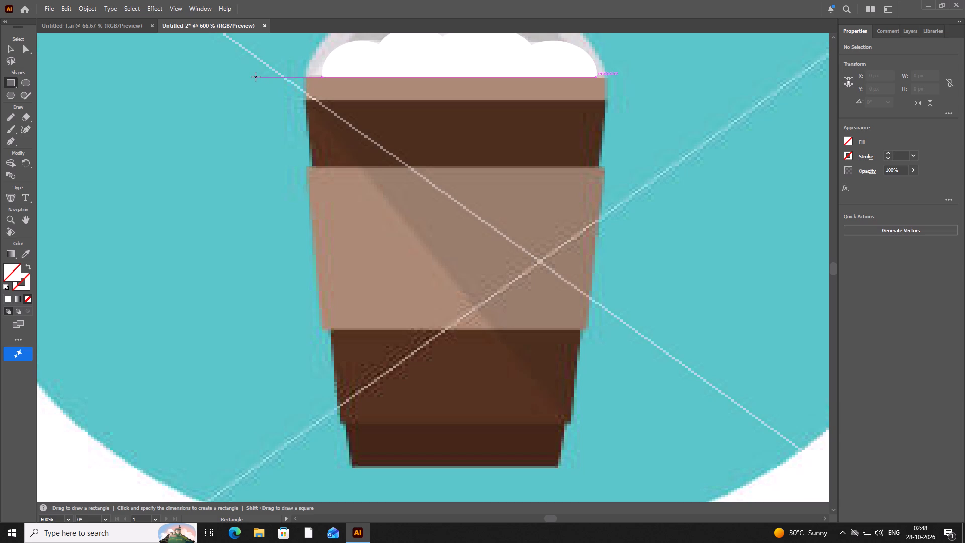
pyautogui.moveTo(256, 77); pyautogui.dragTo(660, 477)
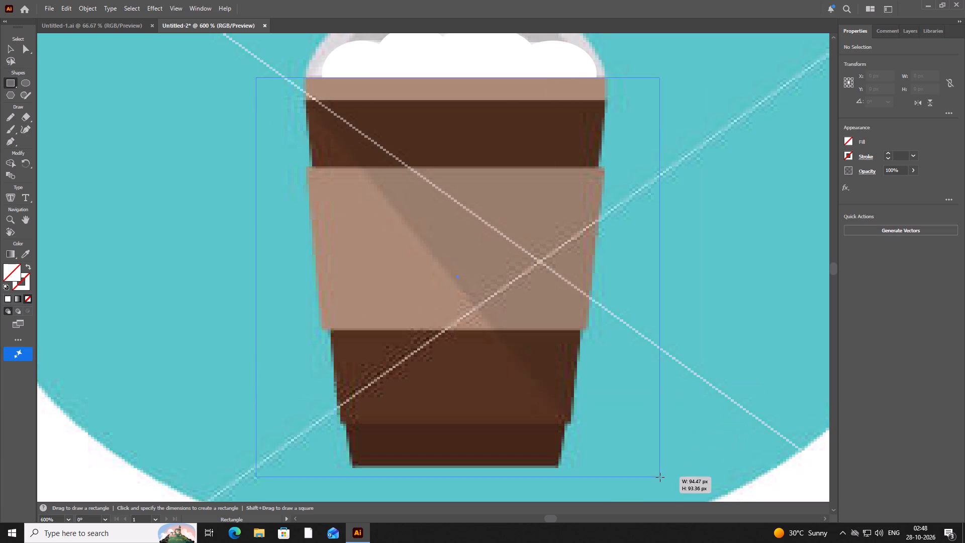
pyautogui.moveTo(660, 477); pyautogui.dragTo(667, 468)
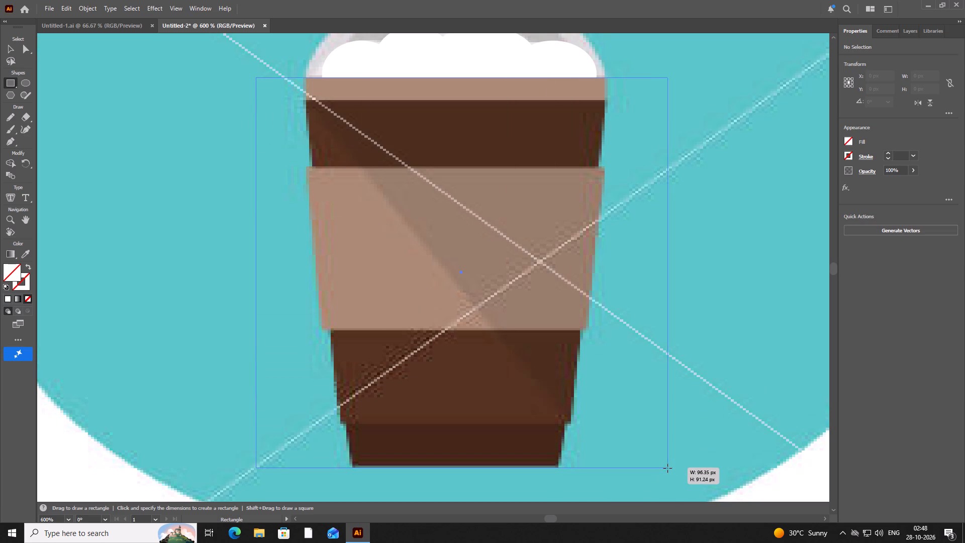
pyautogui.moveTo(667, 468); pyautogui.dragTo(668, 467)
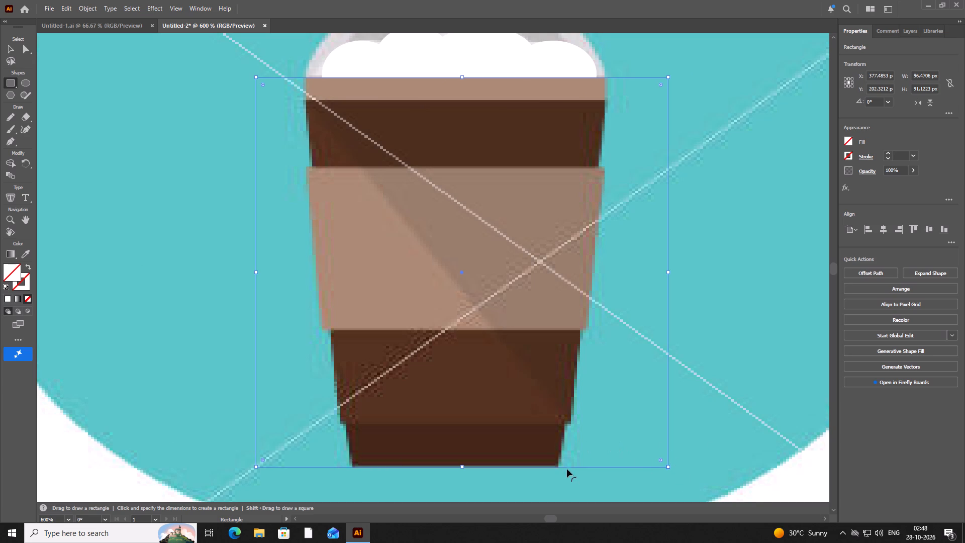
# Move the rectangle's two right corner anchors onto the cup's lower-right corner and the light-brown rim band's upper-right corner.
pyautogui.click(20, 49)
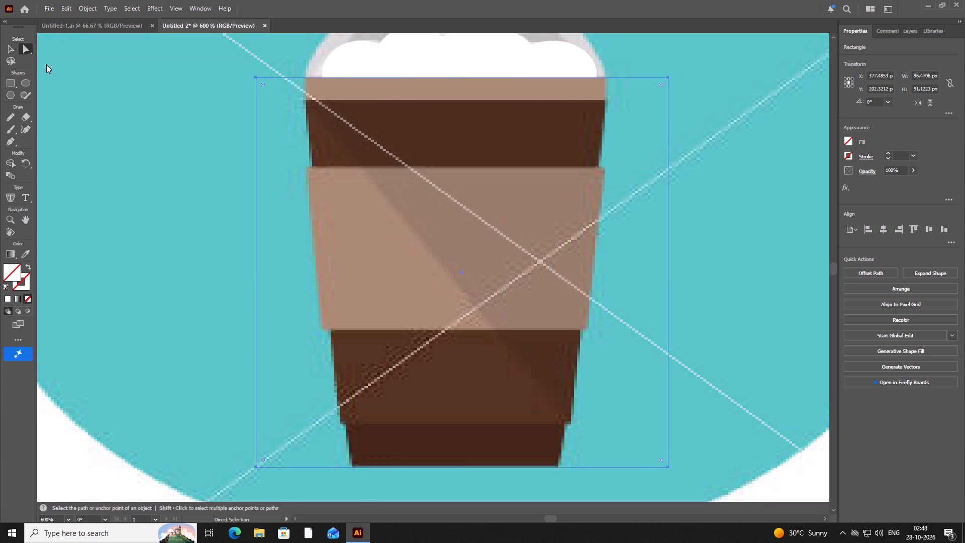
pyautogui.click(667, 467)
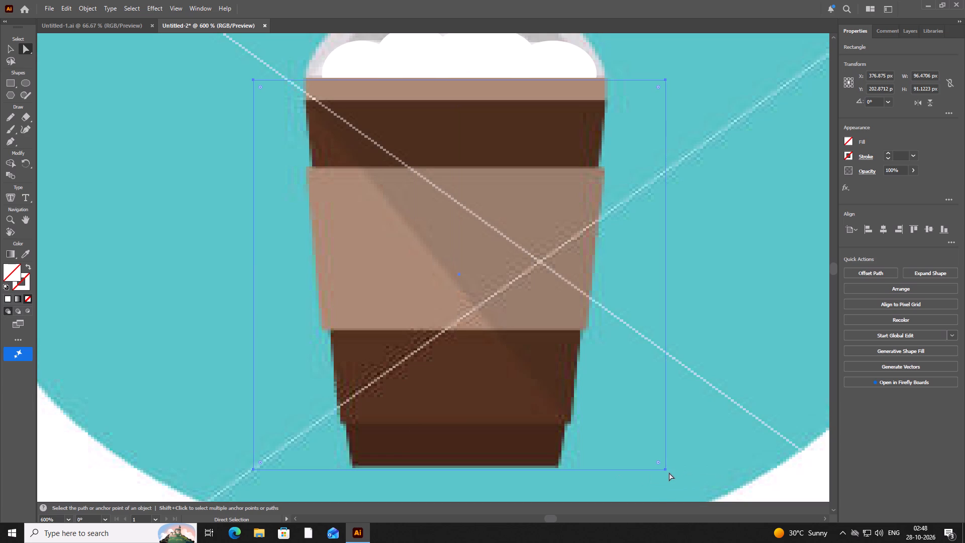
pyautogui.moveTo(665, 470); pyautogui.dragTo(643, 465)
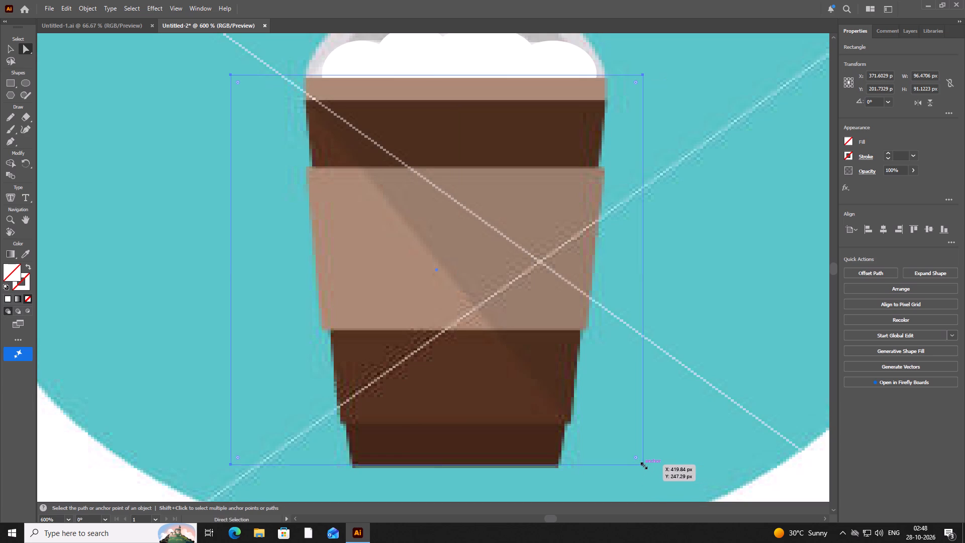
pyautogui.doubleClick(643, 466)
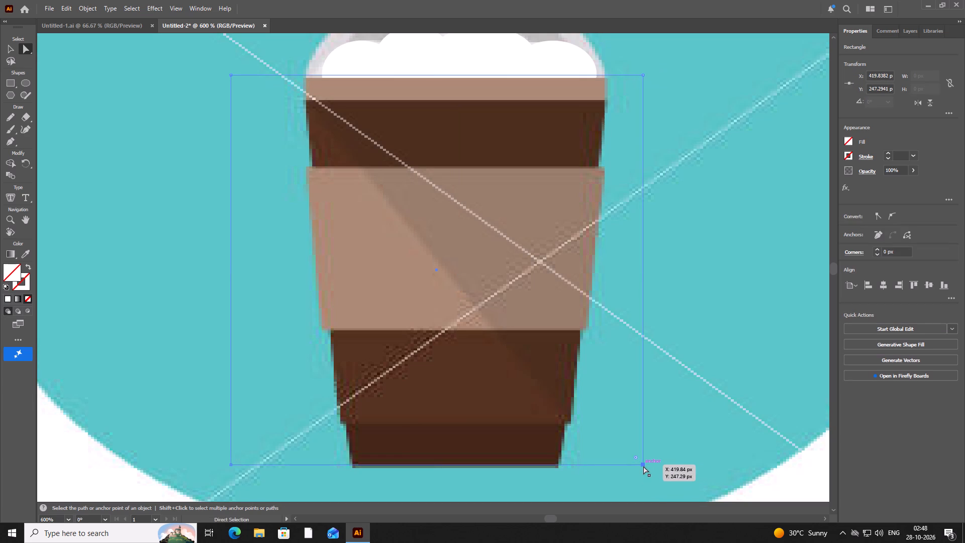
pyautogui.moveTo(643, 466); pyautogui.dragTo(595, 474)
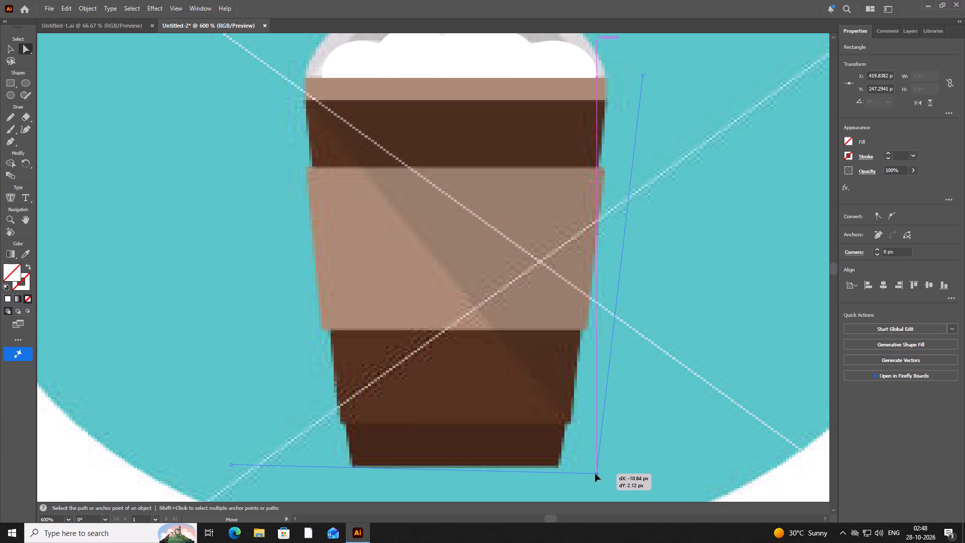
pyautogui.moveTo(595, 474); pyautogui.dragTo(558, 469)
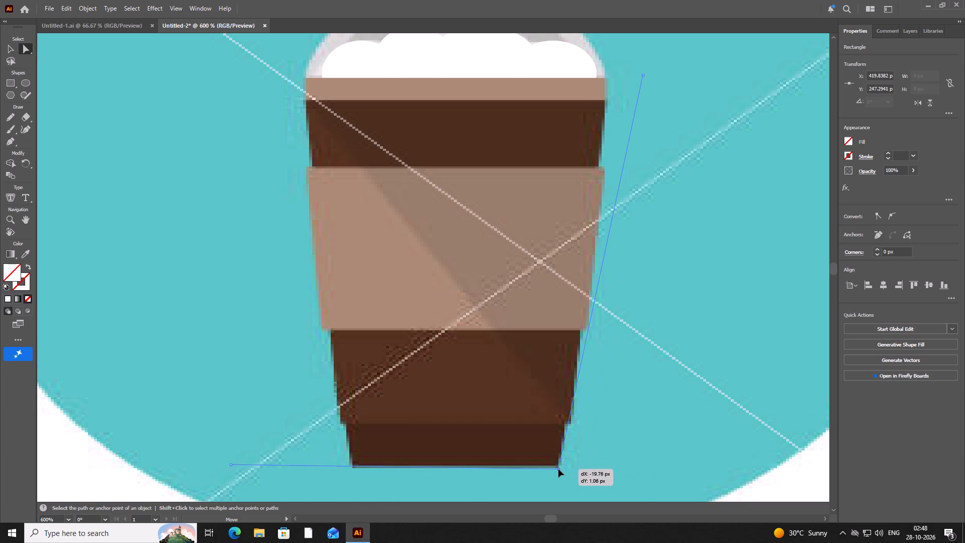
pyautogui.moveTo(558, 469); pyautogui.dragTo(563, 469)
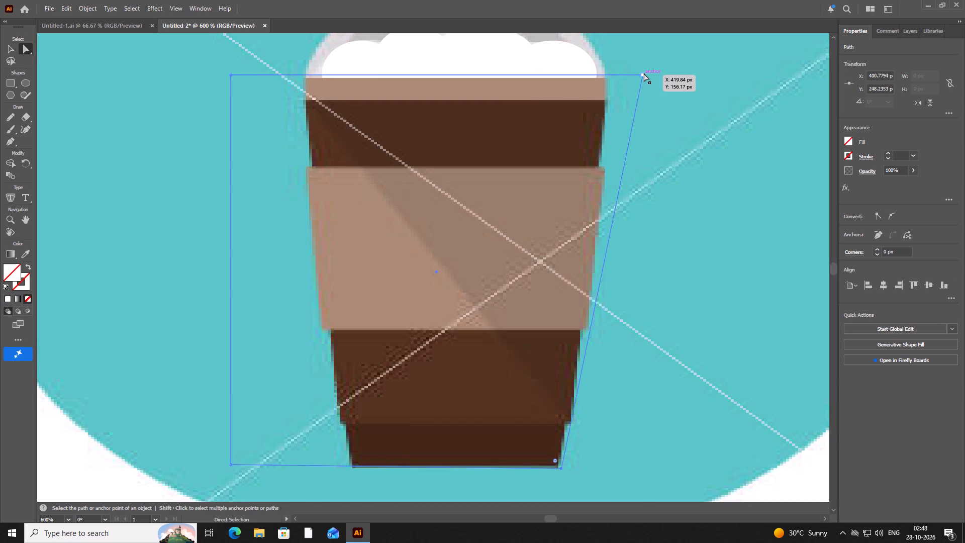
pyautogui.moveTo(644, 73); pyautogui.dragTo(609, 76)
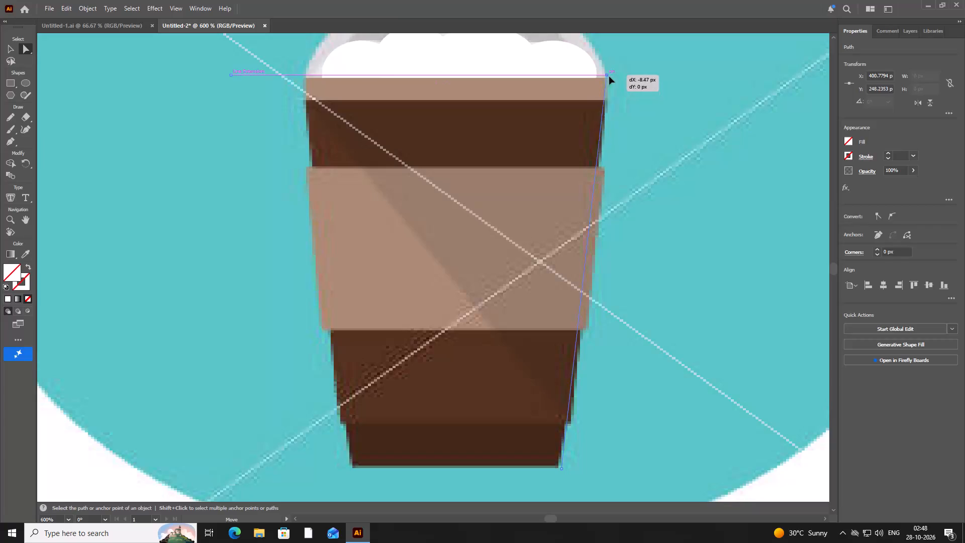
pyautogui.moveTo(609, 76); pyautogui.dragTo(608, 80)
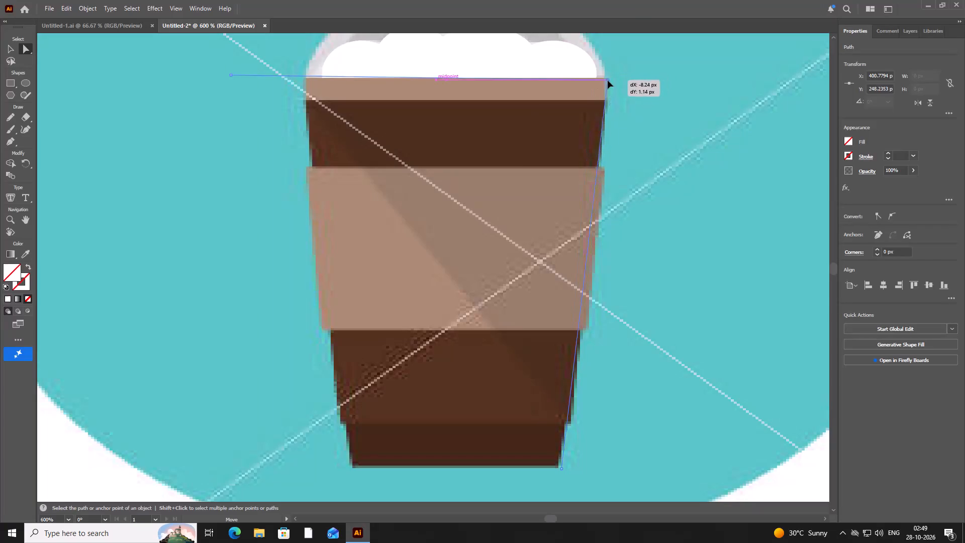
pyautogui.moveTo(608, 80); pyautogui.dragTo(613, 77)
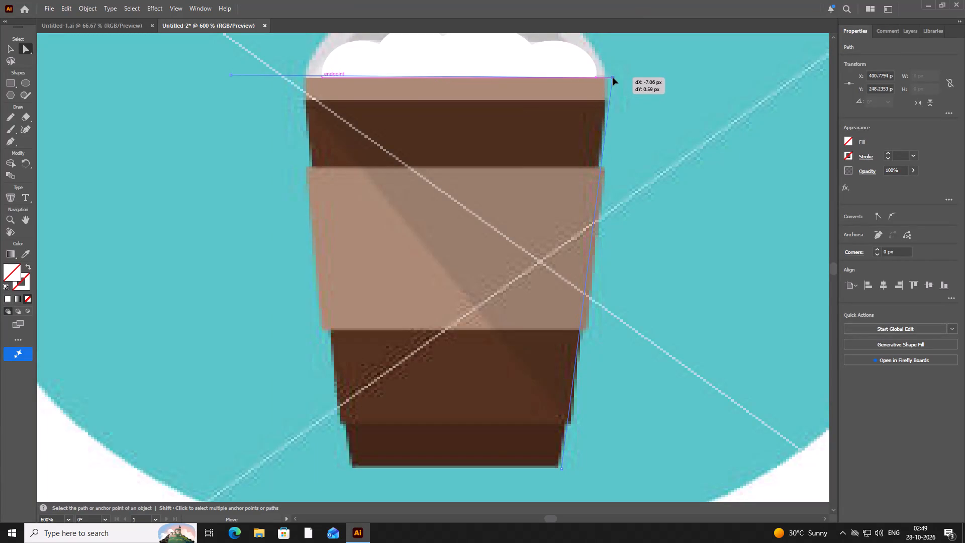
pyautogui.moveTo(613, 77); pyautogui.dragTo(602, 80)
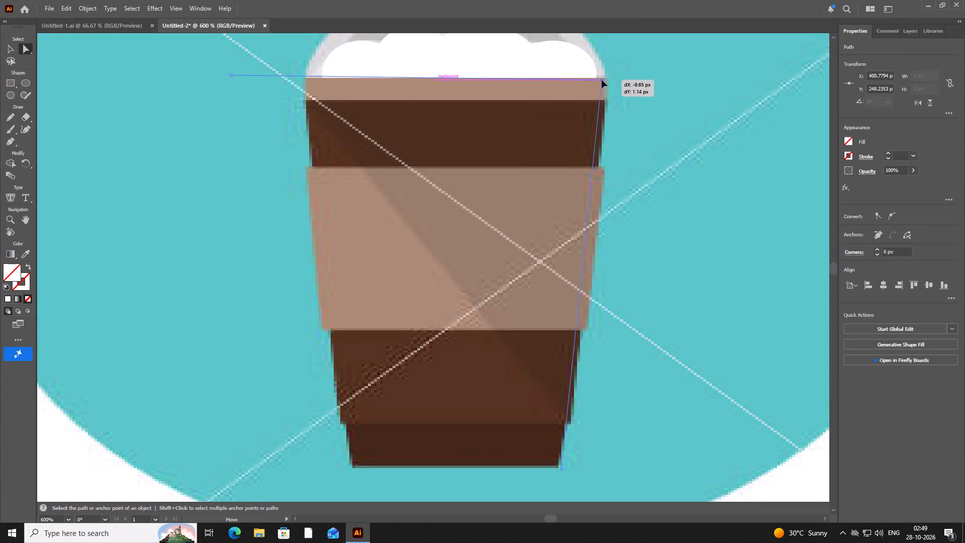
pyautogui.moveTo(602, 80); pyautogui.dragTo(606, 78)
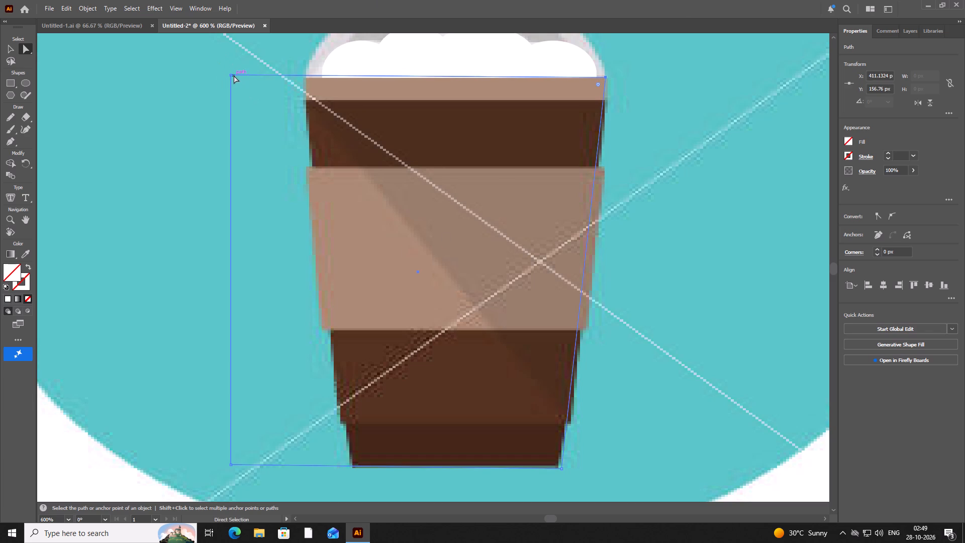
# Move the rectangle's two left corner anchors onto the rim band's upper-left corner and the cup's lower-left corner, forming a tapered body.
pyautogui.moveTo(231, 75); pyautogui.dragTo(300, 77)
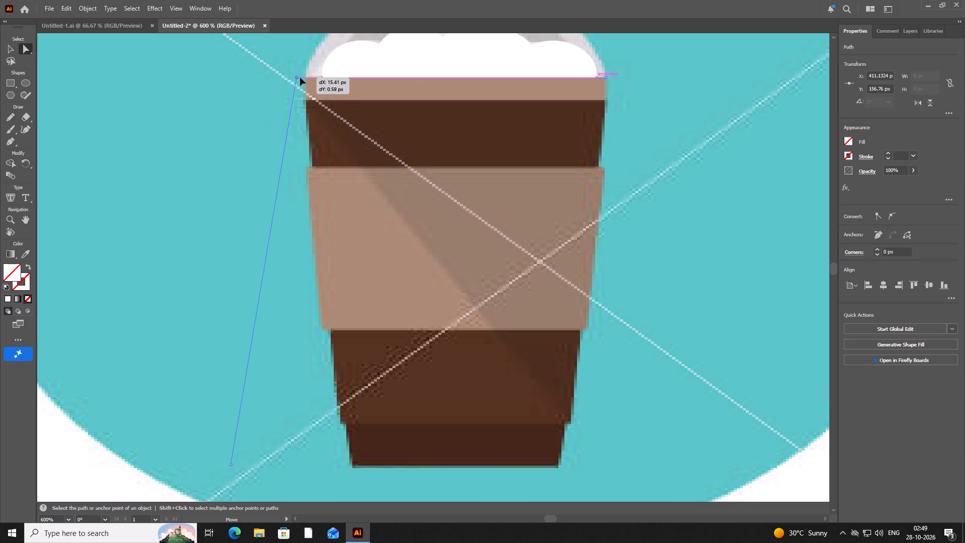
pyautogui.moveTo(300, 77); pyautogui.dragTo(304, 78)
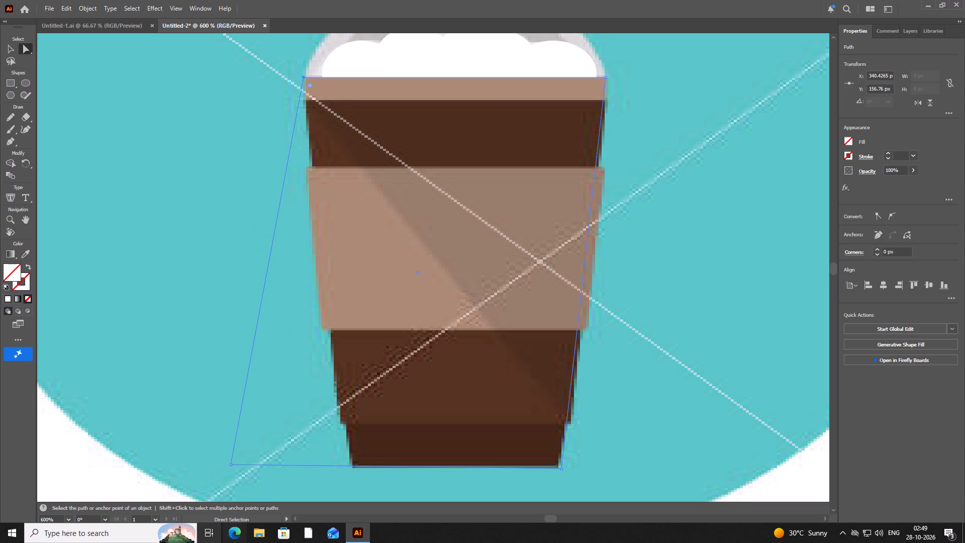
pyautogui.moveTo(233, 464); pyautogui.dragTo(356, 458)
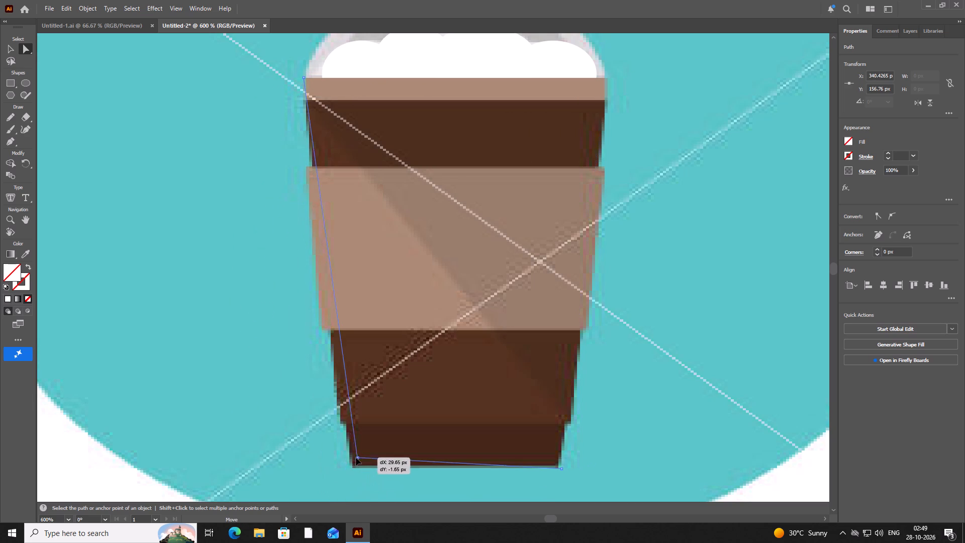
pyautogui.moveTo(356, 458); pyautogui.dragTo(353, 465)
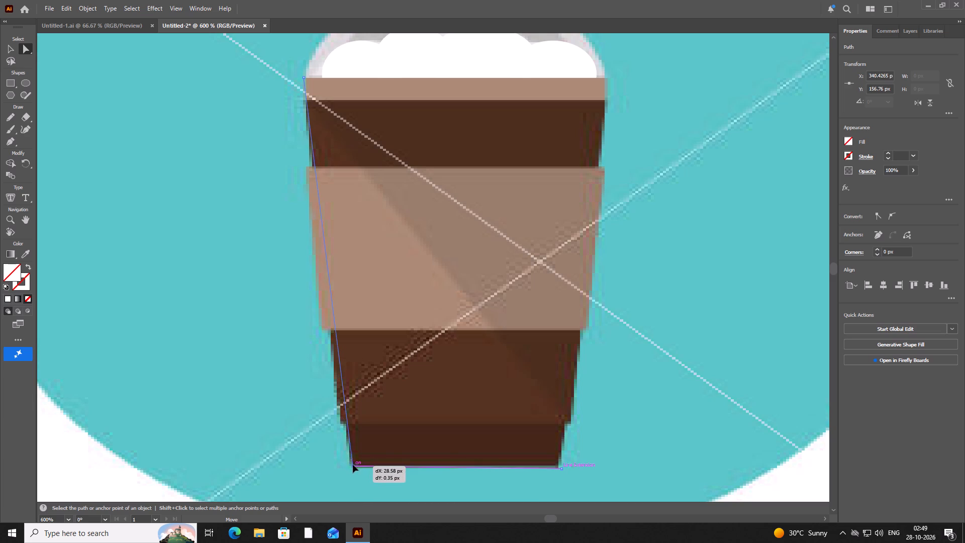
pyautogui.moveTo(353, 465); pyautogui.dragTo(353, 467)
pyautogui.moveTo(353, 467); pyautogui.dragTo(354, 467)
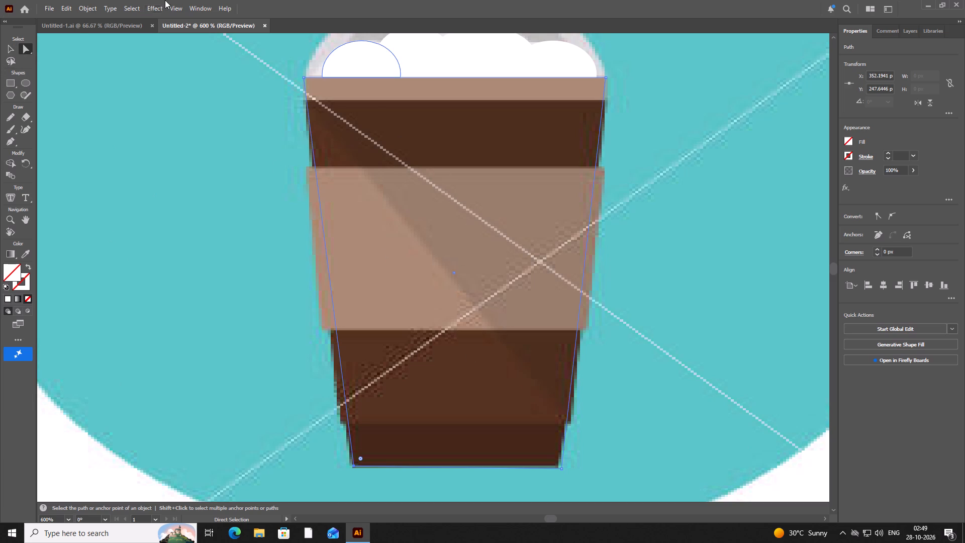
# Draw a rectangle about 70 by 15.6 px over the dark-brown band between the light-brown rim and the cup sleeve.
pyautogui.click(14, 83)
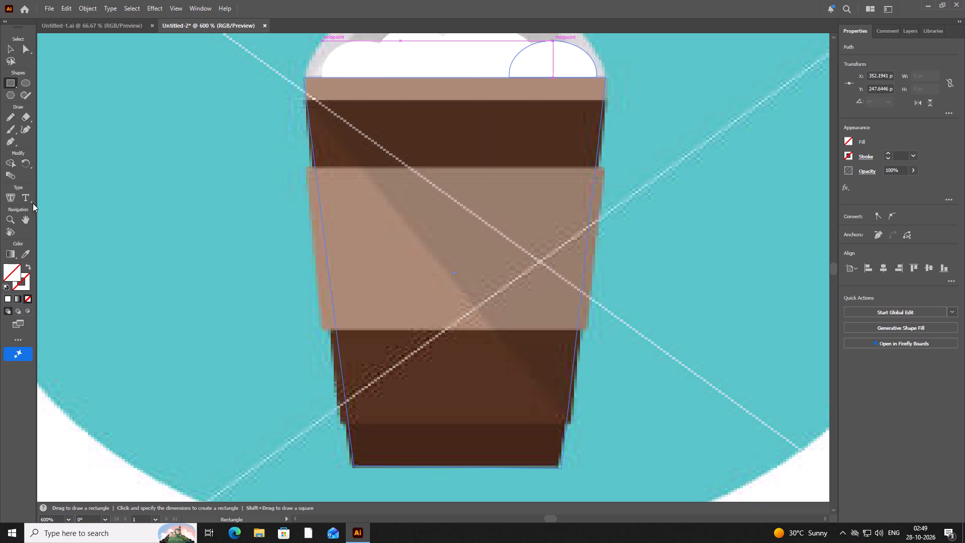
pyautogui.click(14, 48)
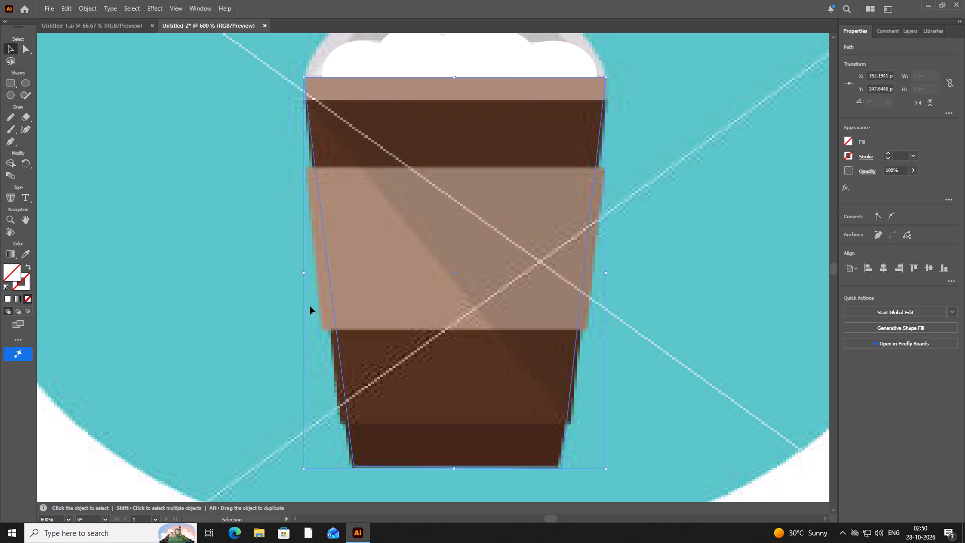
pyautogui.click(10, 84)
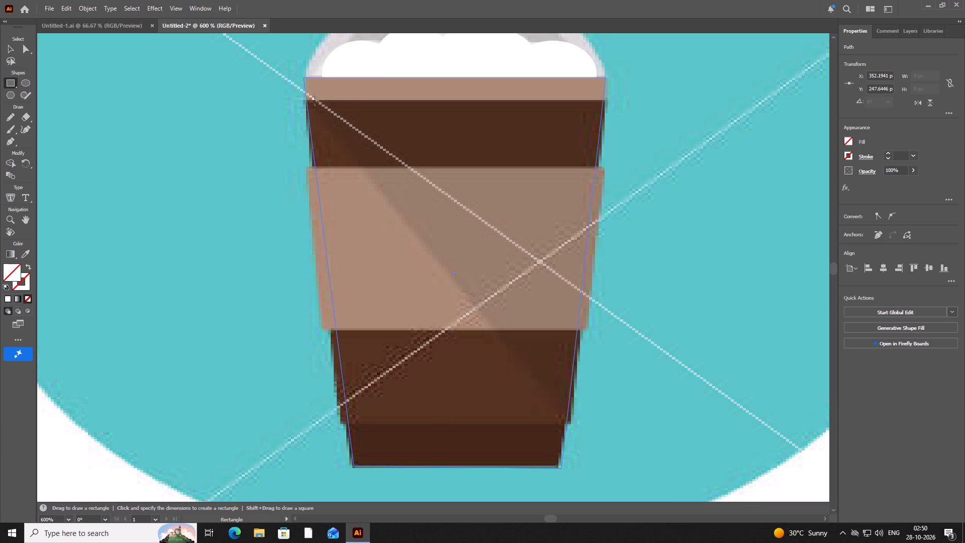
pyautogui.moveTo(306, 102); pyautogui.dragTo(602, 167)
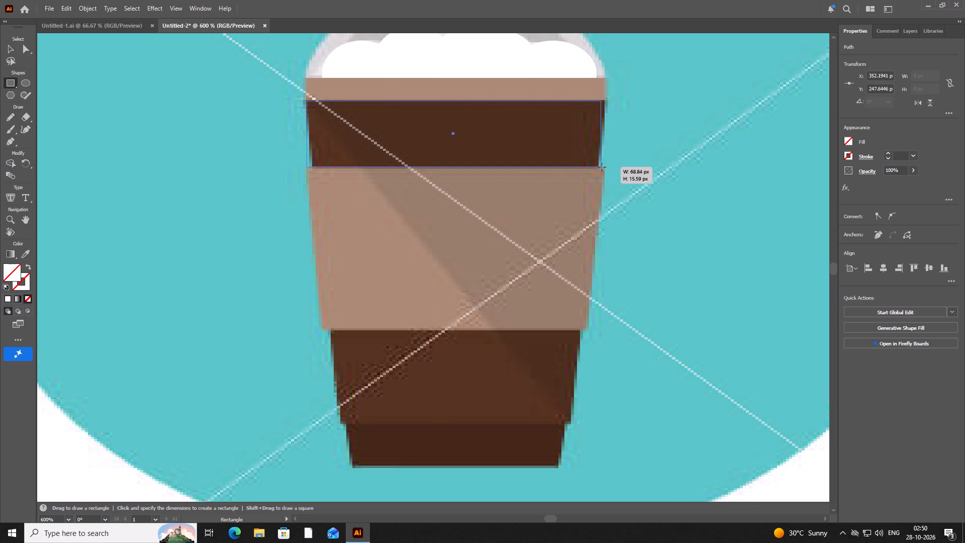
pyautogui.moveTo(602, 167); pyautogui.dragTo(607, 167)
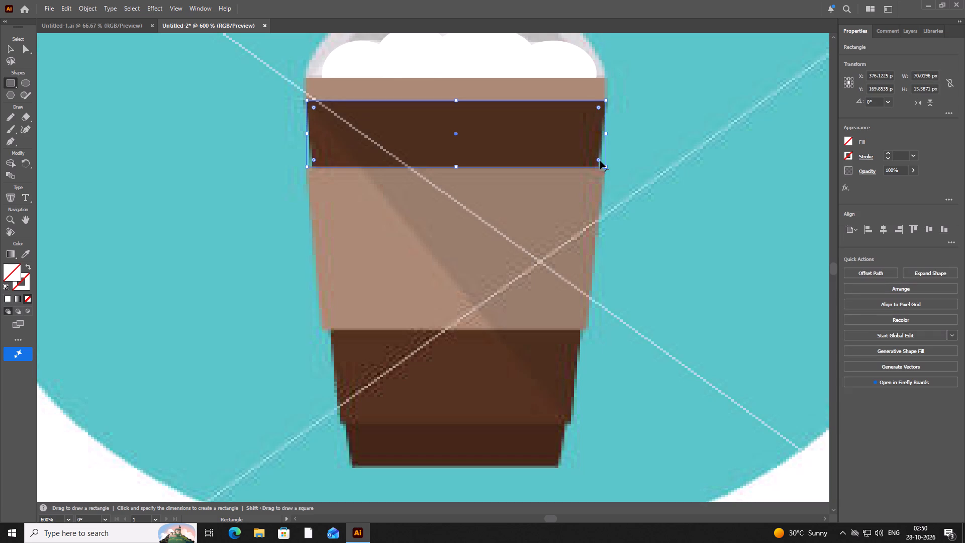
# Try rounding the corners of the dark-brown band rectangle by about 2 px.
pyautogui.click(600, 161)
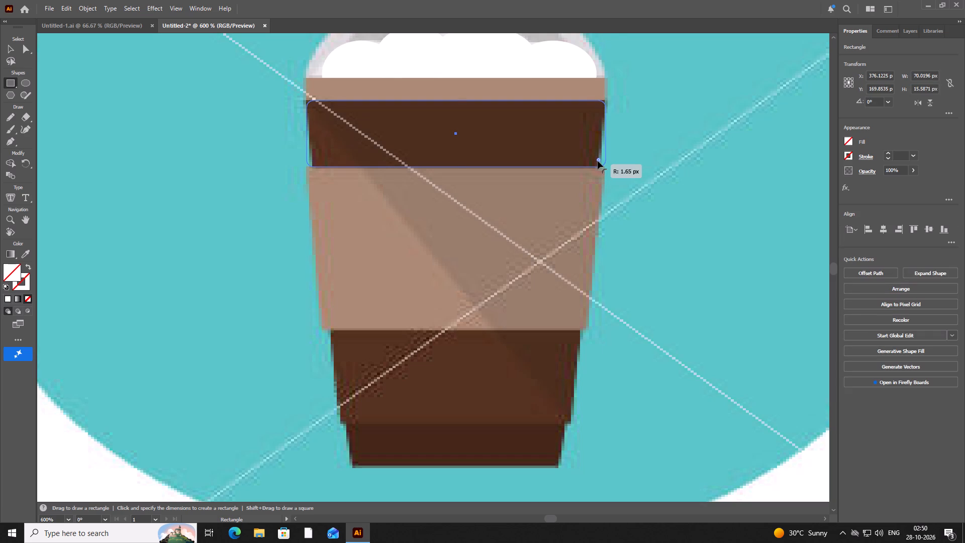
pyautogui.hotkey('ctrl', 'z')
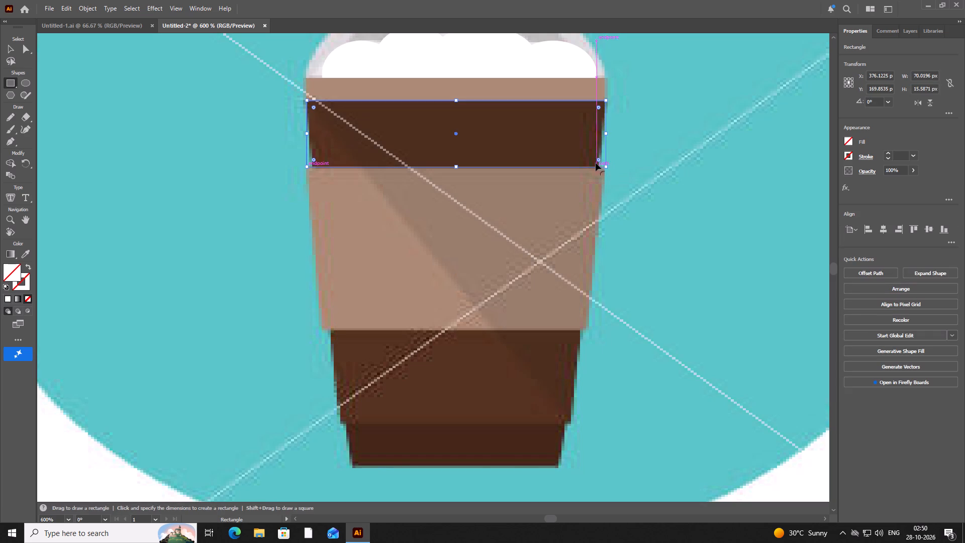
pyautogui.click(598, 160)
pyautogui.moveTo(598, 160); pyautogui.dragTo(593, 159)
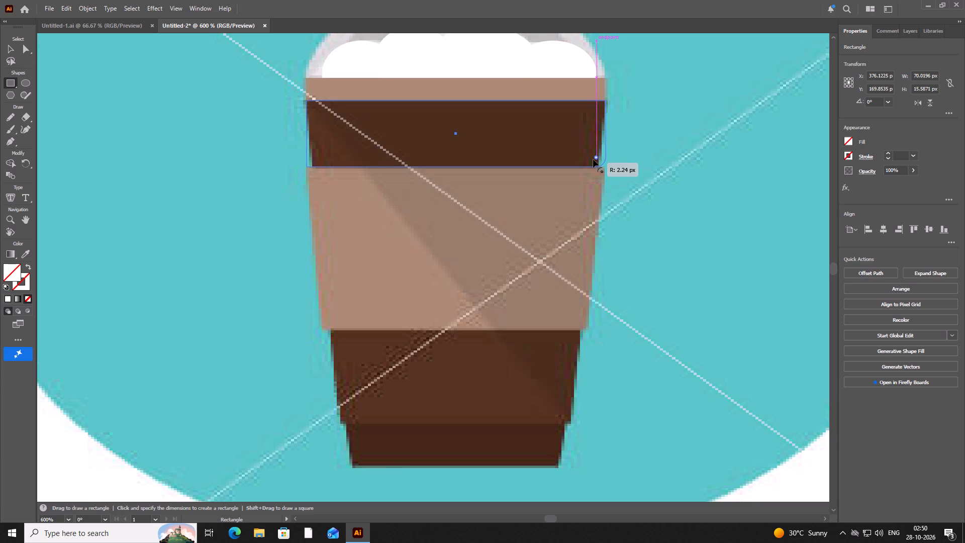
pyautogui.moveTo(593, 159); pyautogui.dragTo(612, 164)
# Widen the dark-brown band rectangle to about 70.5 px.
pyautogui.click(607, 168)
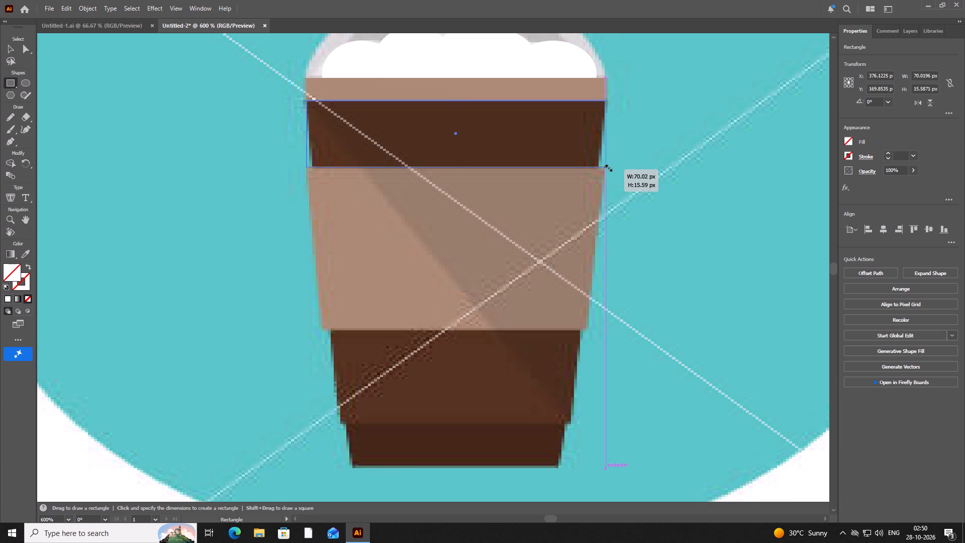
pyautogui.keyDown('shift'); pyautogui.click(601, 162); pyautogui.keyUp('shift')
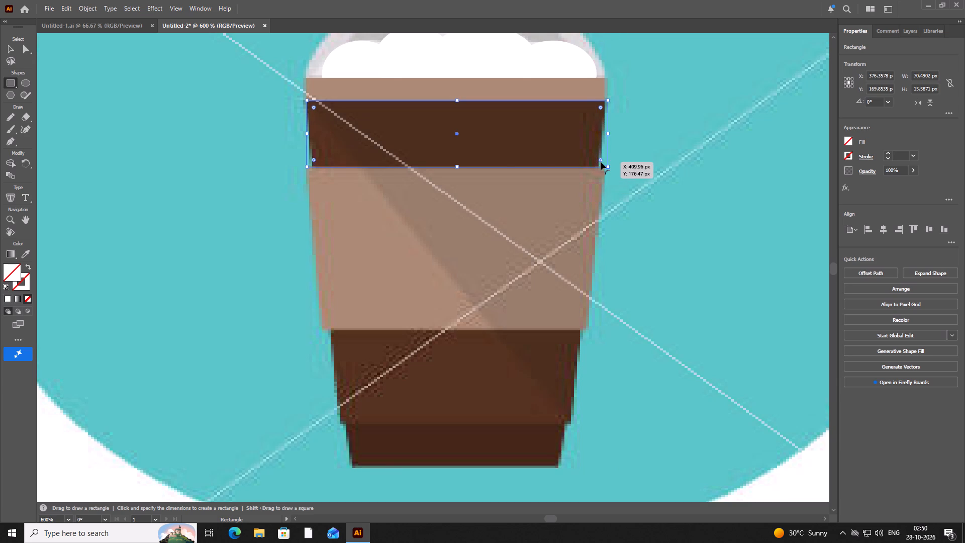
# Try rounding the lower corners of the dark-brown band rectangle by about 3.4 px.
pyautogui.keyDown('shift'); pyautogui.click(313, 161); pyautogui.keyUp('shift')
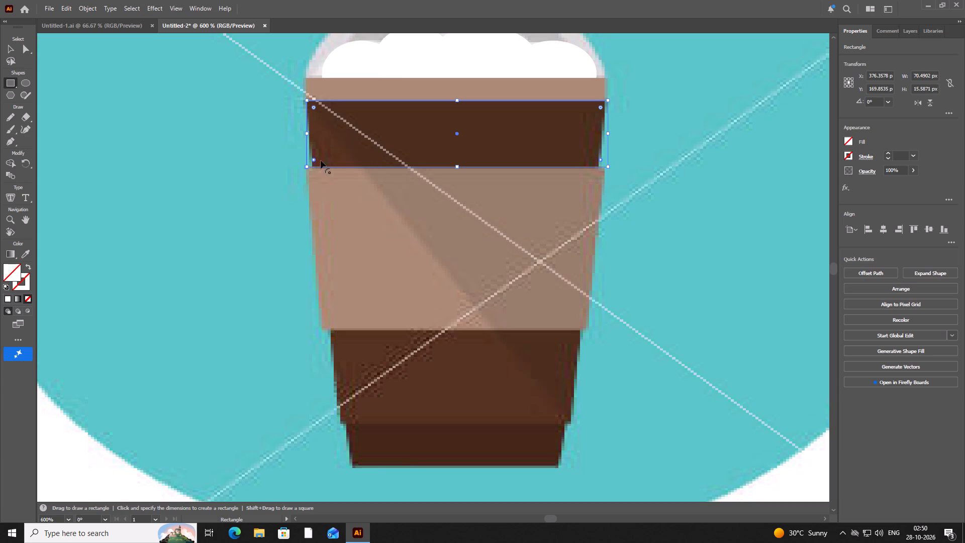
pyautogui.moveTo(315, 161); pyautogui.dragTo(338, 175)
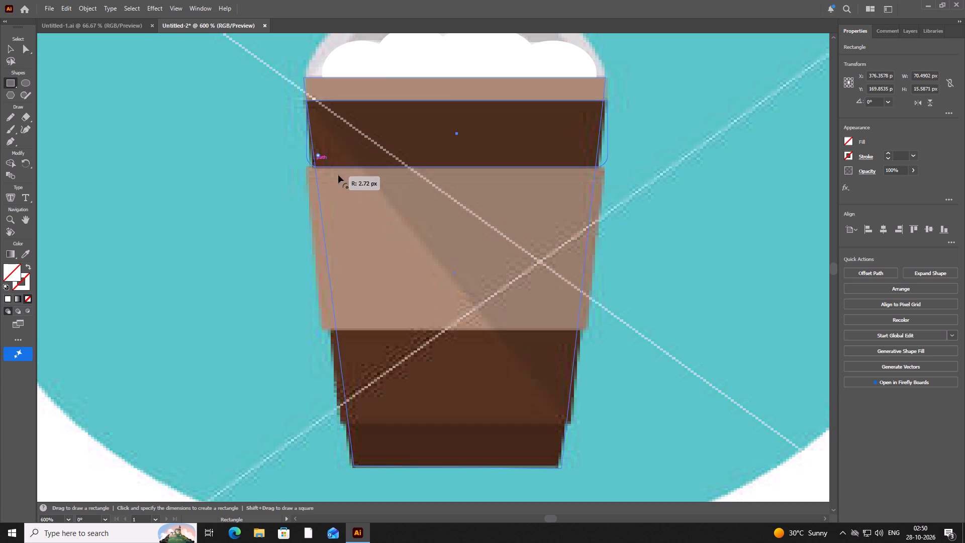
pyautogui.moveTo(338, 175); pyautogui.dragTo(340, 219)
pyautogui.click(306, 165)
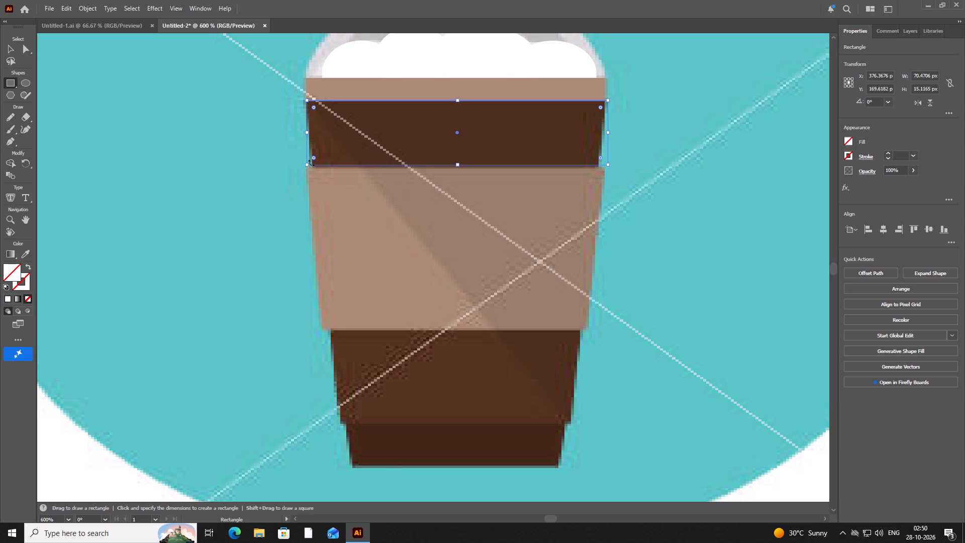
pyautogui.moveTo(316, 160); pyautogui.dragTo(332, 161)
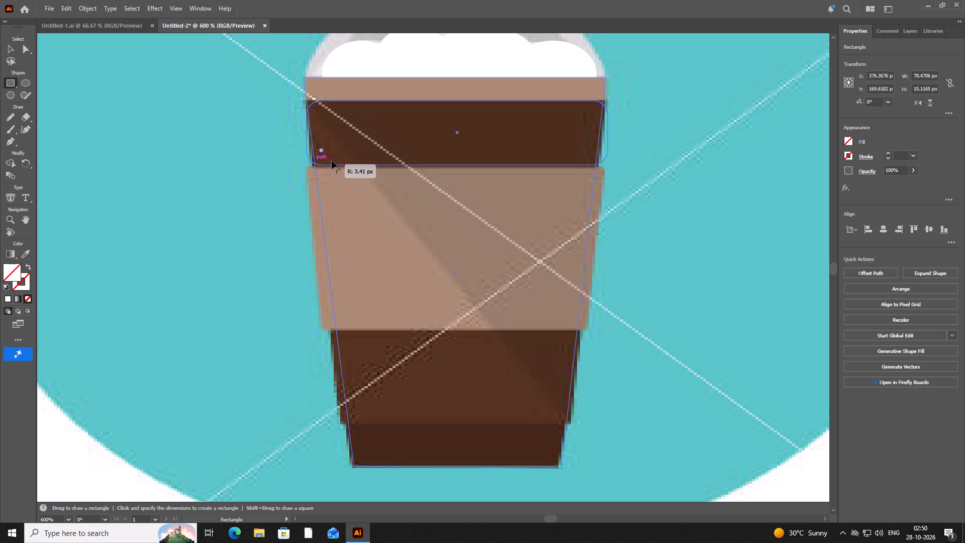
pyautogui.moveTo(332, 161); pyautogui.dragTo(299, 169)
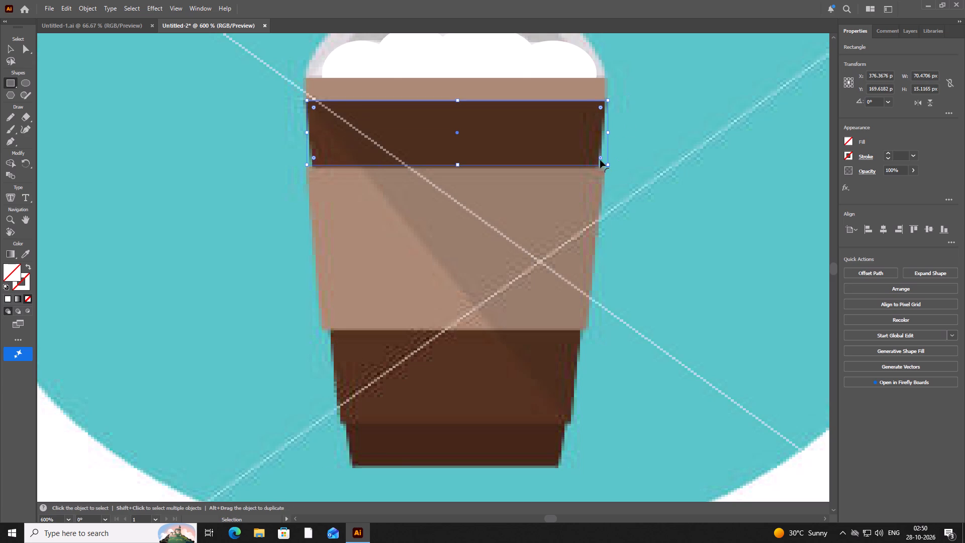
# Resize the dark-brown band rectangle to 70 by about 15.5 px.
pyautogui.keyDown('ctrl'); pyautogui.moveTo(600, 160); pyautogui.dragTo(625, 180); pyautogui.keyUp('ctrl')
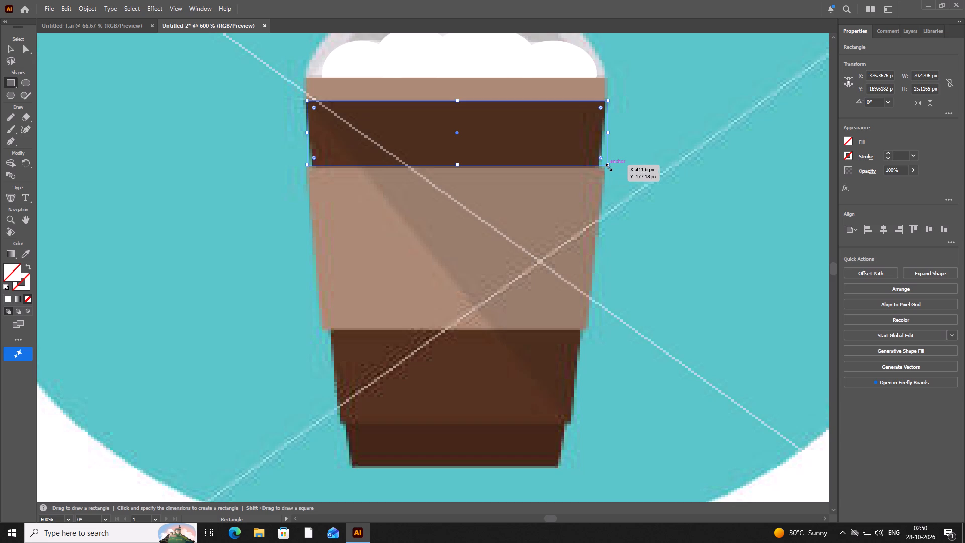
pyautogui.keyDown('shift'); pyautogui.moveTo(608, 166); pyautogui.dragTo(615, 175); pyautogui.keyUp('shift')
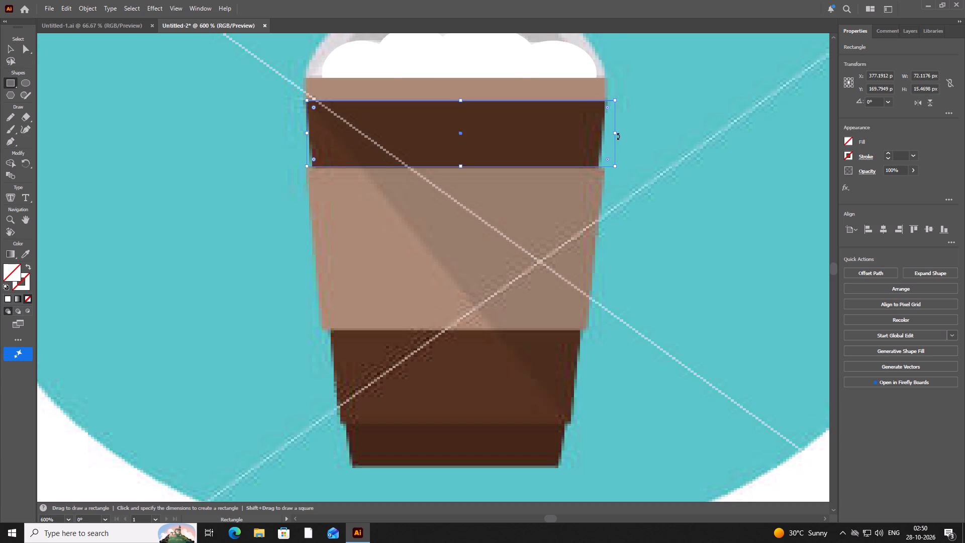
pyautogui.moveTo(614, 132); pyautogui.dragTo(615, 135)
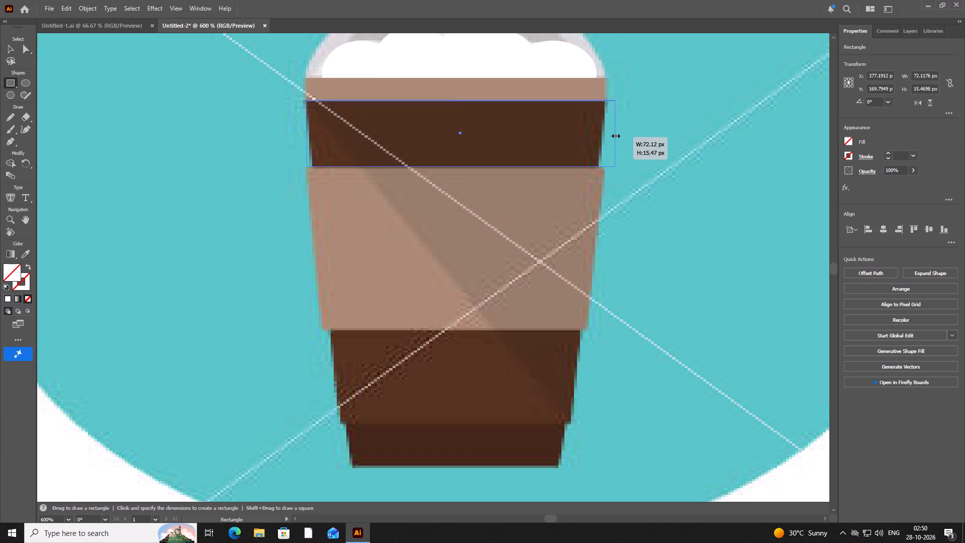
pyautogui.moveTo(615, 135); pyautogui.dragTo(605, 135)
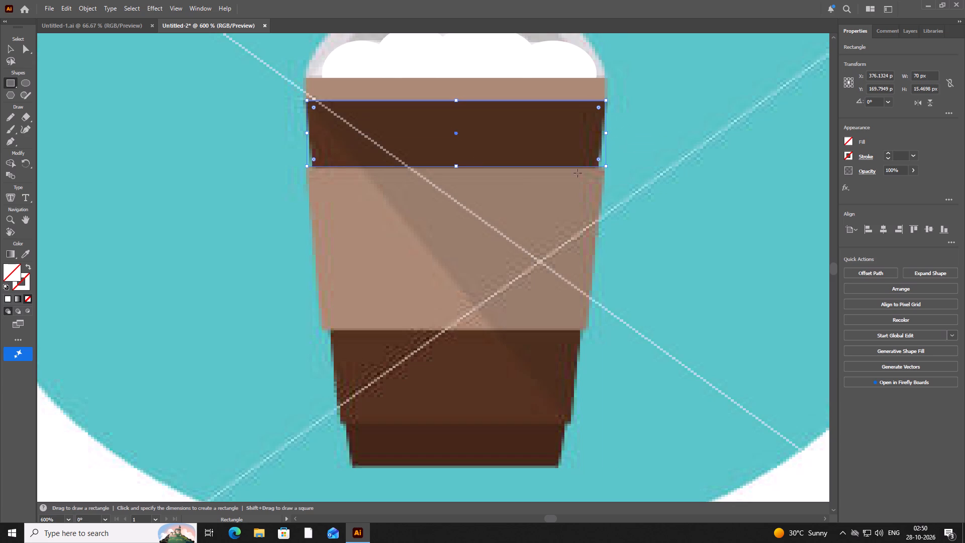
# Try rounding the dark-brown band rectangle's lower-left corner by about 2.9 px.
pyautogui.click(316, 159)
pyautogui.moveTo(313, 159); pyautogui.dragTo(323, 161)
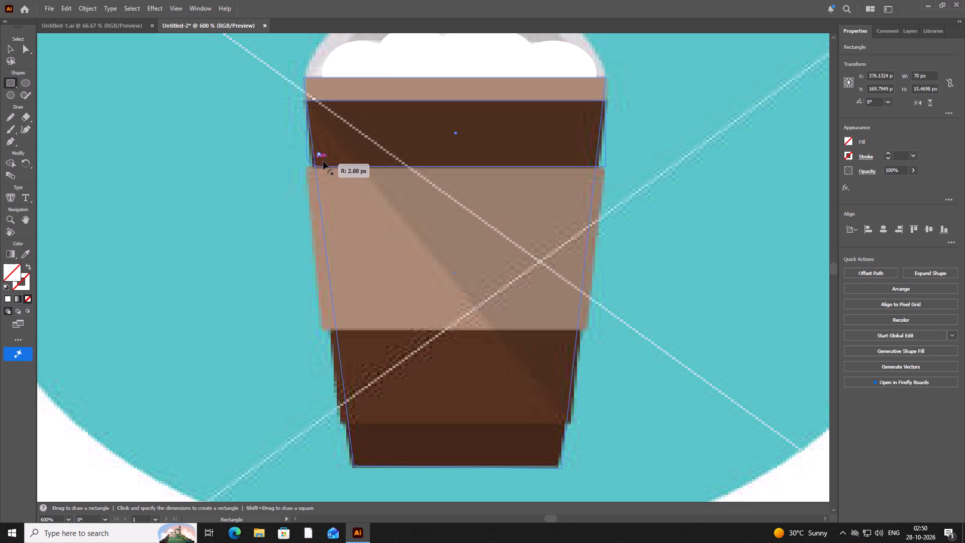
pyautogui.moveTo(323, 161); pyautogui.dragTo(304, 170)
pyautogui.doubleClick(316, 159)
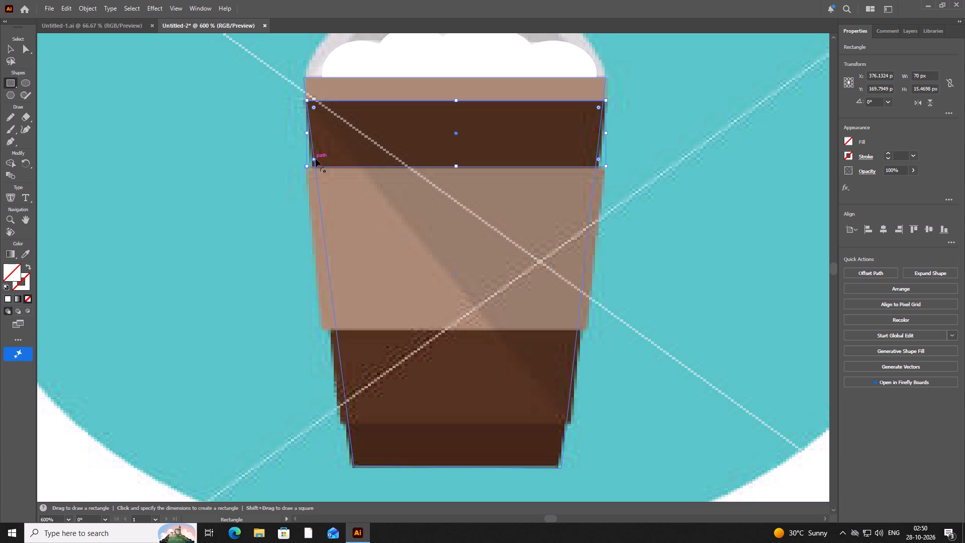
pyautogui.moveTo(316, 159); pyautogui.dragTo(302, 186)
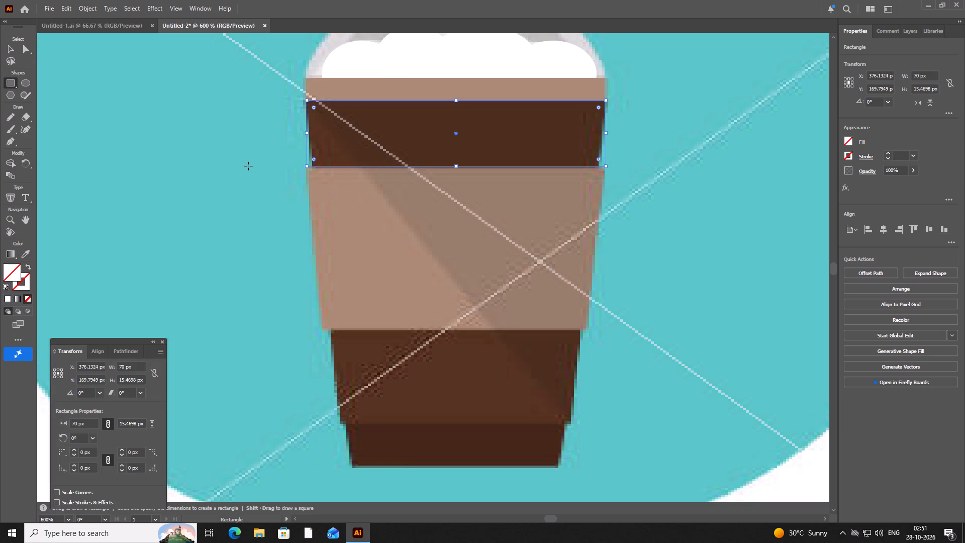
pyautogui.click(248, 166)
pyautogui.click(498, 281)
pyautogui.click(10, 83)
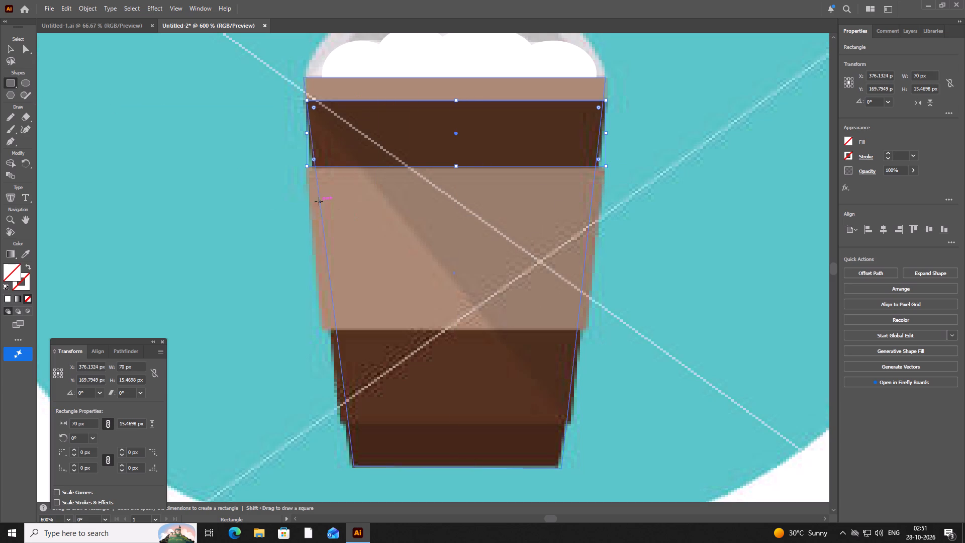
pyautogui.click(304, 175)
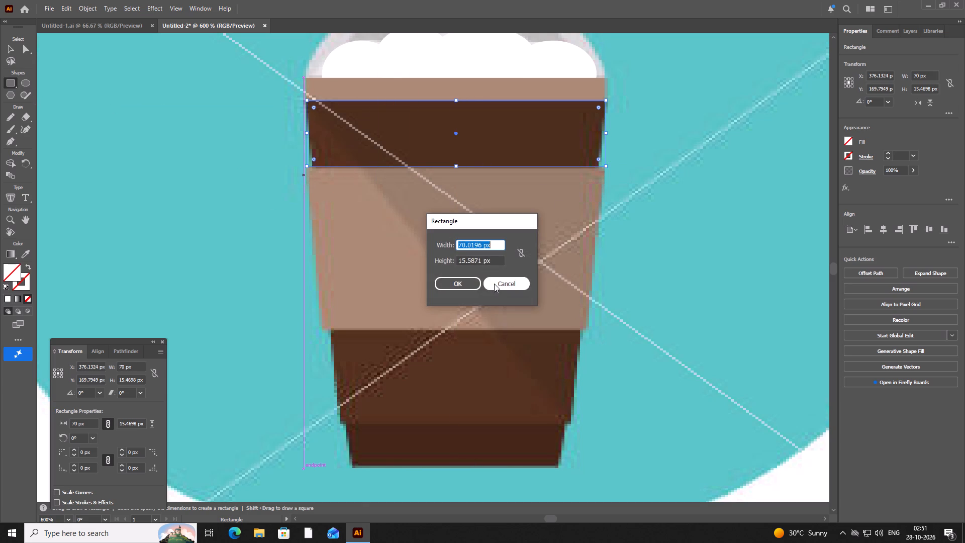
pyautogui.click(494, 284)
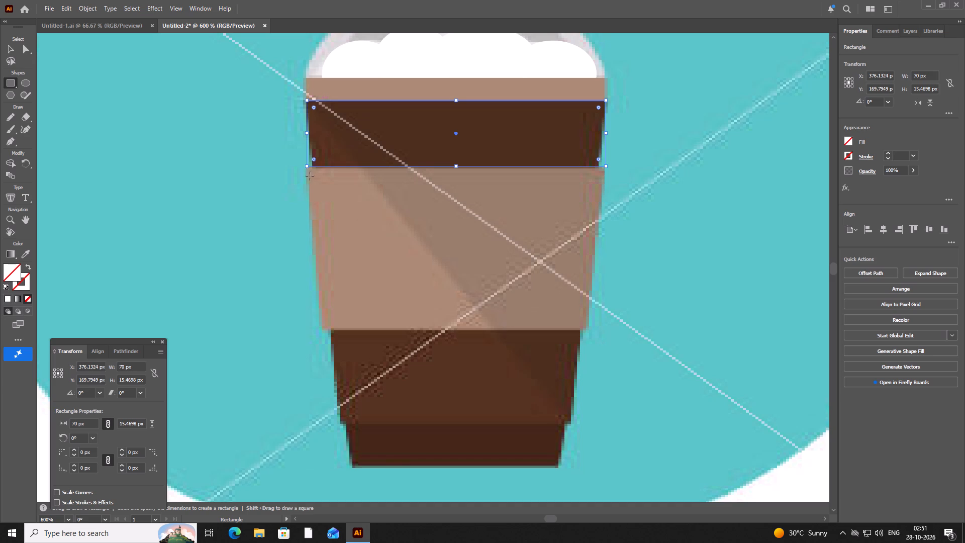
# Draw a rectangle about 68.7 by 36.8 px over the light-brown cup sleeve below the dark-brown band.
pyautogui.moveTo(308, 173); pyautogui.dragTo(506, 290)
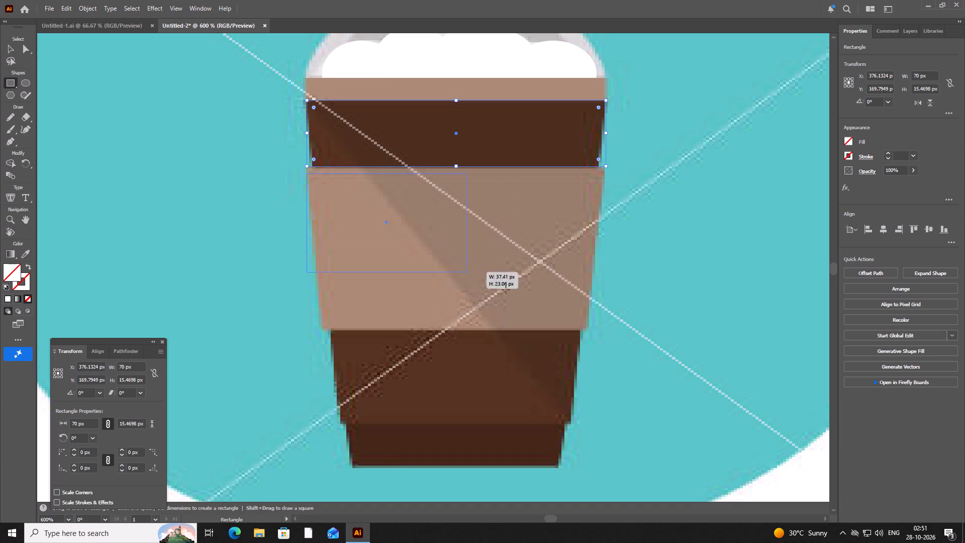
pyautogui.moveTo(506, 290); pyautogui.dragTo(608, 331)
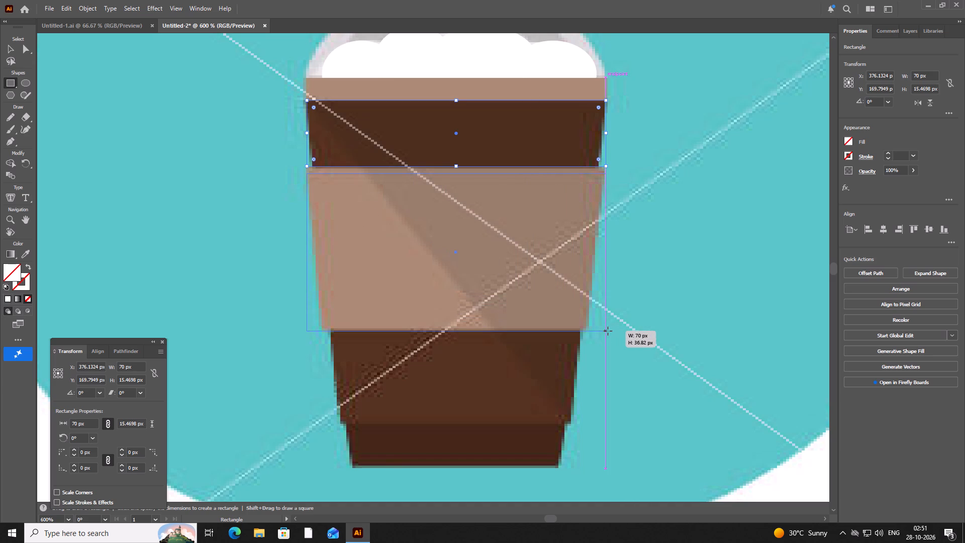
pyautogui.moveTo(608, 331); pyautogui.dragTo(600, 331)
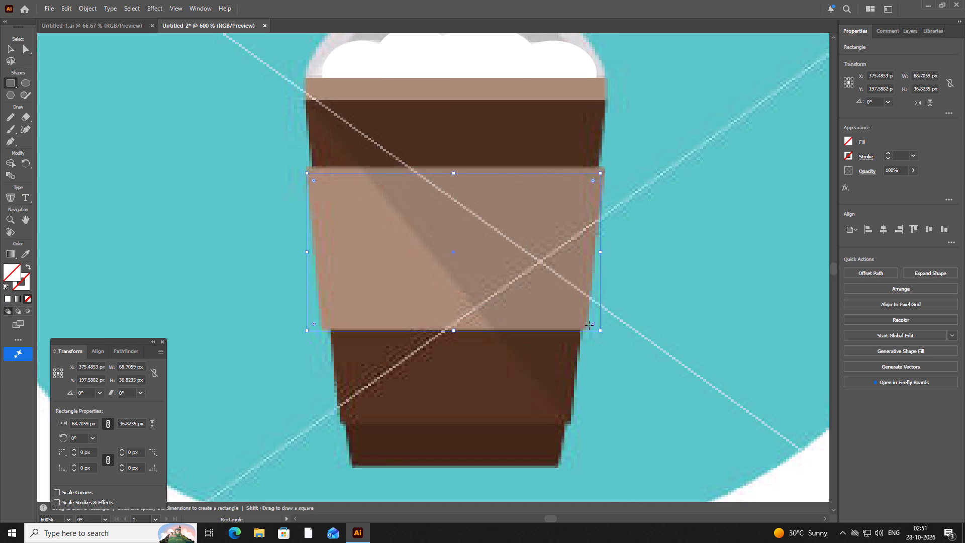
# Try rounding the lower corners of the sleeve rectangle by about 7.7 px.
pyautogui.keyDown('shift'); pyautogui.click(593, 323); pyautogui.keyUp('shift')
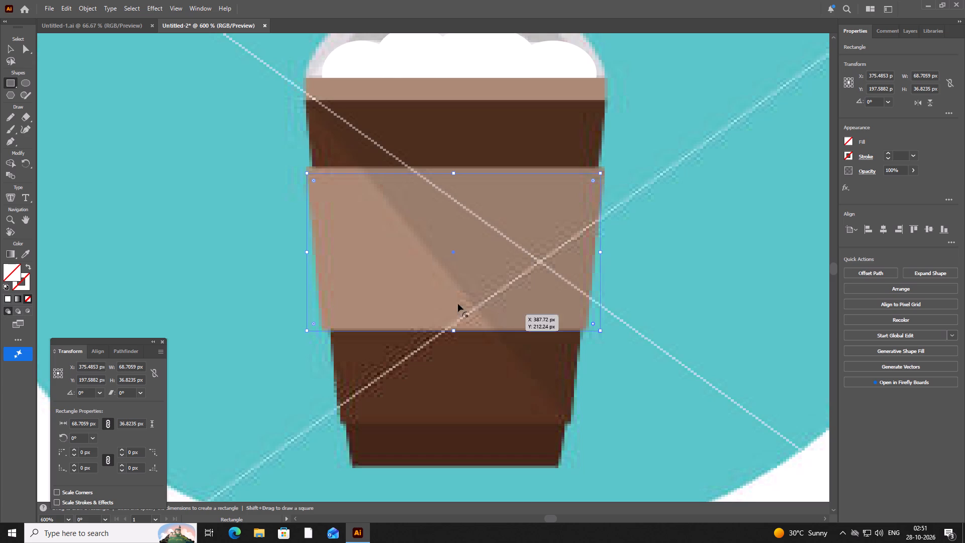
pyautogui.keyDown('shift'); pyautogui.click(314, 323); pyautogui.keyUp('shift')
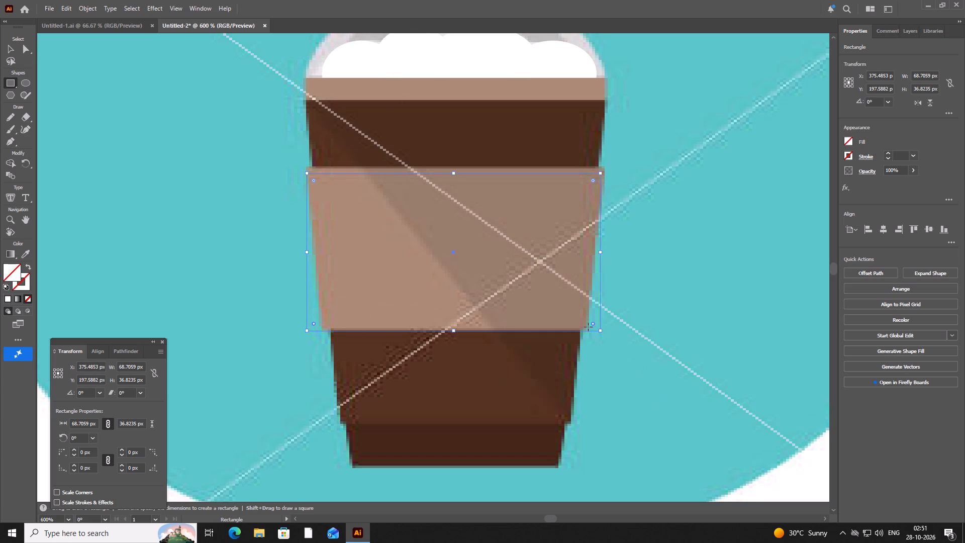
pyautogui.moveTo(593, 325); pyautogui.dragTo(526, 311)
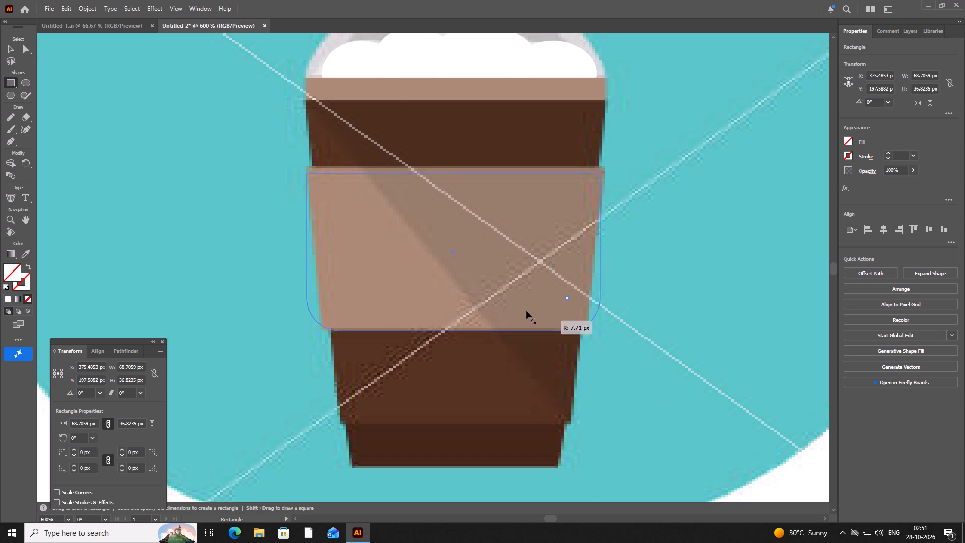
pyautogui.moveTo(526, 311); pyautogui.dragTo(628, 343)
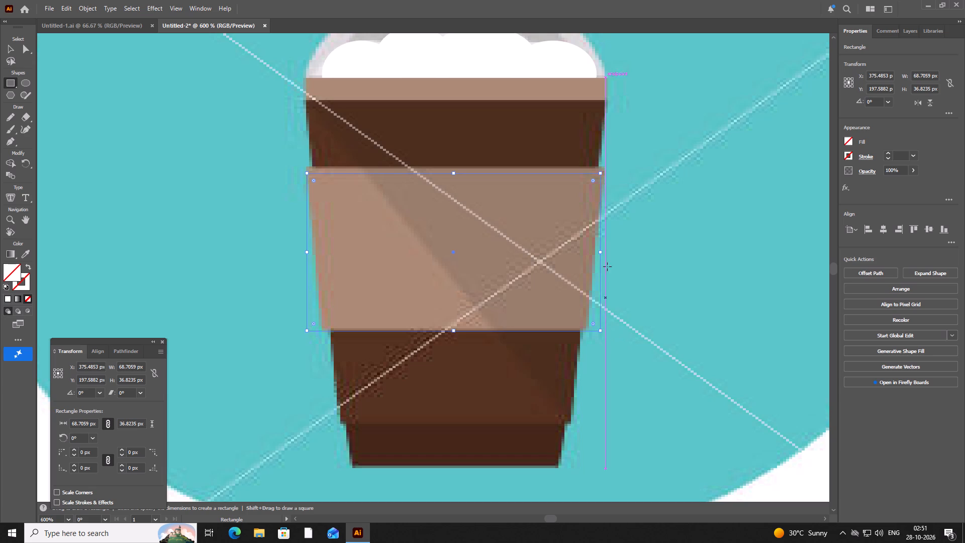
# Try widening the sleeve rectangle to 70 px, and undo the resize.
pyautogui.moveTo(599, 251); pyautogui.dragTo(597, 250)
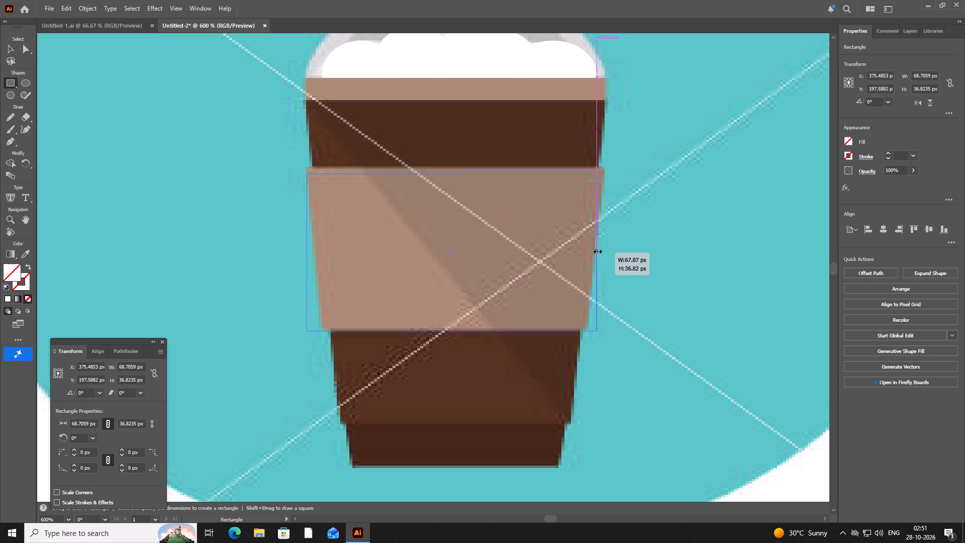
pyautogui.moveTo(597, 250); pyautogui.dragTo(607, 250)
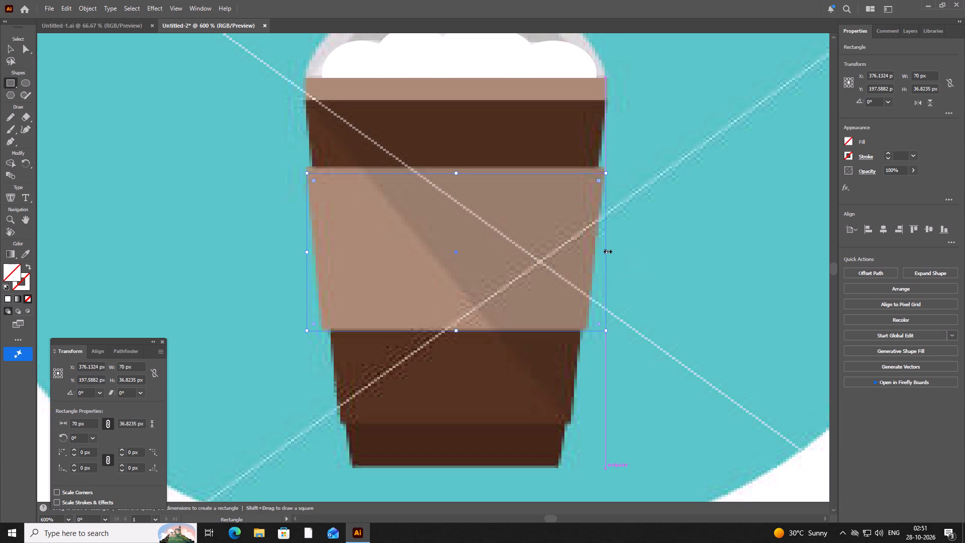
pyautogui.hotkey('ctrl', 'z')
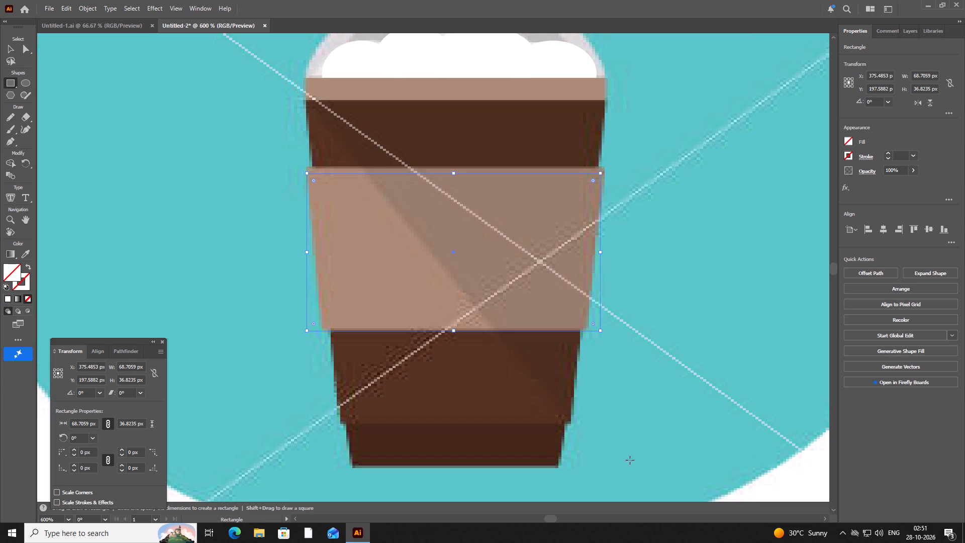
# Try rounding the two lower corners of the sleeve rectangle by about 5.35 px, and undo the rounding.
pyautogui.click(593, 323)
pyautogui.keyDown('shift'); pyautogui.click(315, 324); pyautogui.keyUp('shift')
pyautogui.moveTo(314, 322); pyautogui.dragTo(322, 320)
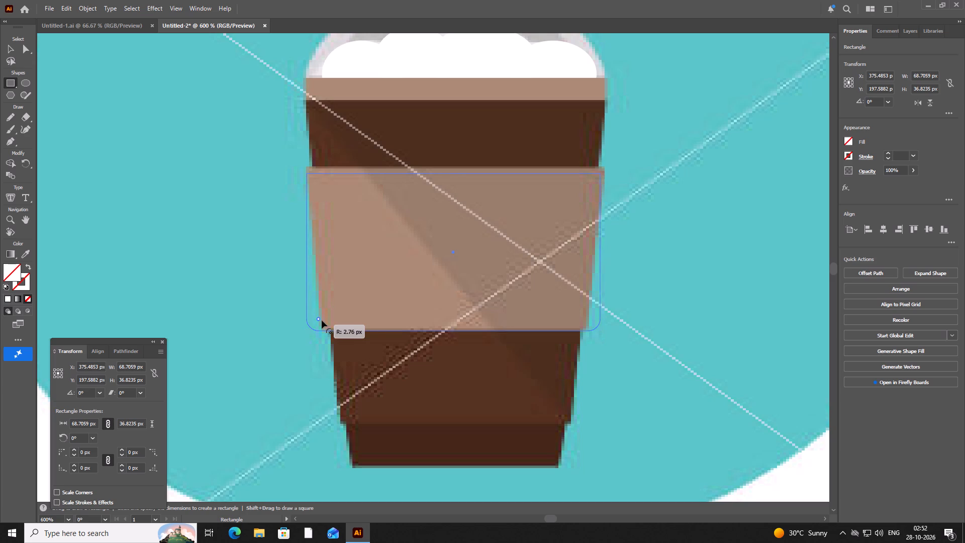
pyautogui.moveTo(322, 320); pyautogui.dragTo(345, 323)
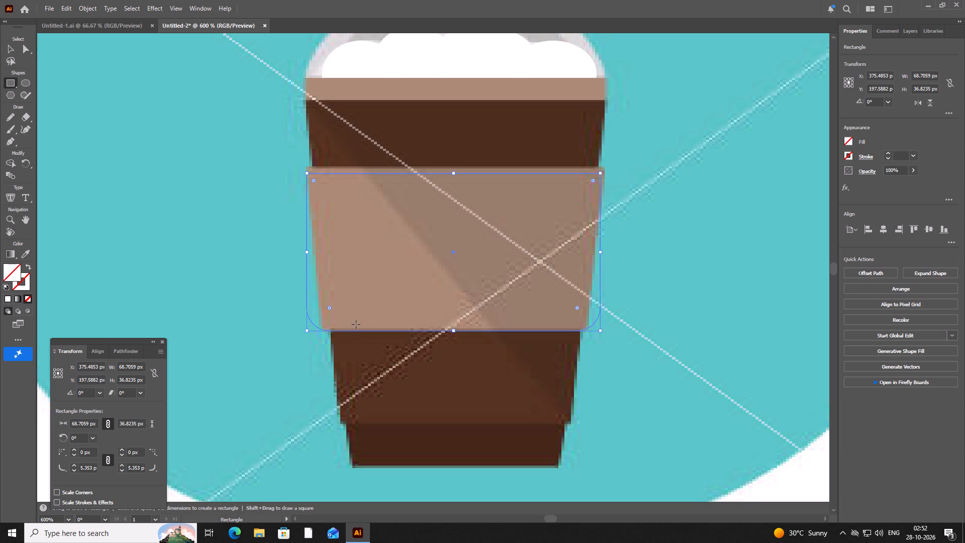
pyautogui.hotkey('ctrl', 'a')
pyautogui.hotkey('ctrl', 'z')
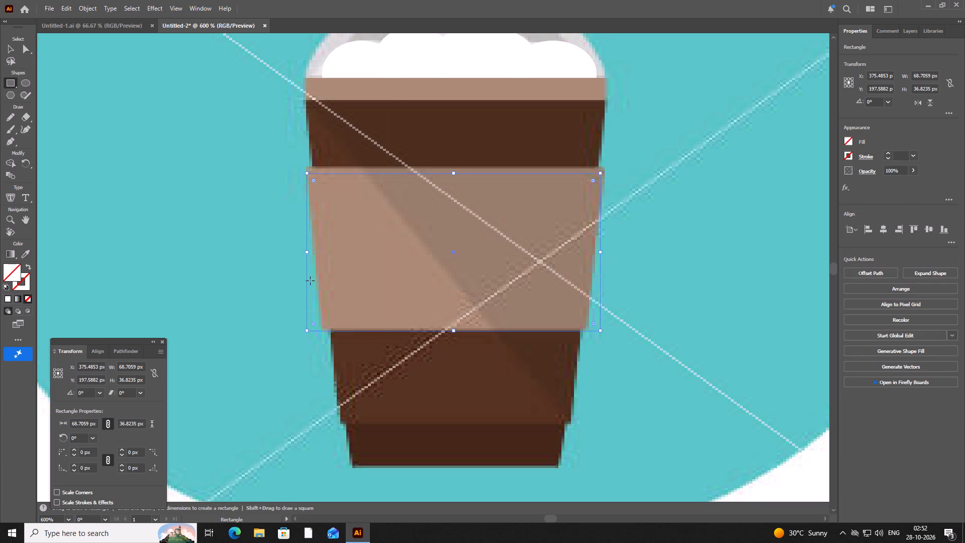
# Reduce the sleeve rectangle's height to about 35.6 px.
pyautogui.keyDown('alt'); pyautogui.click(307, 328); pyautogui.keyUp('alt')
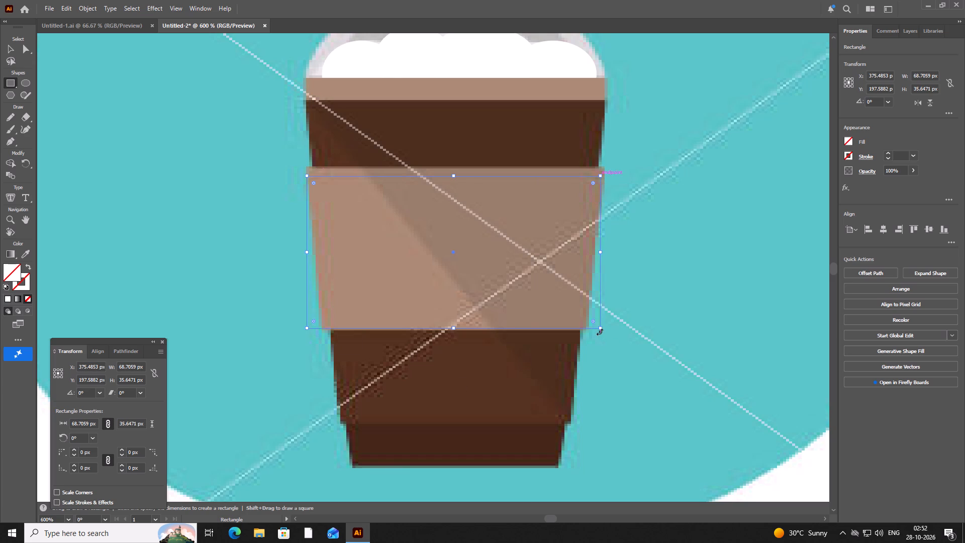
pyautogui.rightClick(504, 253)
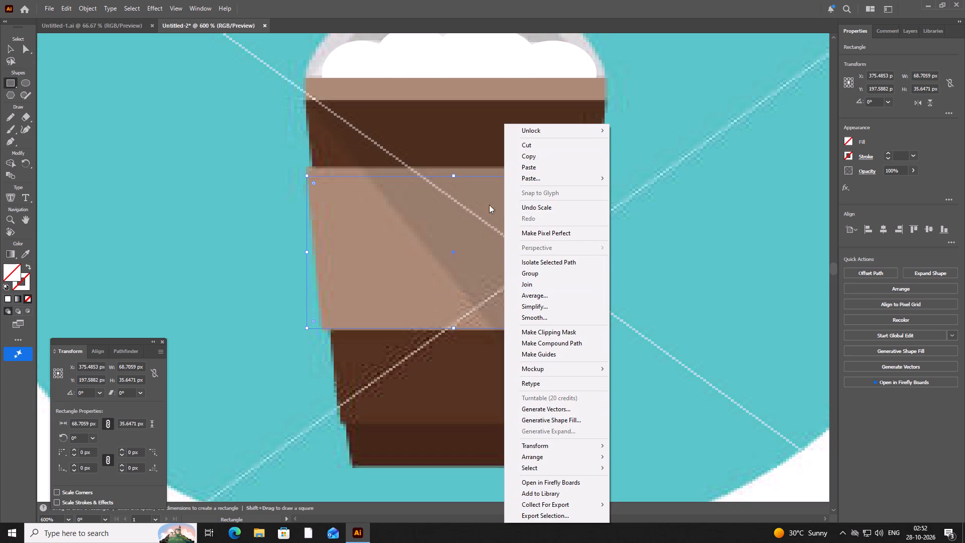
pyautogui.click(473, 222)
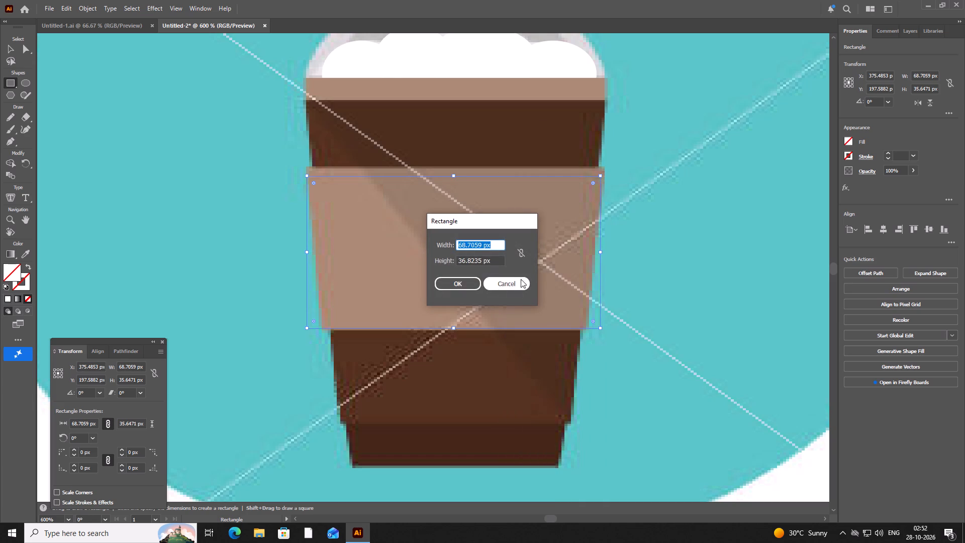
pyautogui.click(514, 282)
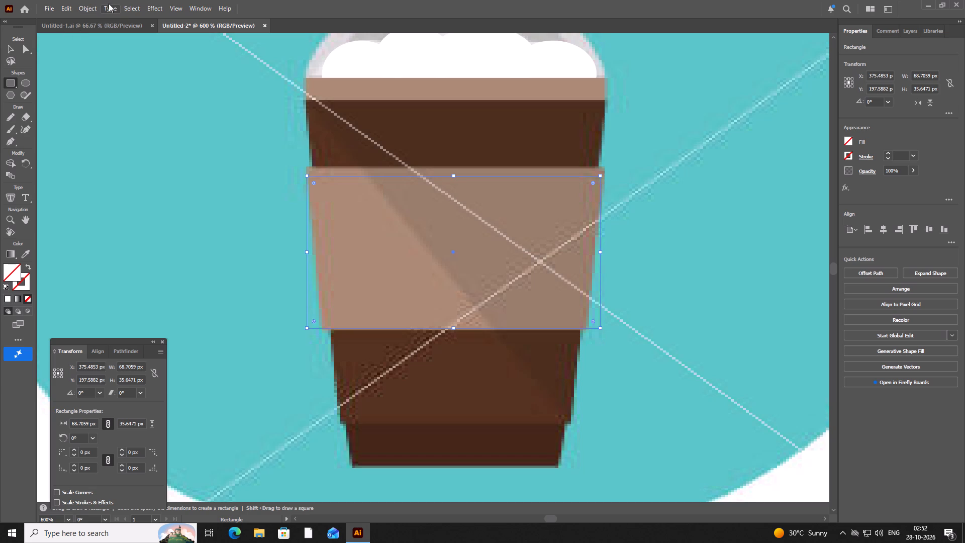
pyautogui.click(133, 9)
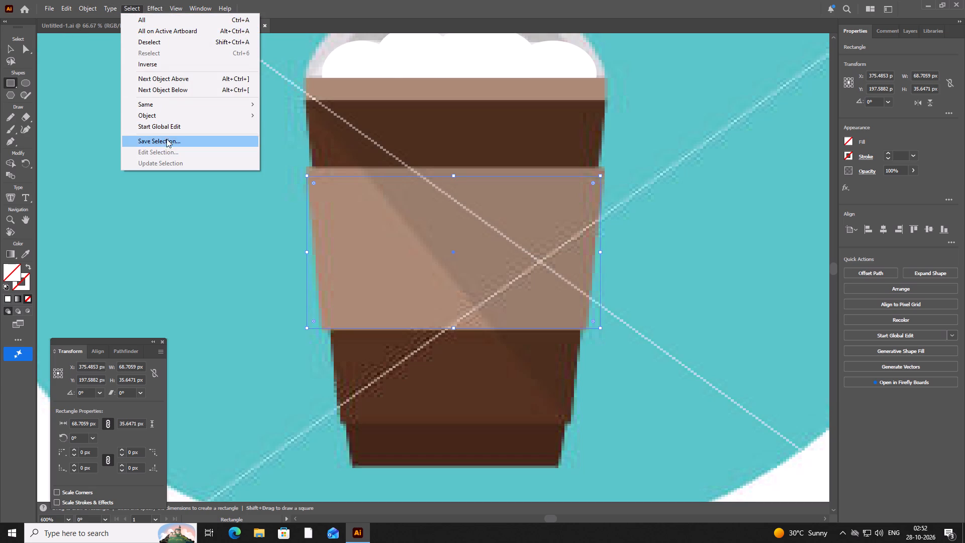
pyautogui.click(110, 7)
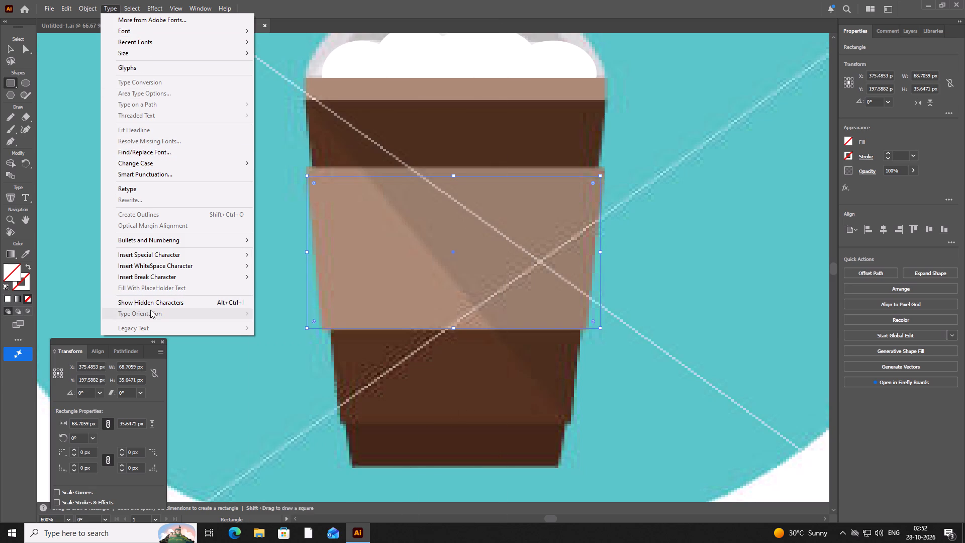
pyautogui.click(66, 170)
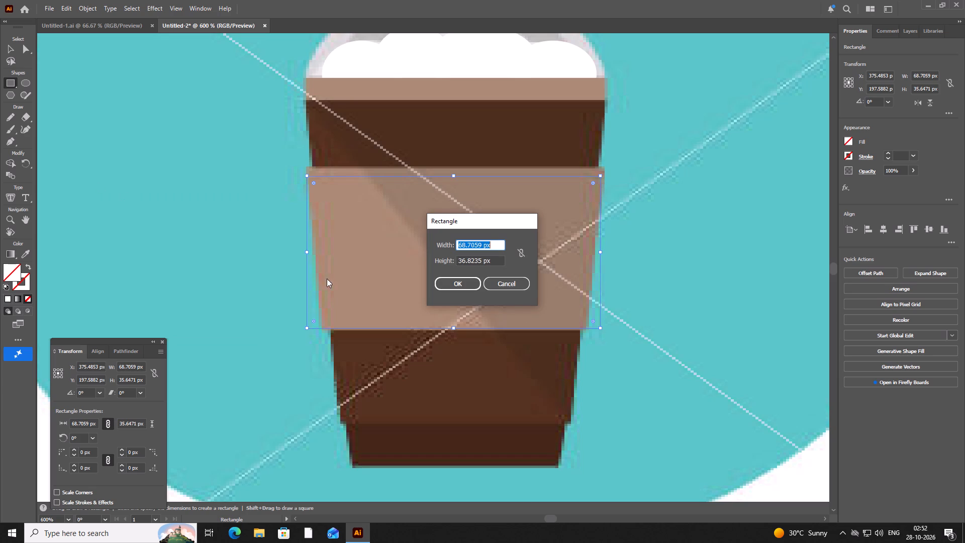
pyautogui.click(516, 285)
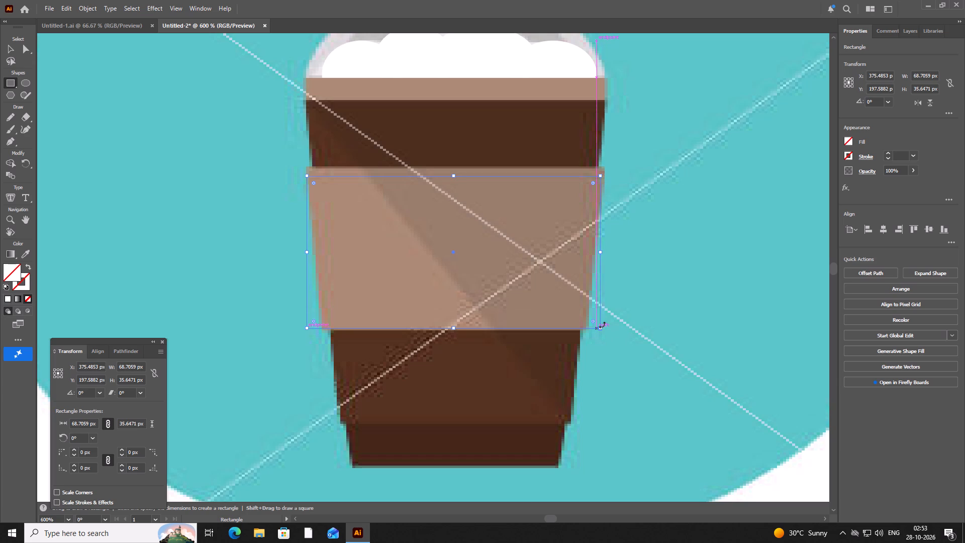
# Try pulling the sleeve rectangle's lower-right corner inward, and undo it together with the last height reduction.
pyautogui.click(14, 48)
pyautogui.moveTo(255, 131); pyautogui.dragTo(473, 249)
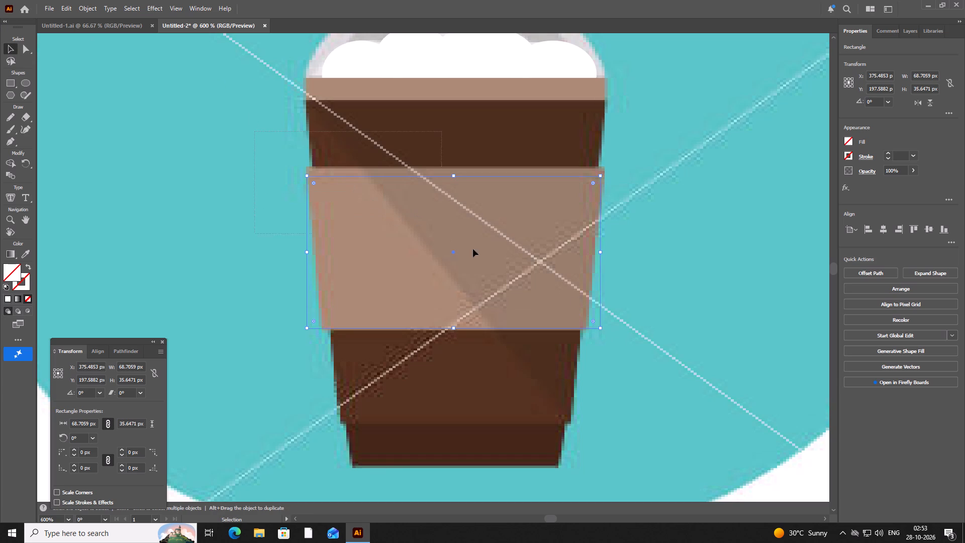
pyautogui.moveTo(473, 249); pyautogui.dragTo(711, 359)
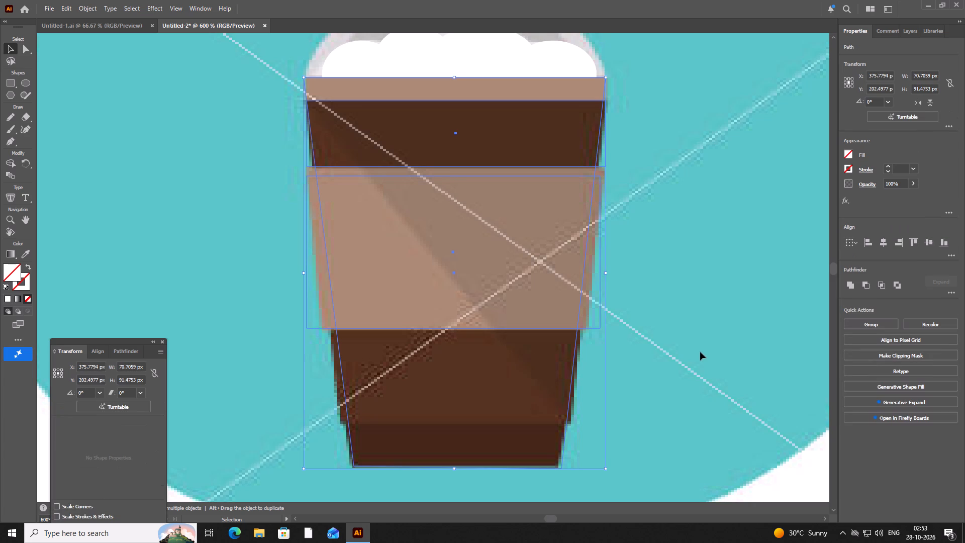
pyautogui.click(601, 328)
pyautogui.moveTo(601, 328); pyautogui.dragTo(569, 324)
pyautogui.hotkey('ctrl', 'z')
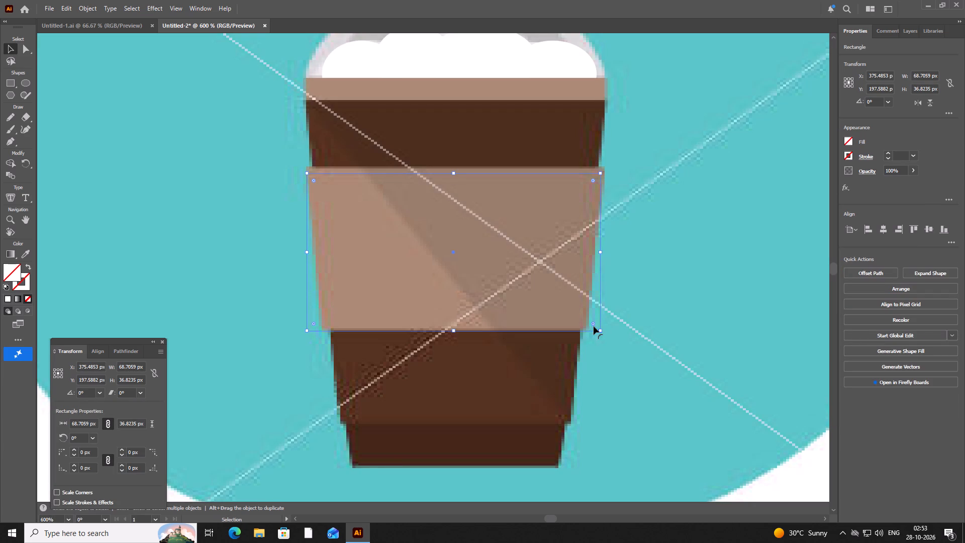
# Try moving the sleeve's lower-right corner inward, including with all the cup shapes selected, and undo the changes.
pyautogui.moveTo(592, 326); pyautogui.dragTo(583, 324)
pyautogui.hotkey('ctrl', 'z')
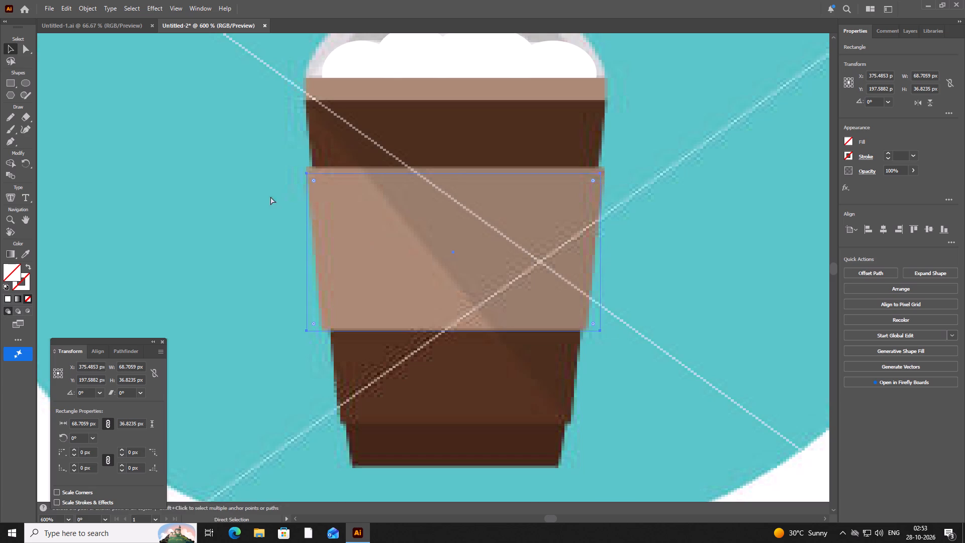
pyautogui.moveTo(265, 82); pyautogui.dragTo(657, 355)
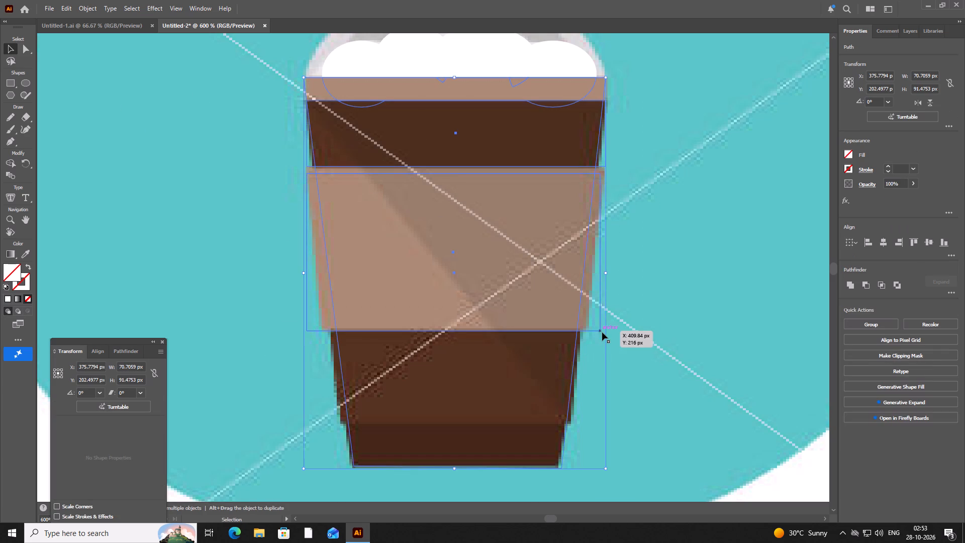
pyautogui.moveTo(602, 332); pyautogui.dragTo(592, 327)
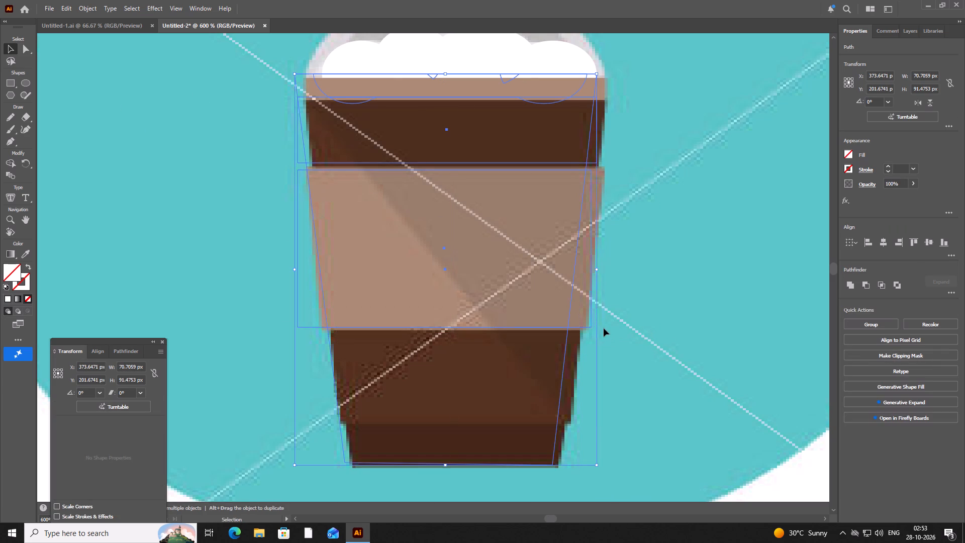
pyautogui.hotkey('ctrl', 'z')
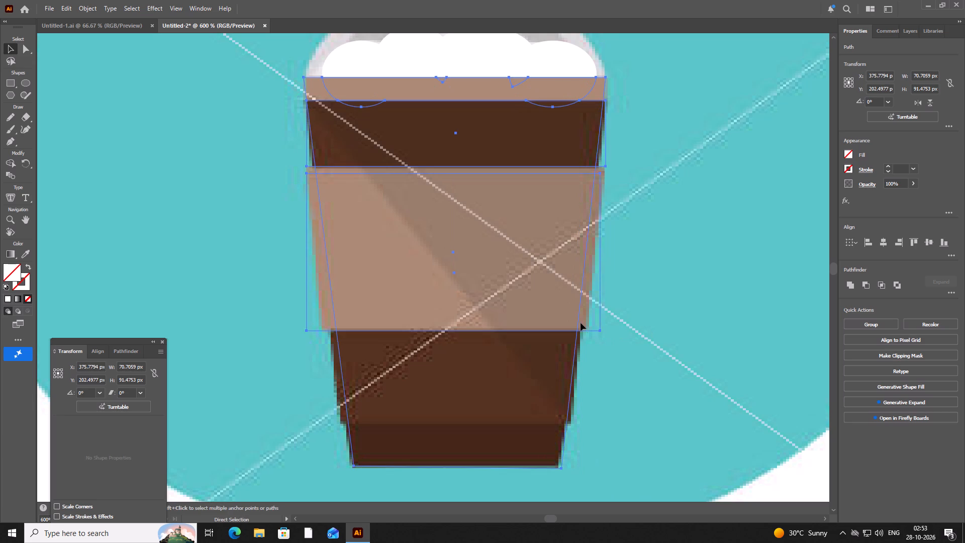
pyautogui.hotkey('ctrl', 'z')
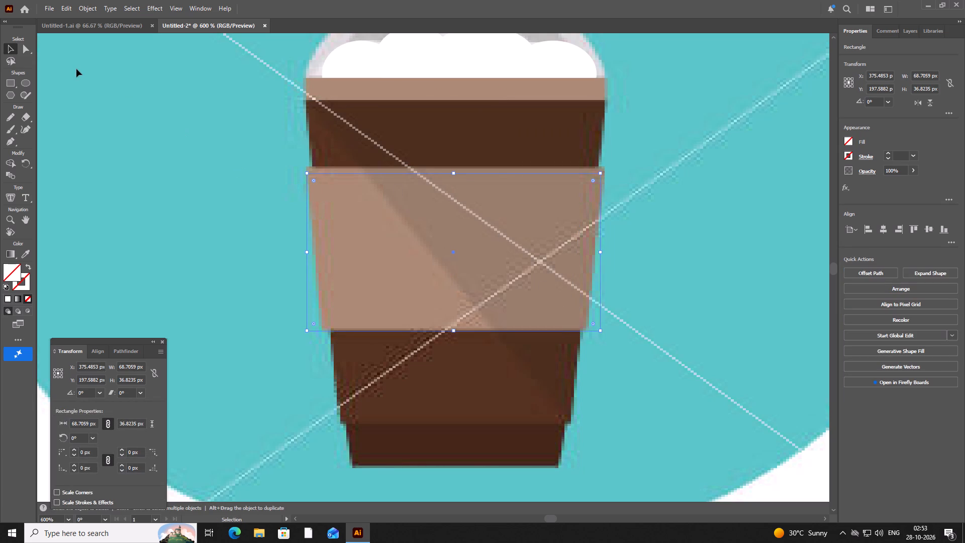
# Fill the sleeve rectangle with yellow #e9ff21 and set its opacity to 33%.
pyautogui.click(7, 302)
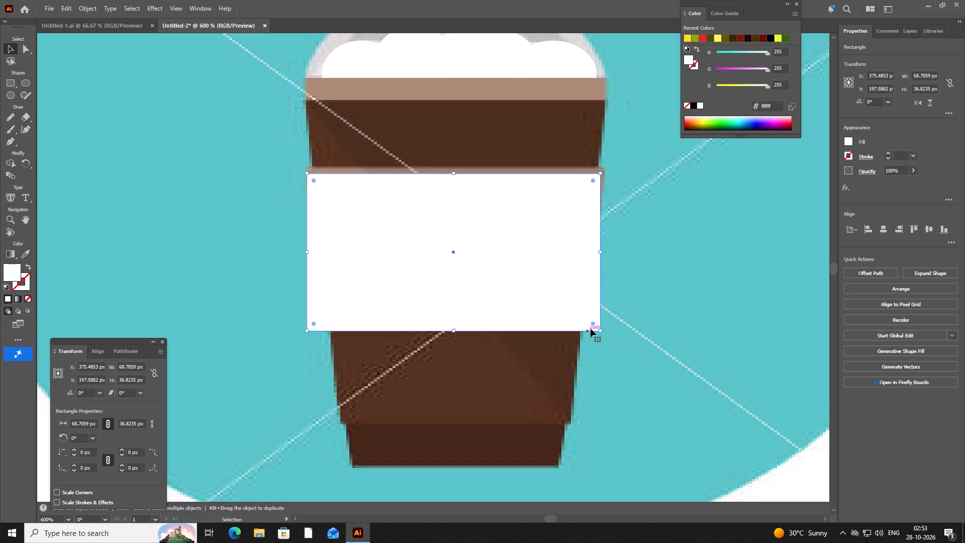
pyautogui.click(772, 41)
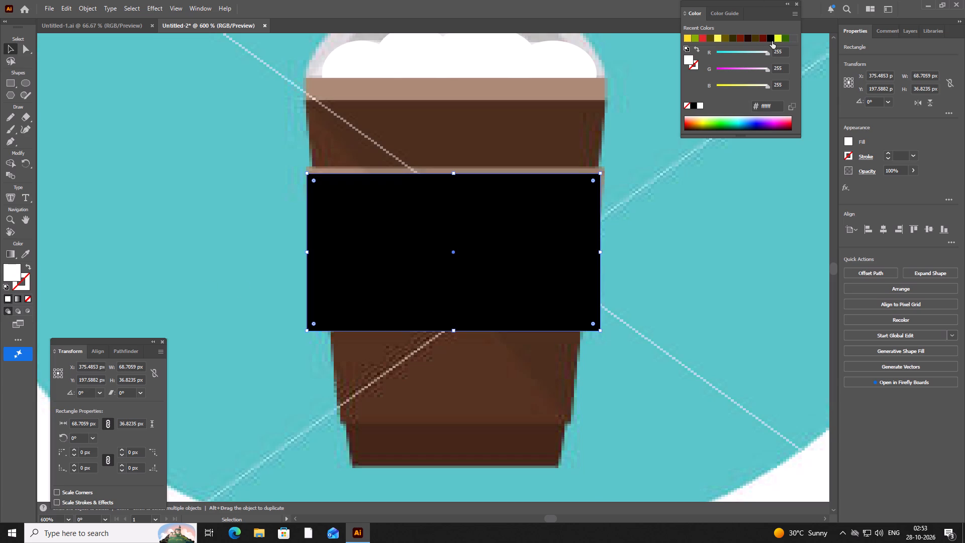
pyautogui.click(781, 41)
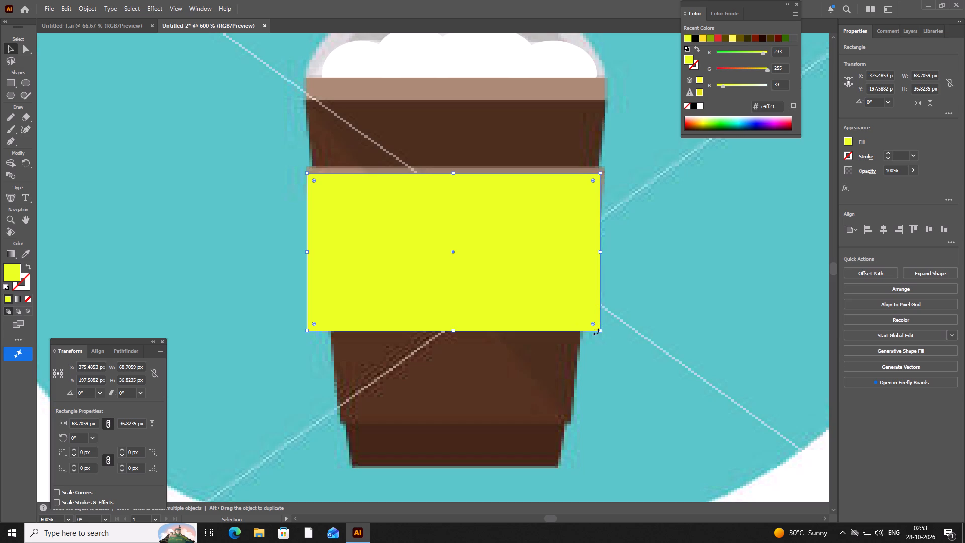
pyautogui.click(914, 170)
pyautogui.click(887, 181)
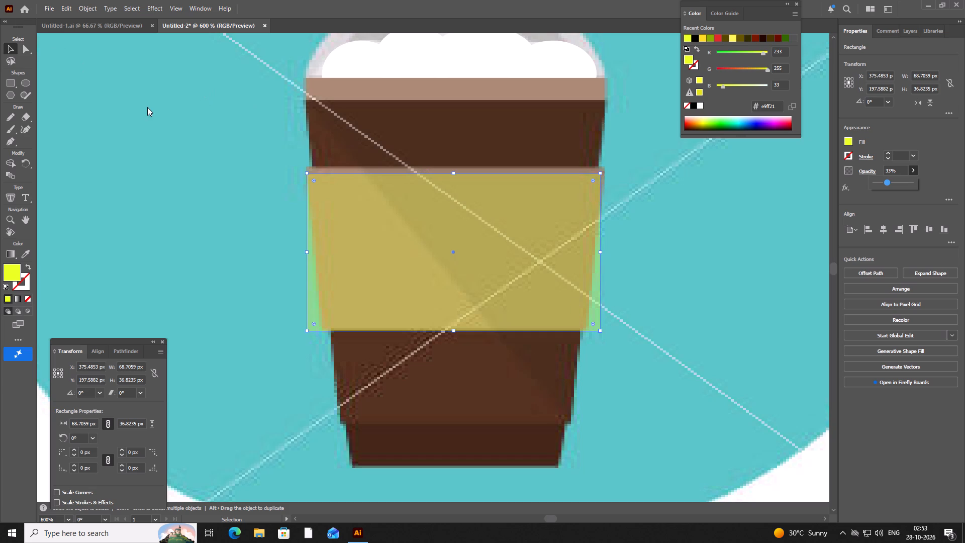
# Taper the sleeve by moving its lower-right anchor to about X 407, Y 215.3 px and its lower-left anchor to about X 344.8, Y 216 px.
pyautogui.rightClick(15, 49)
pyautogui.click(15, 49)
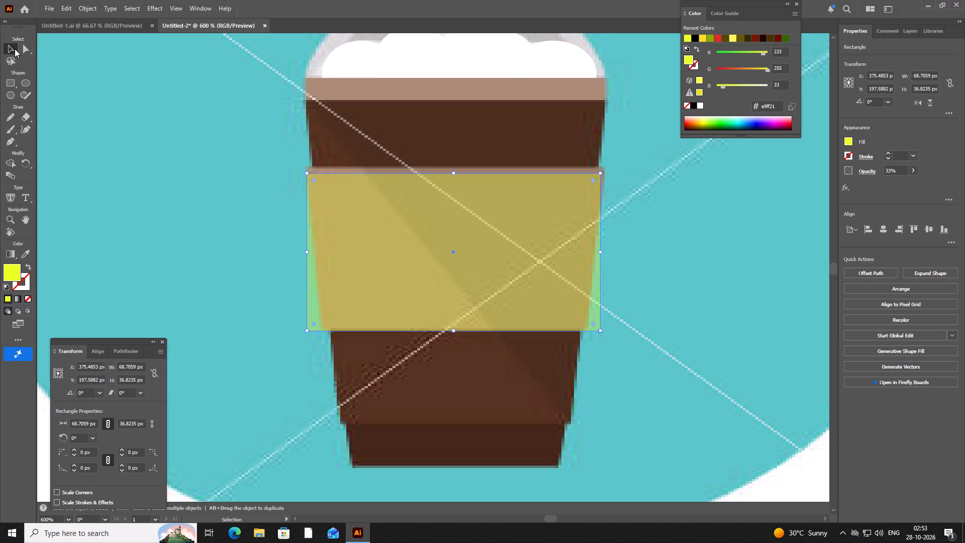
pyautogui.click(25, 51)
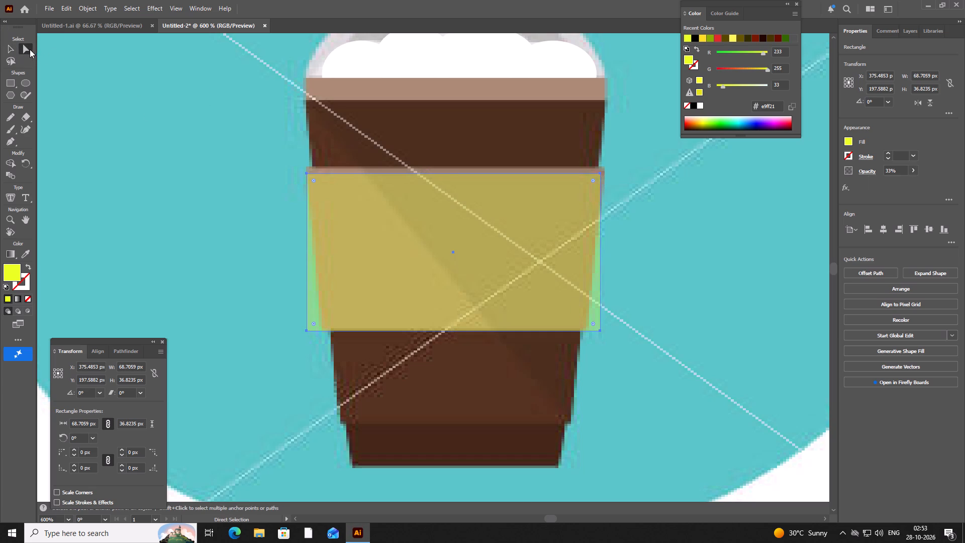
pyautogui.click(594, 323)
pyautogui.doubleClick(594, 323)
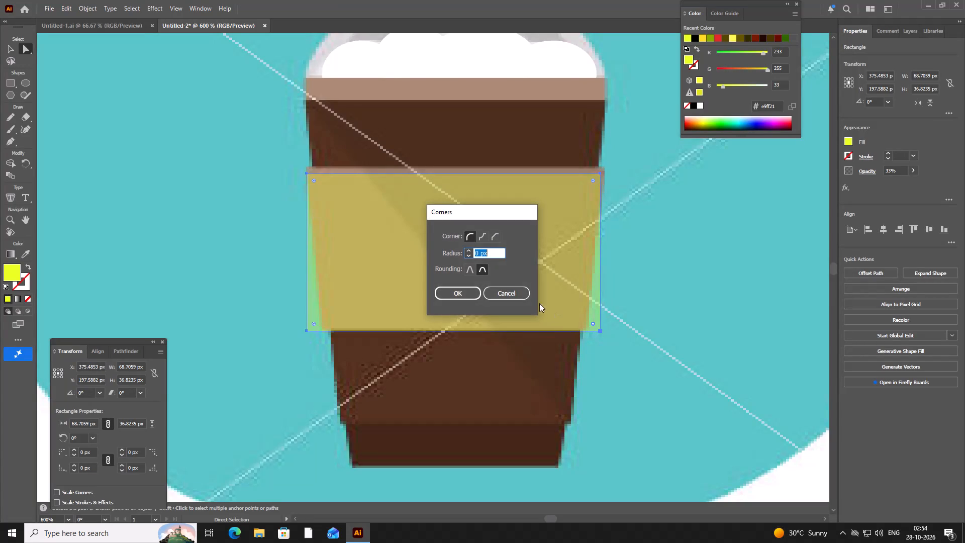
pyautogui.click(515, 296)
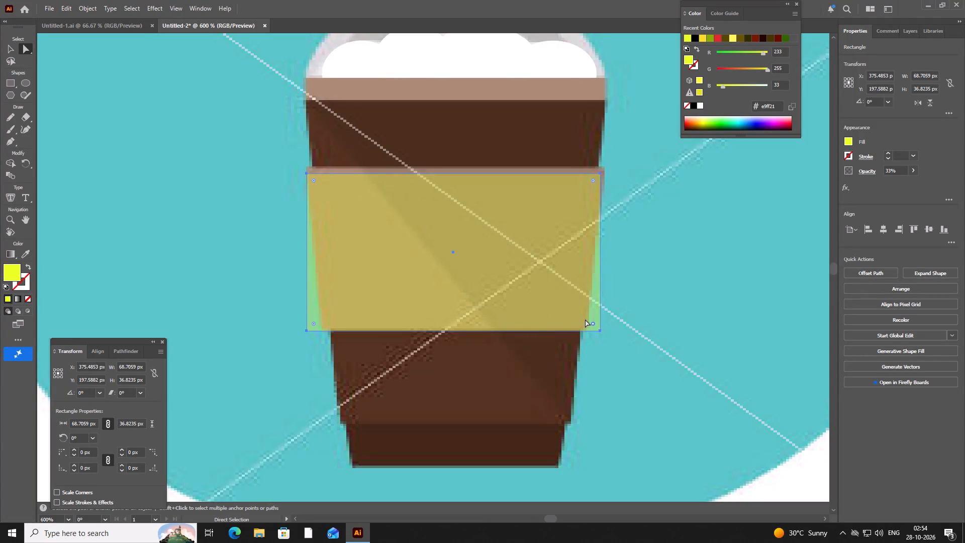
pyautogui.click(599, 330)
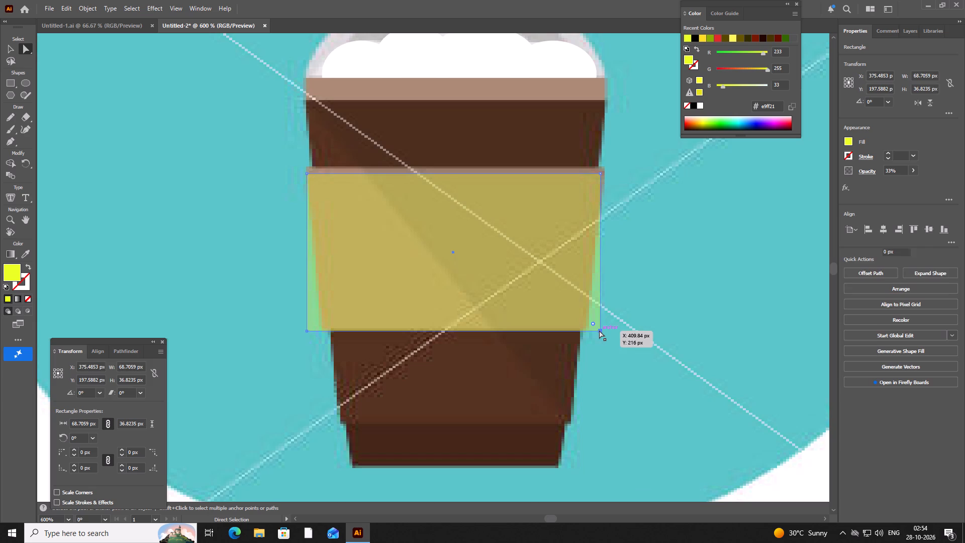
pyautogui.doubleClick(599, 330)
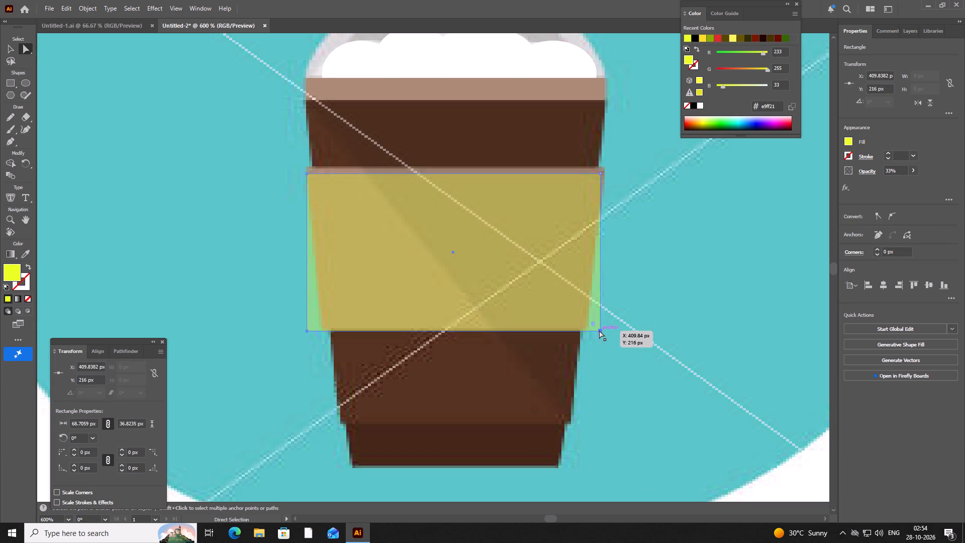
pyautogui.moveTo(599, 330); pyautogui.dragTo(589, 331)
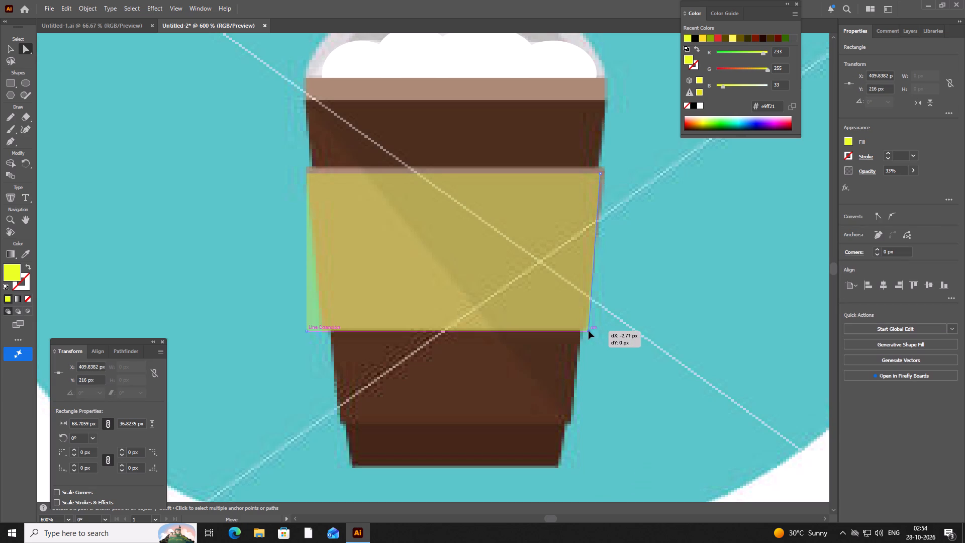
pyautogui.moveTo(589, 331); pyautogui.dragTo(589, 327)
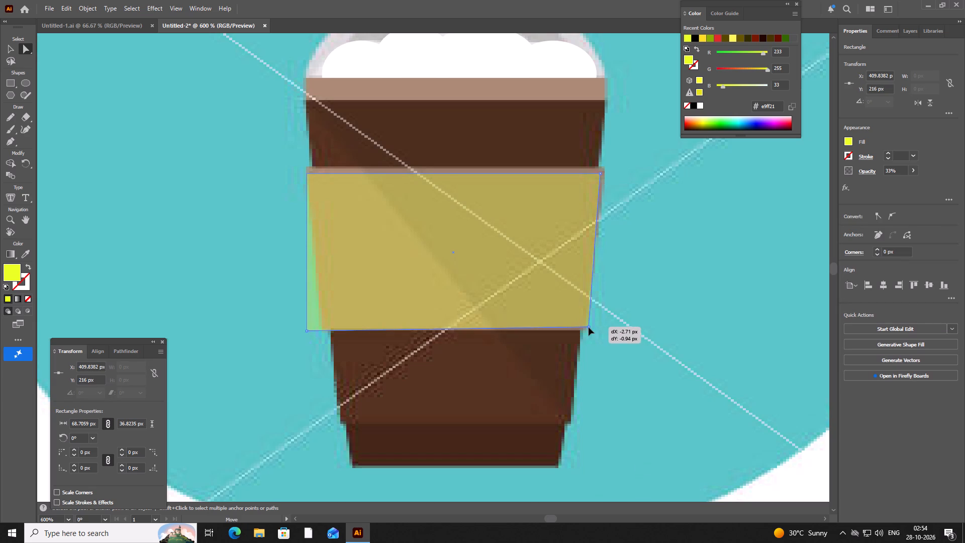
pyautogui.moveTo(589, 327); pyautogui.dragTo(588, 328)
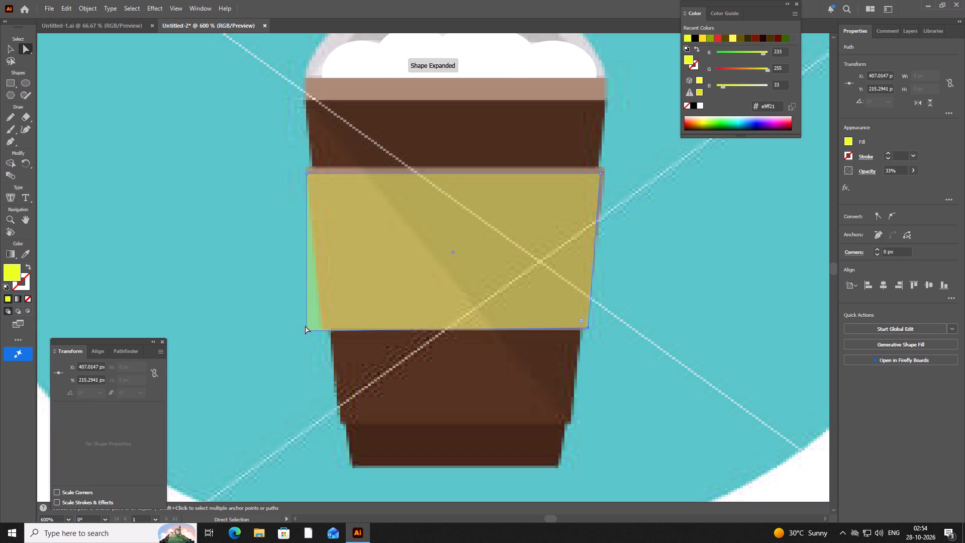
pyautogui.moveTo(306, 332); pyautogui.dragTo(323, 332)
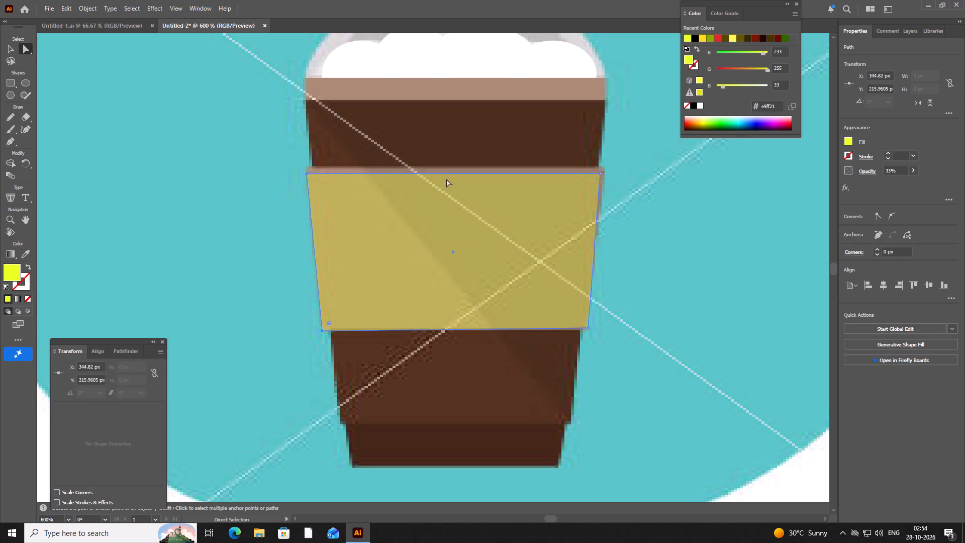
# Raise the sleeve shape's top edge to meet the bottom of the dark-brown band, and deselect it.
pyautogui.moveTo(454, 174); pyautogui.dragTo(456, 176)
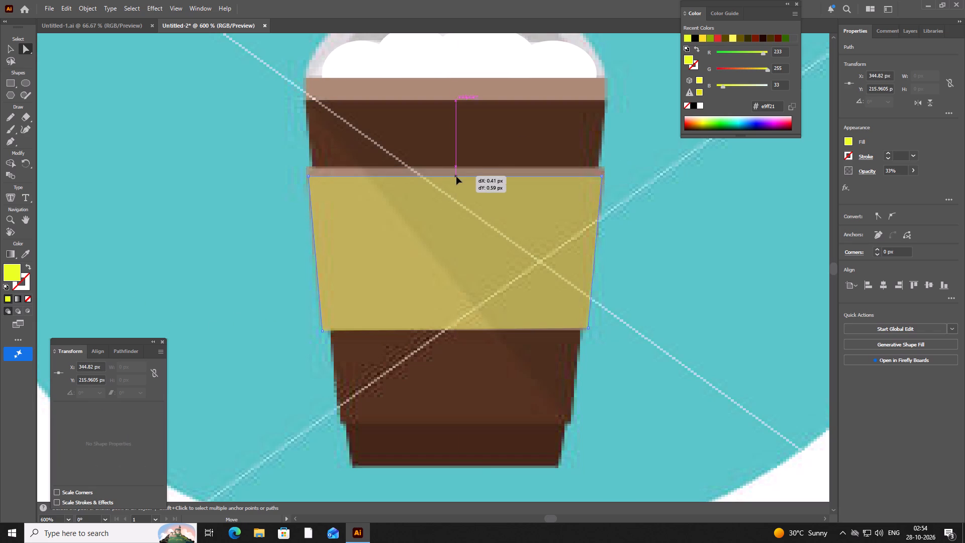
pyautogui.moveTo(456, 176); pyautogui.dragTo(459, 166)
pyautogui.click(444, 128)
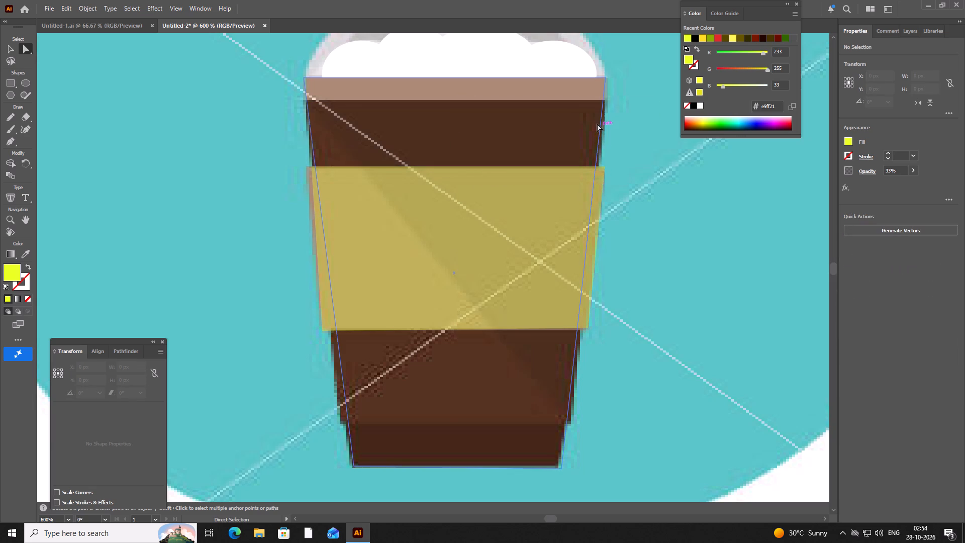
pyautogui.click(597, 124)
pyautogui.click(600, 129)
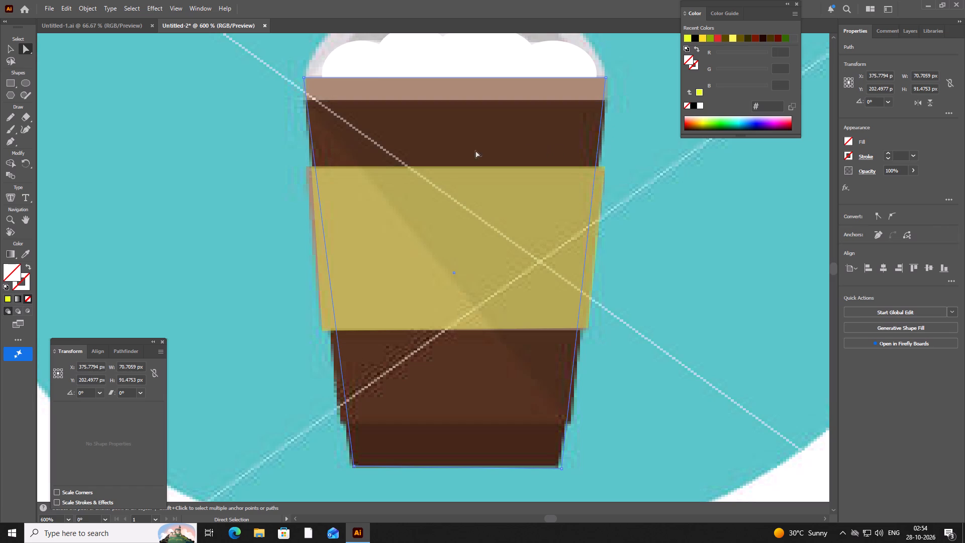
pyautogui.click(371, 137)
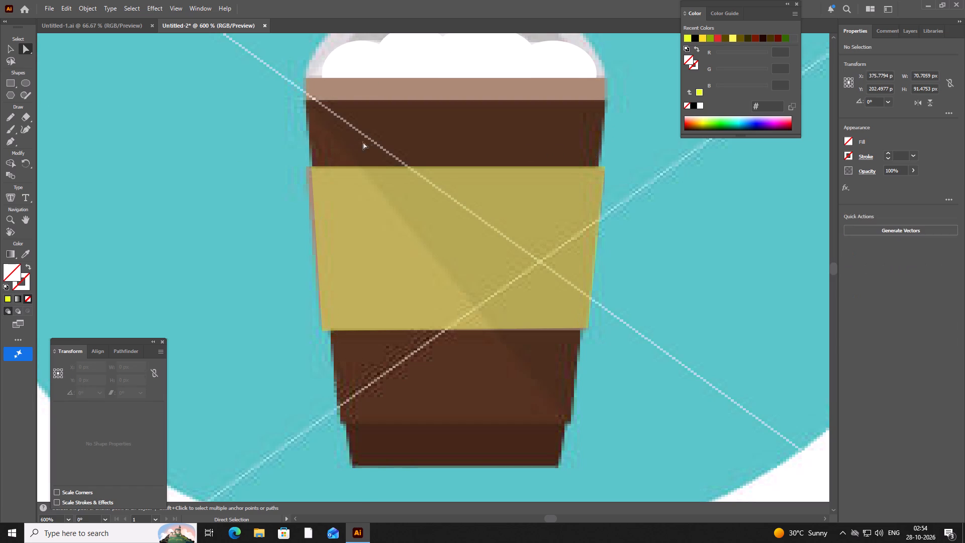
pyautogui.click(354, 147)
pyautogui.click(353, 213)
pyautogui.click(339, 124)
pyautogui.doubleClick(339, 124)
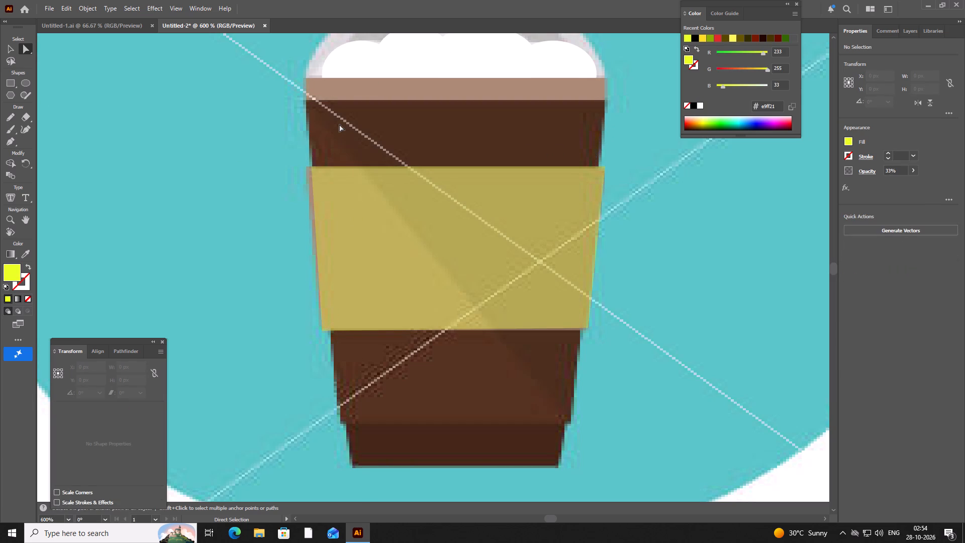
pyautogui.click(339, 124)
# Draw a rectangle about 69.8 by 15.9 px over the dark-brown band above the sleeve and set its opacity to 18%.
pyautogui.click(14, 88)
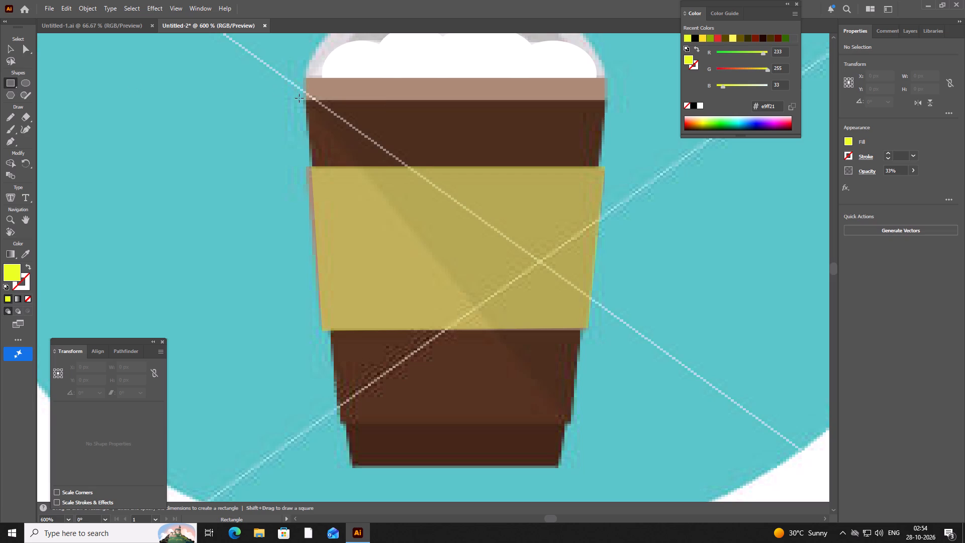
pyautogui.moveTo(306, 102); pyautogui.dragTo(374, 114)
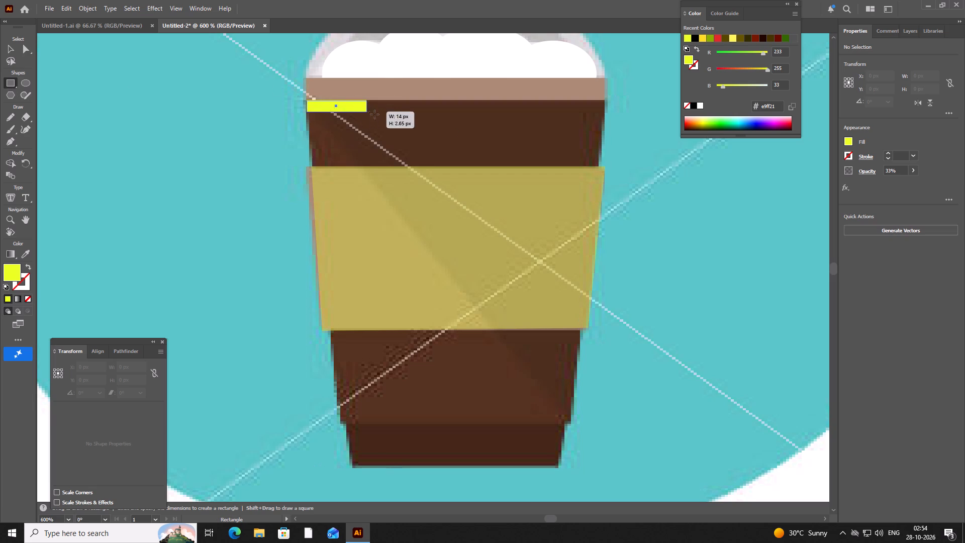
pyautogui.moveTo(374, 114); pyautogui.dragTo(604, 169)
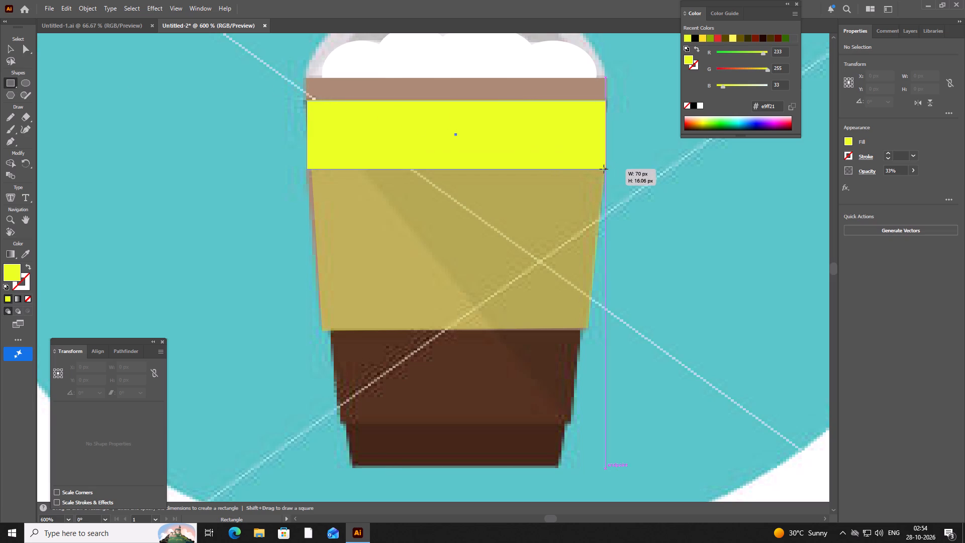
pyautogui.moveTo(604, 169); pyautogui.dragTo(603, 164)
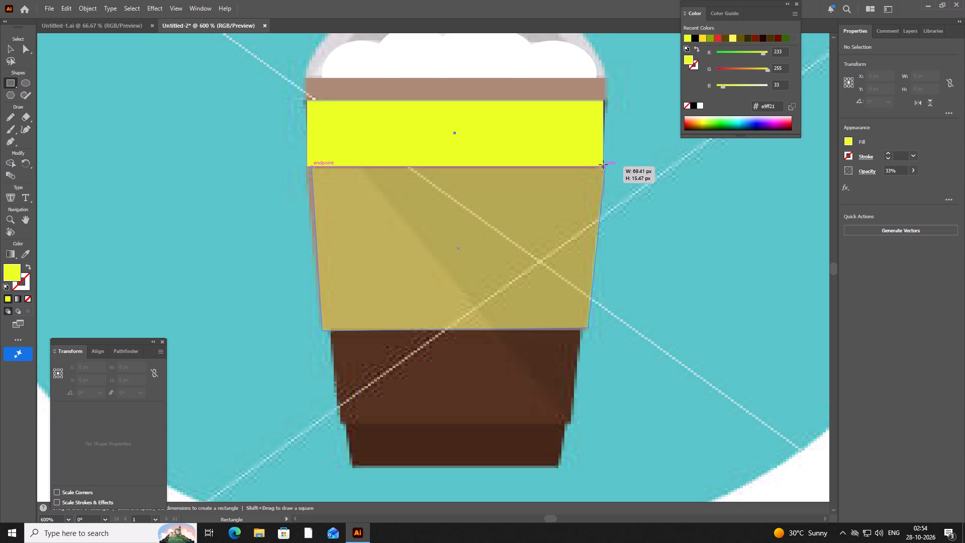
pyautogui.moveTo(603, 164); pyautogui.dragTo(605, 168)
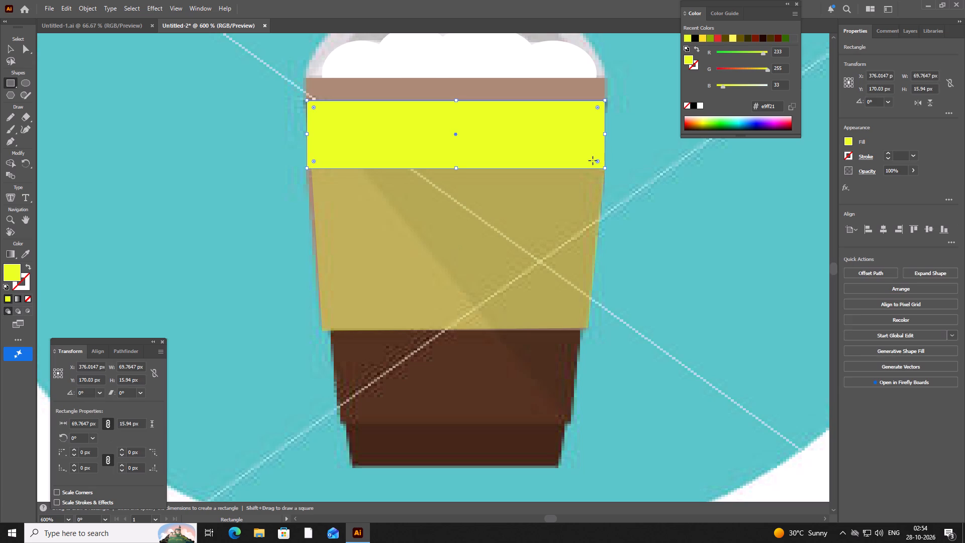
pyautogui.click(913, 171)
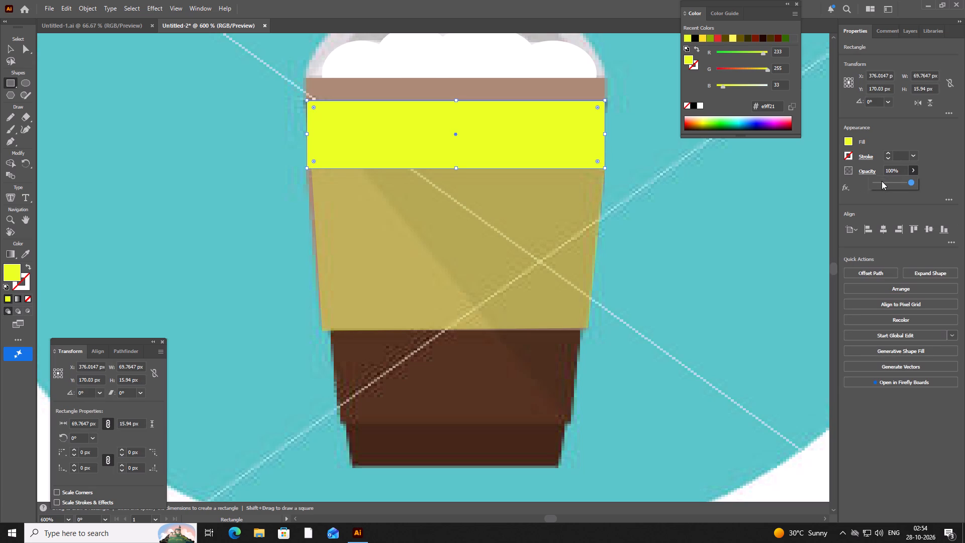
pyautogui.click(882, 181)
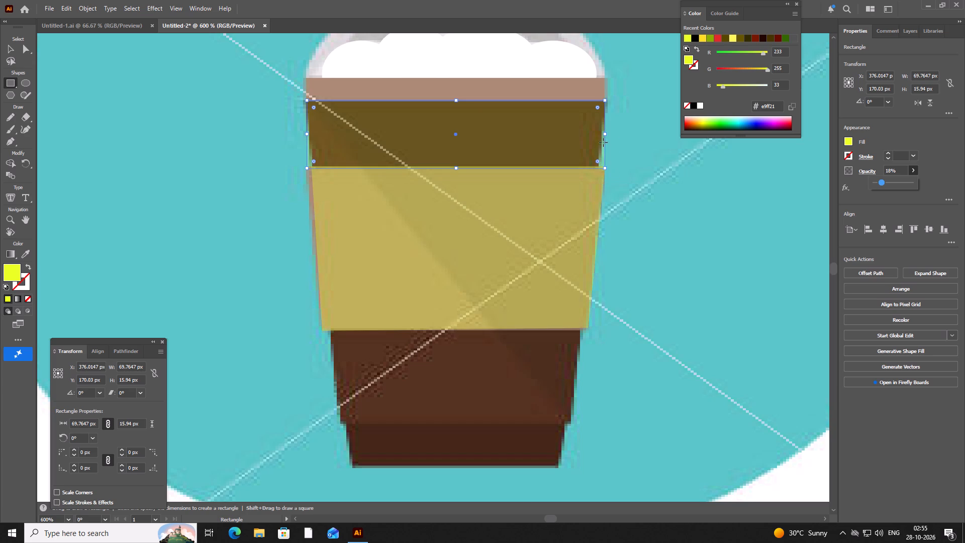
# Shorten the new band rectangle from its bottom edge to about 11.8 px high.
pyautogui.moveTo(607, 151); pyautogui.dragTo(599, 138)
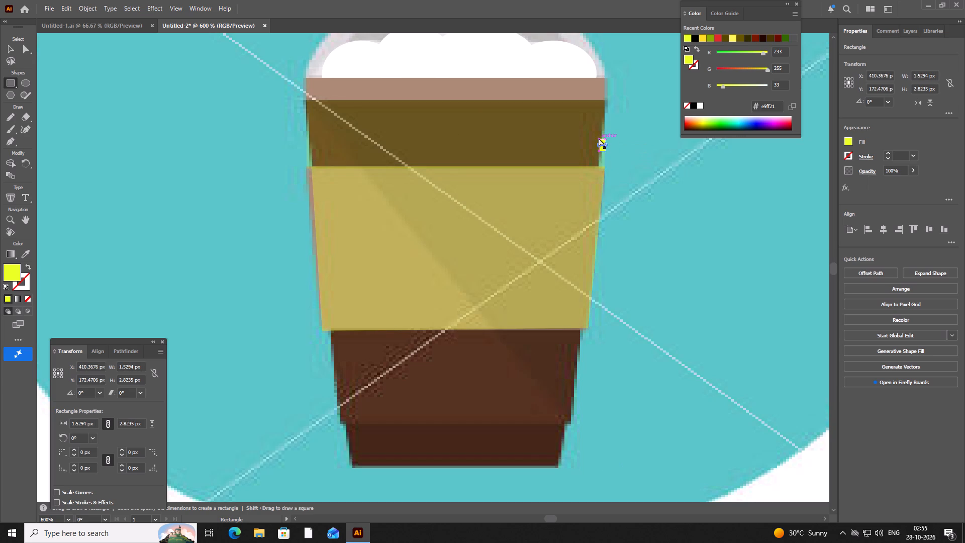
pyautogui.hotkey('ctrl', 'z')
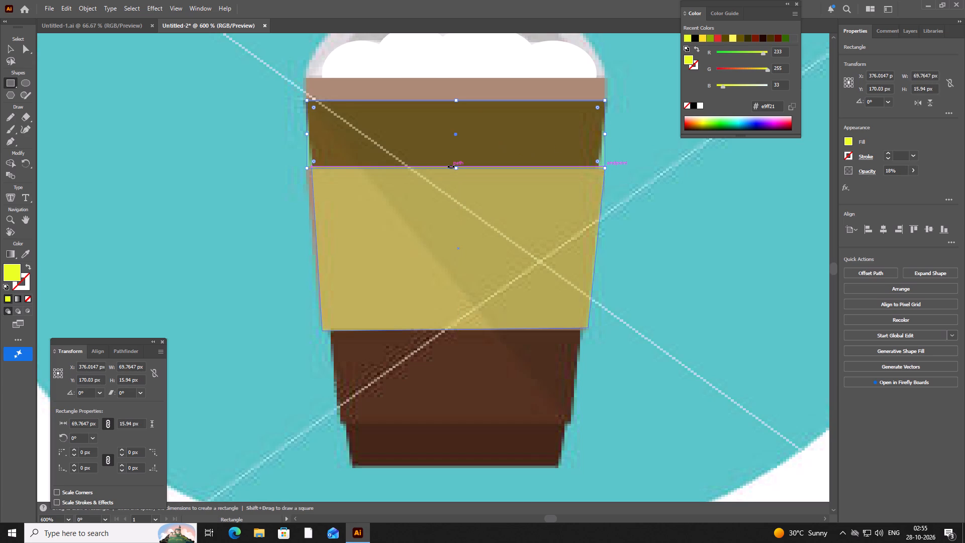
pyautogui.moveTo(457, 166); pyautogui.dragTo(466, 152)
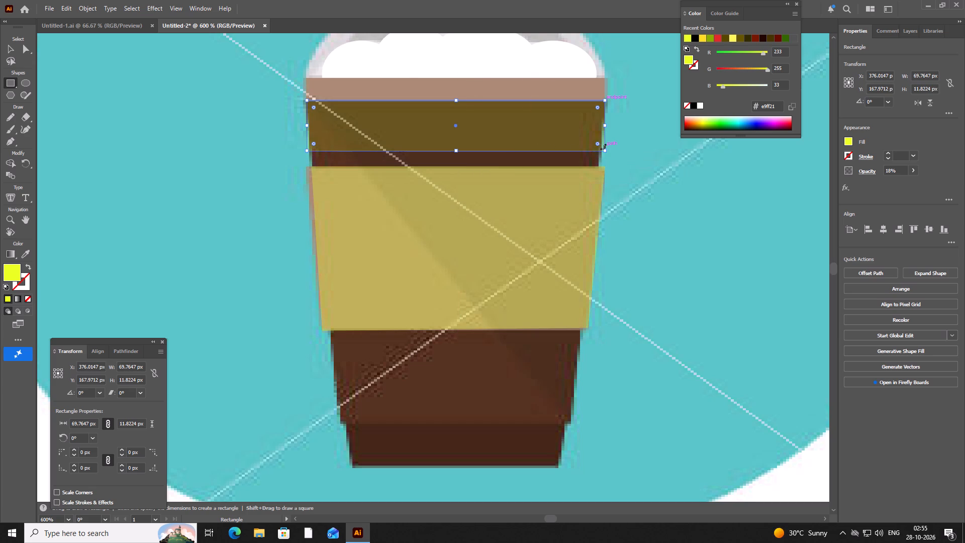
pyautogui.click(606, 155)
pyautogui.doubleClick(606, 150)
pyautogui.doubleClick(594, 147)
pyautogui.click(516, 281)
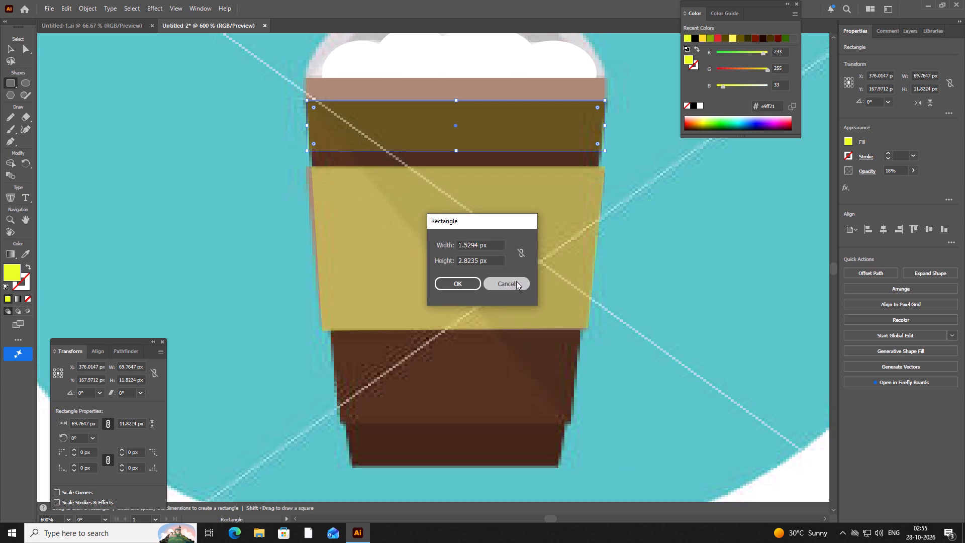
# Taper the band rectangle by moving its lower-right anchor to about X 409.8, Y 177.5 px and its lower-left anchor to about X 342.3, Y 177.5 px.
pyautogui.click(27, 47)
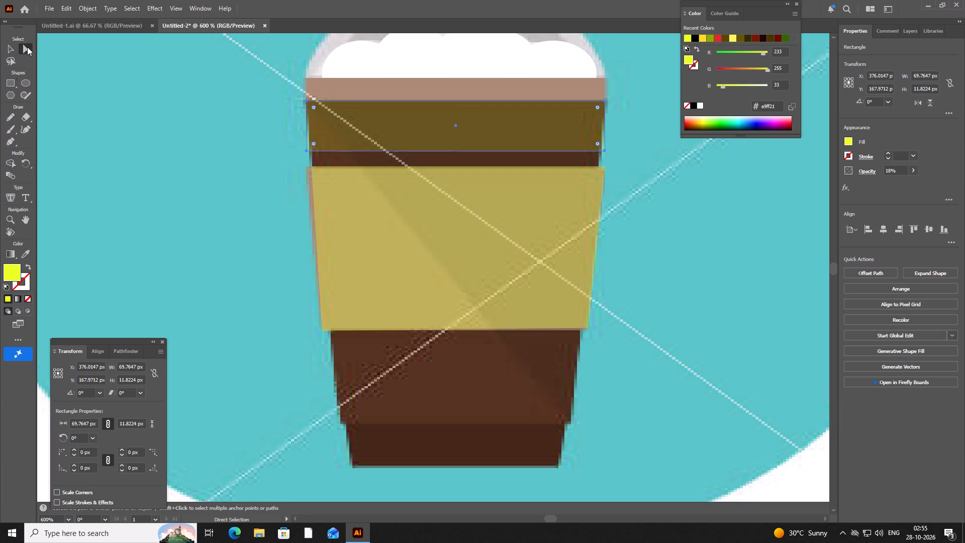
pyautogui.doubleClick(603, 150)
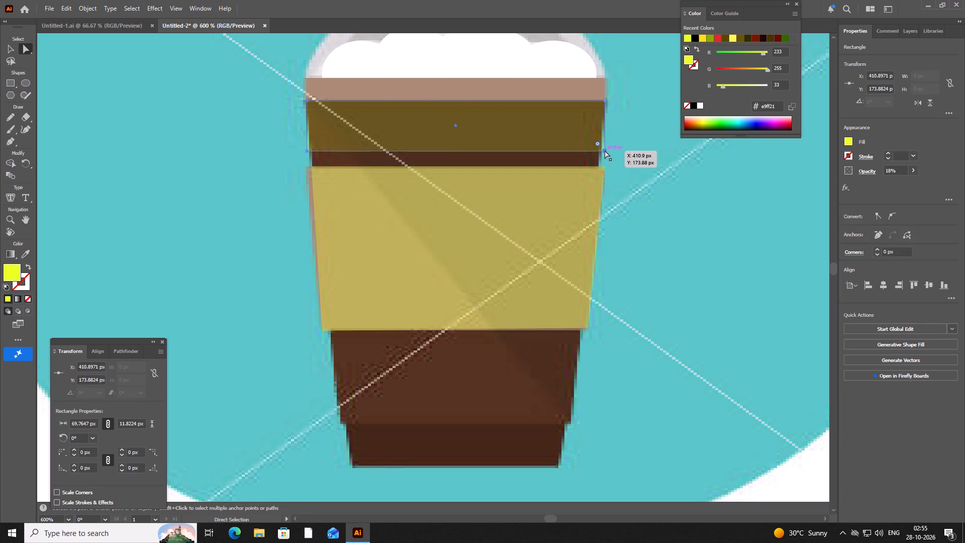
pyautogui.moveTo(605, 150); pyautogui.dragTo(600, 165)
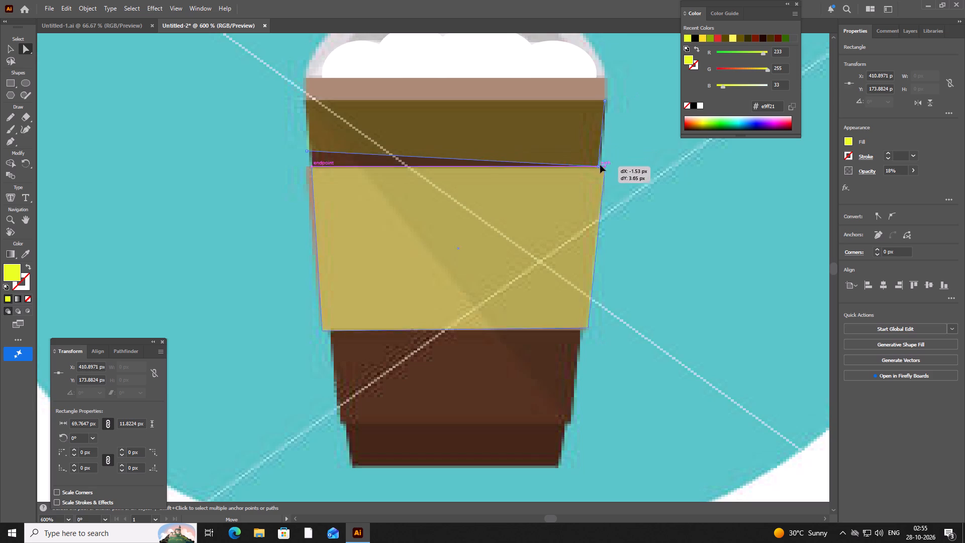
pyautogui.moveTo(600, 165); pyautogui.dragTo(600, 163)
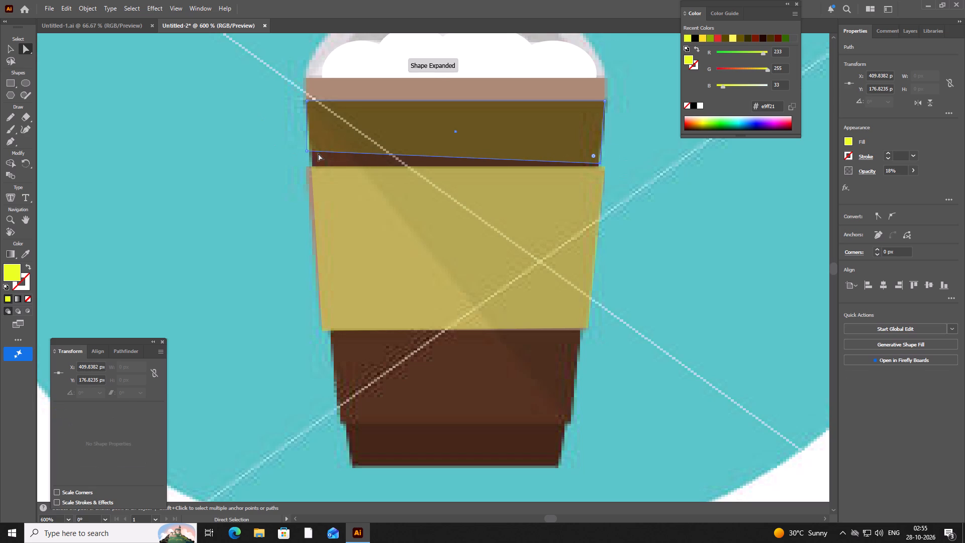
pyautogui.moveTo(308, 152); pyautogui.dragTo(315, 161)
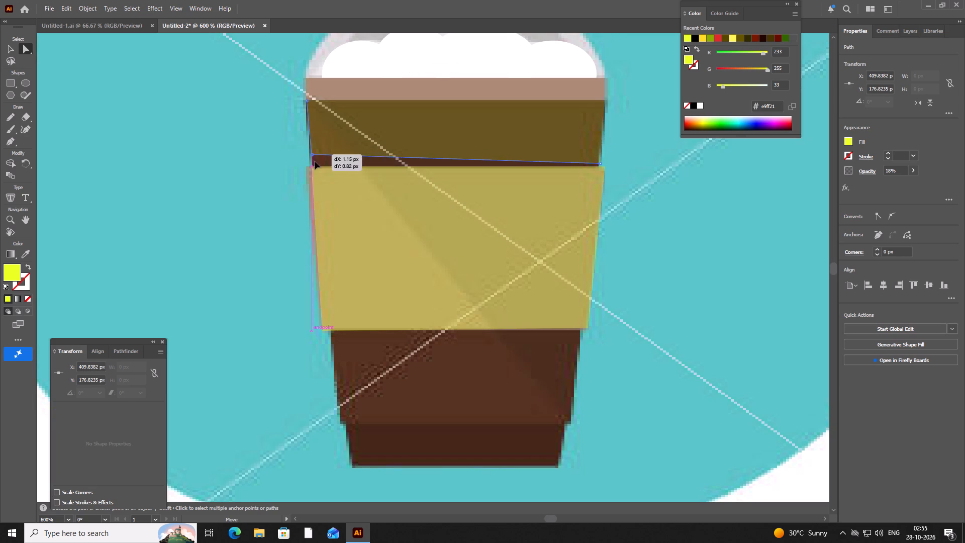
pyautogui.moveTo(315, 161); pyautogui.dragTo(312, 165)
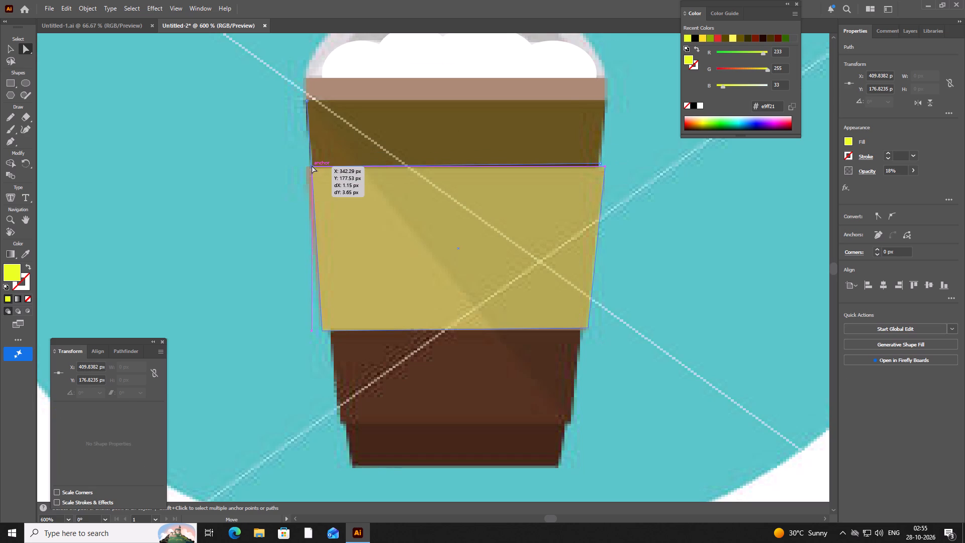
pyautogui.moveTo(312, 165); pyautogui.dragTo(310, 166)
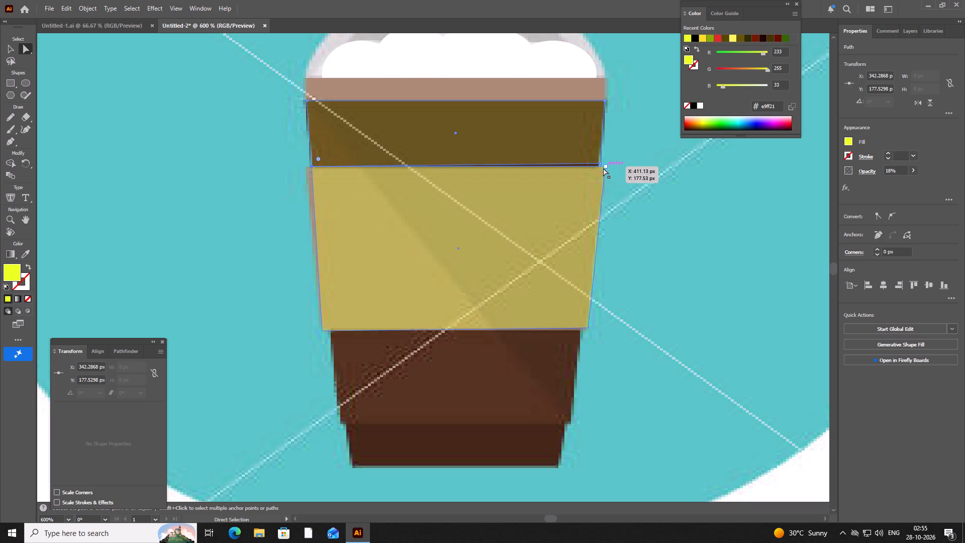
pyautogui.click(600, 163)
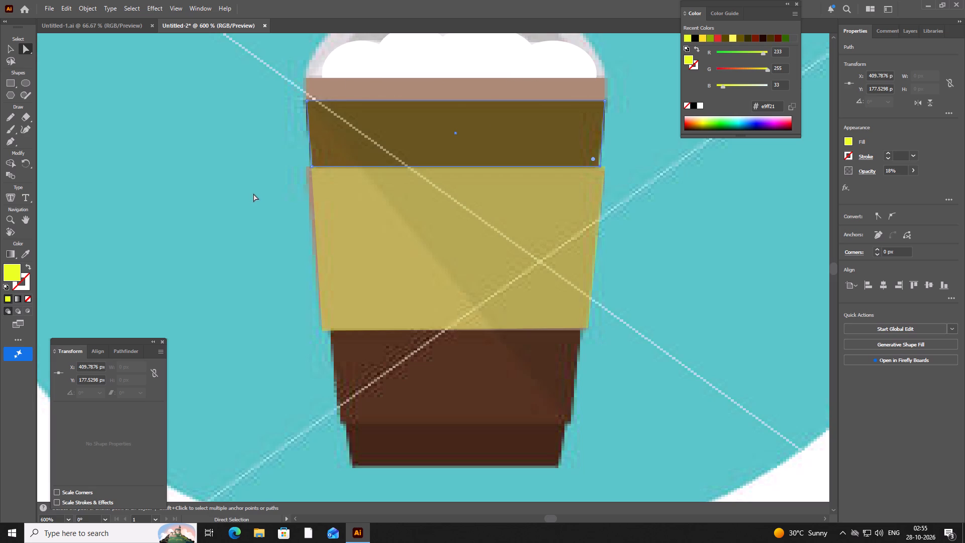
# Move the sleeve shape's left edge outward to cover the exposed strip of the reference sleeve, making it about 69.9 px wide.
pyautogui.click(310, 171)
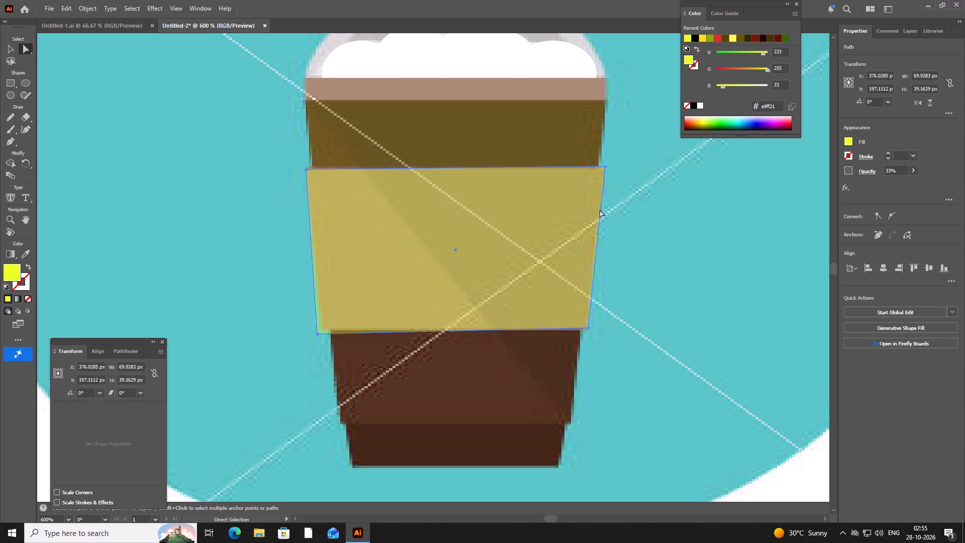
# Fill the tapered band shape above the sleeve with bright green #39ff00 and set its opacity to 42%.
pyautogui.click(543, 131)
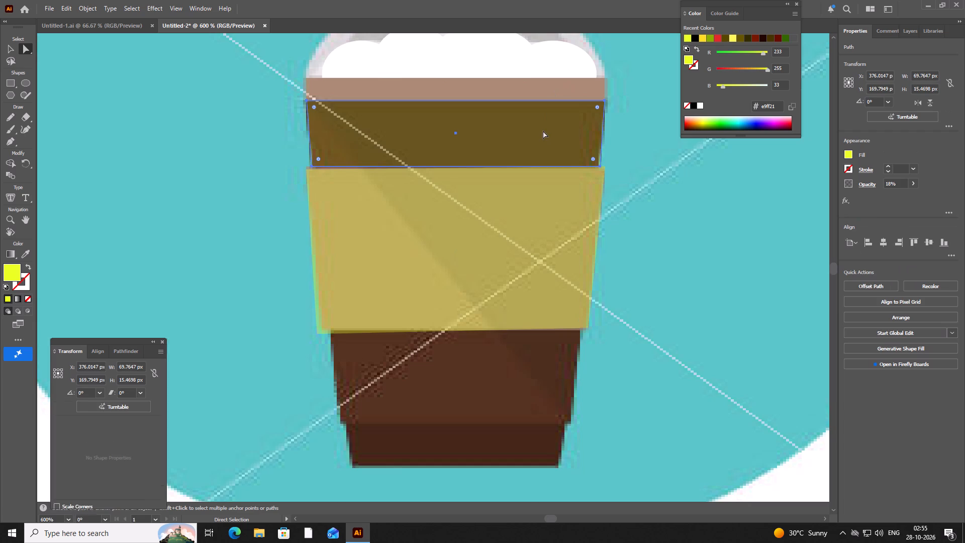
pyautogui.click(785, 40)
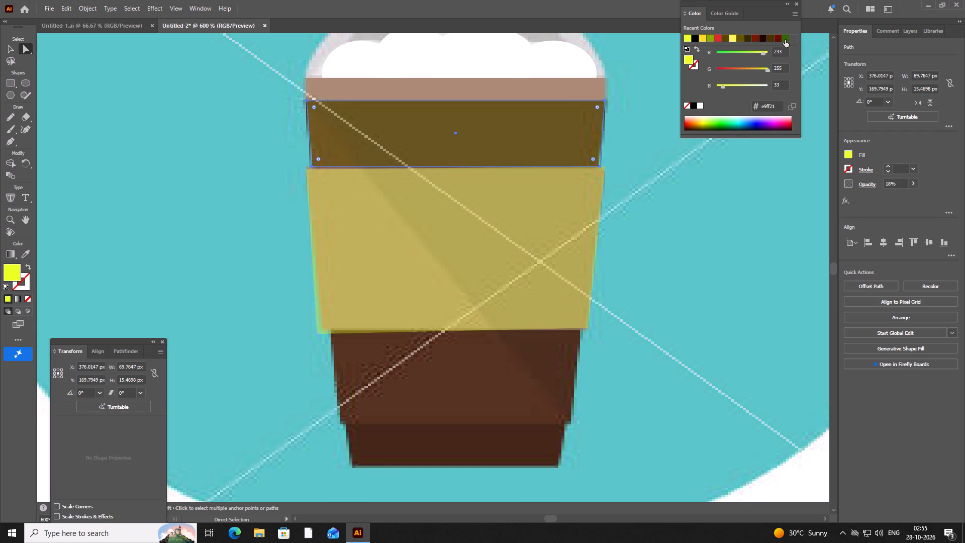
pyautogui.click(723, 33)
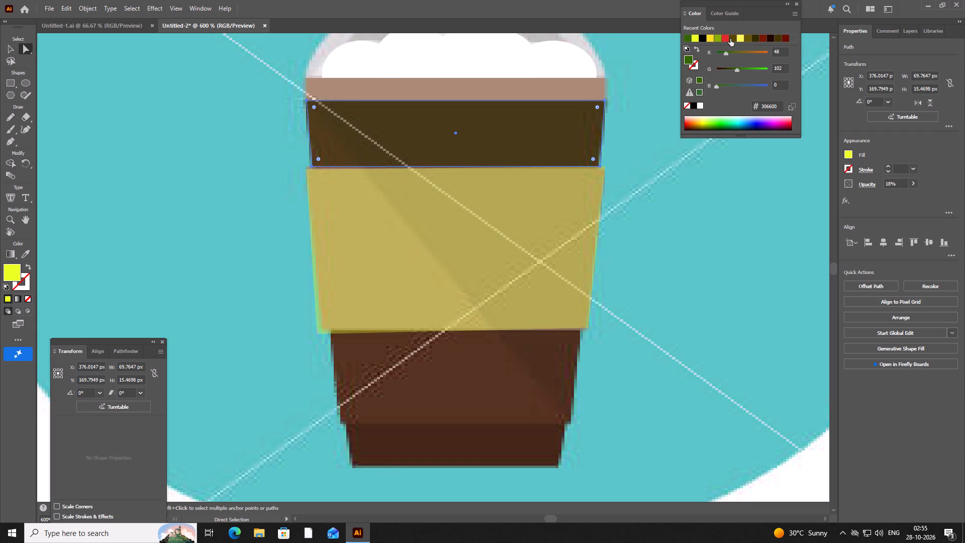
pyautogui.click(730, 39)
pyautogui.click(728, 39)
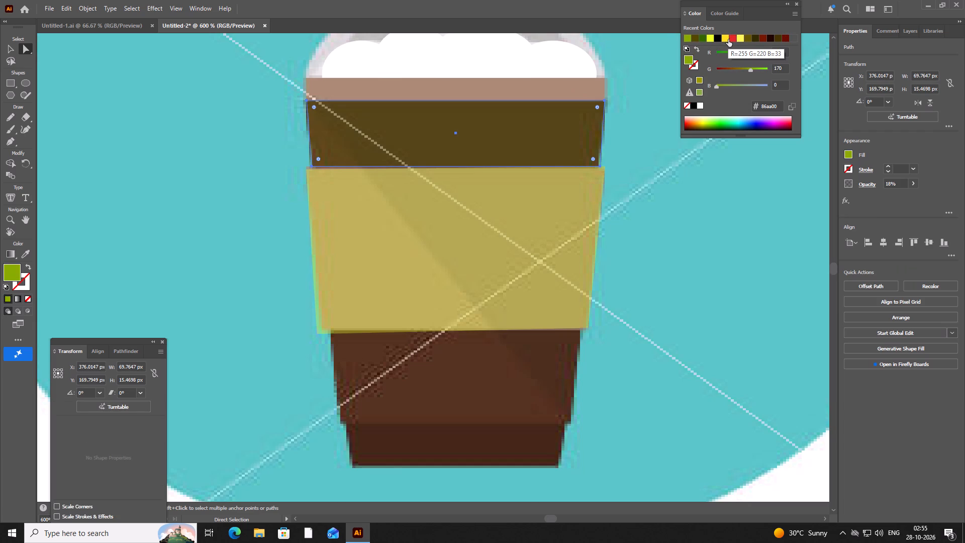
pyautogui.click(731, 40)
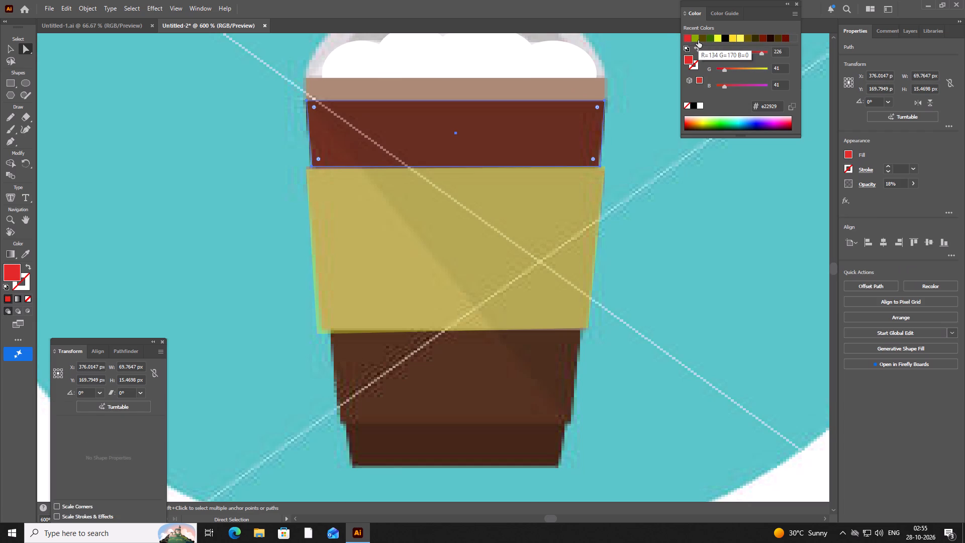
pyautogui.click(687, 40)
pyautogui.click(687, 40)
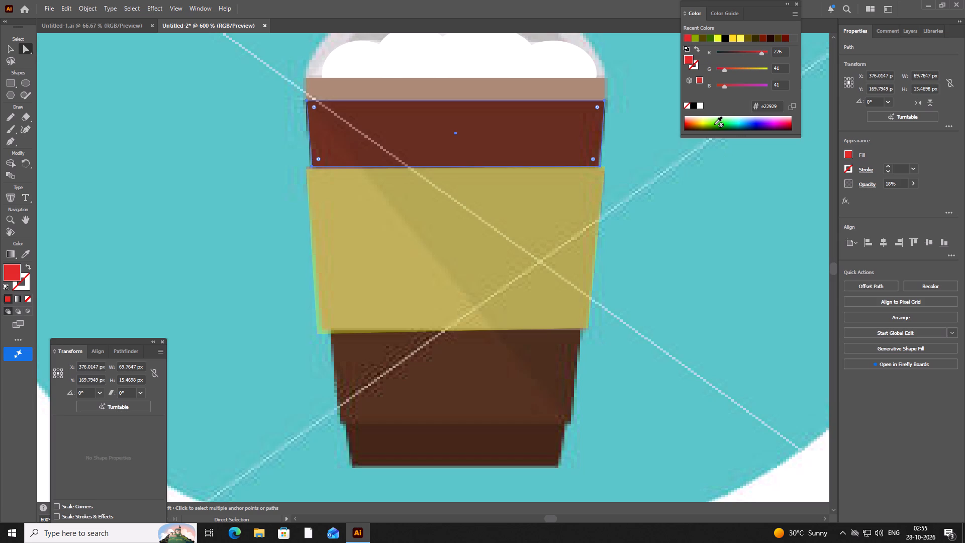
pyautogui.click(714, 124)
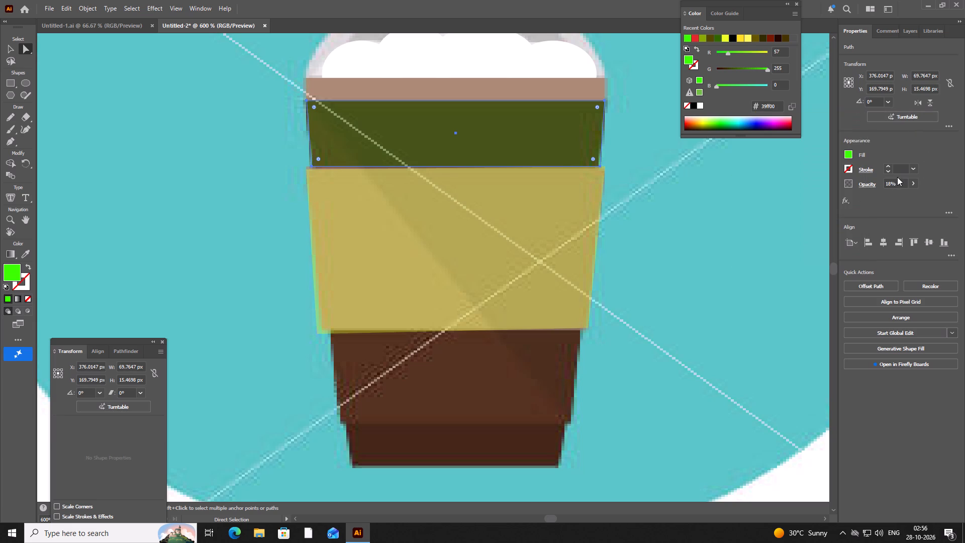
pyautogui.click(913, 184)
pyautogui.moveTo(900, 194); pyautogui.dragTo(915, 196)
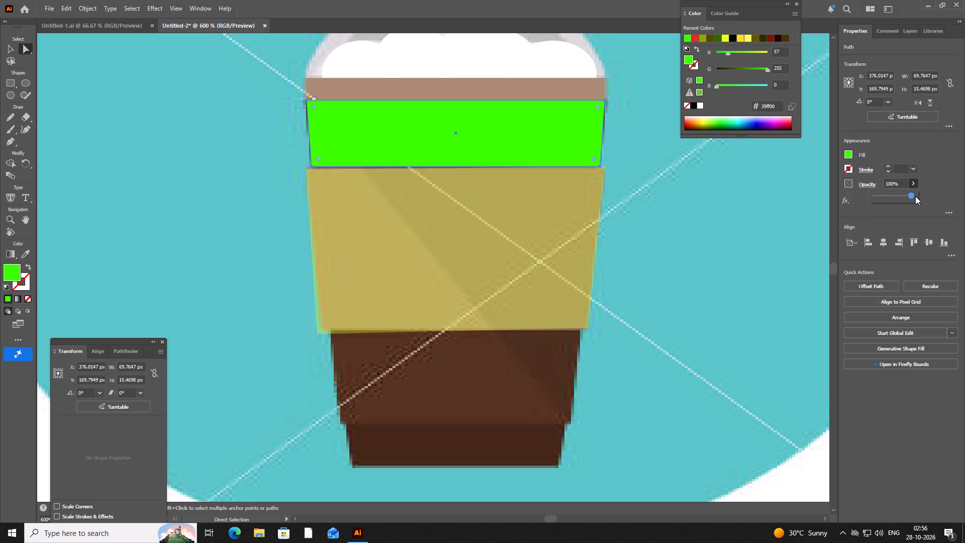
pyautogui.moveTo(915, 196); pyautogui.dragTo(890, 202)
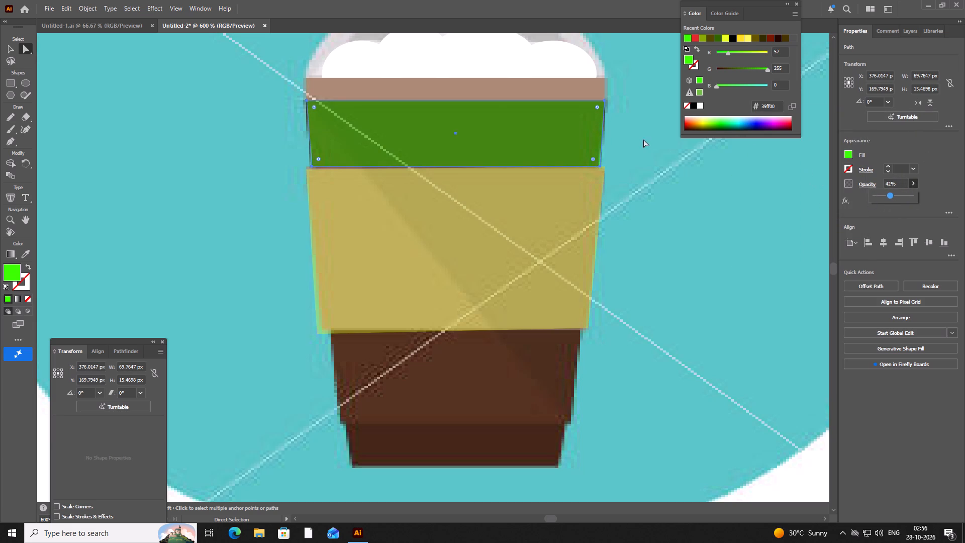
# Draw a rectangle about 71.2 by 5.3 px over the light-brown strip between the white foam and the green band.
pyautogui.click(12, 88)
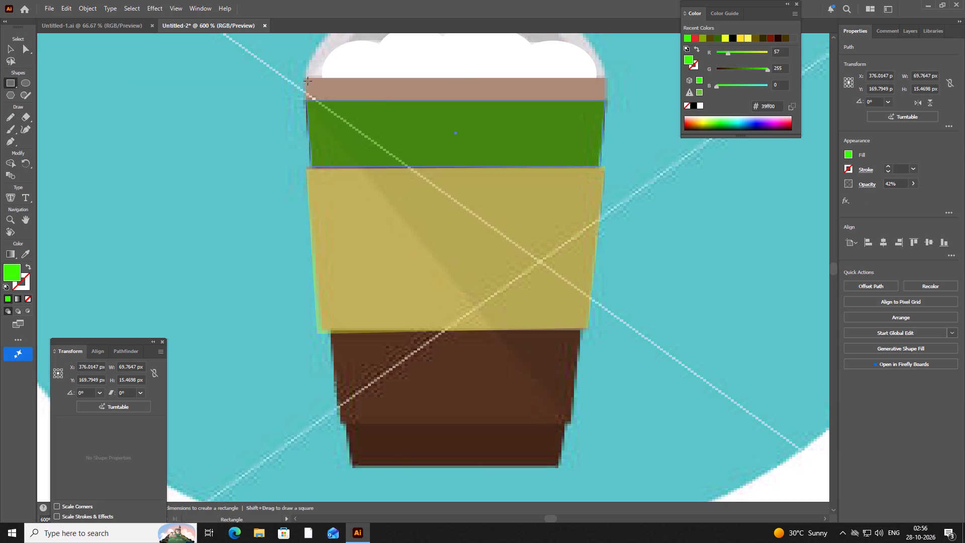
pyautogui.moveTo(305, 78); pyautogui.dragTo(487, 106)
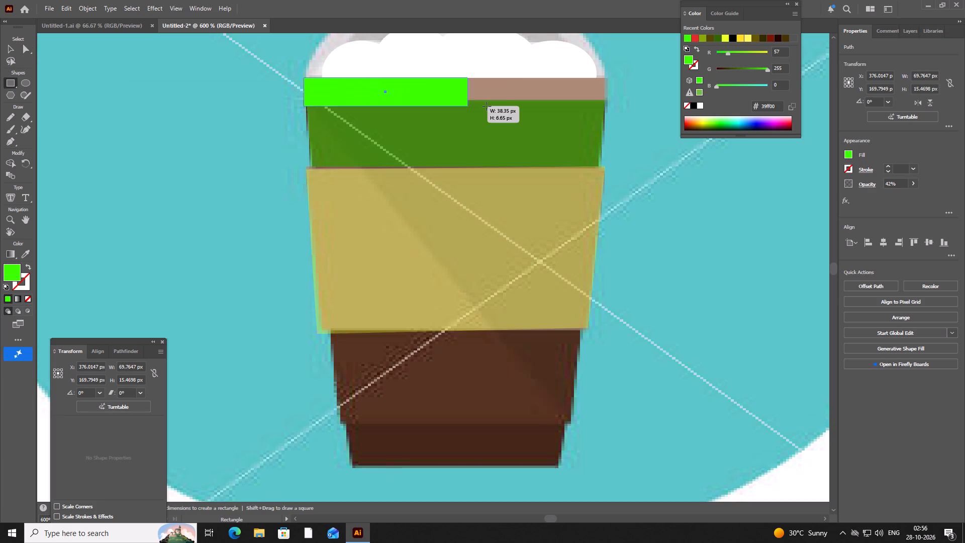
pyautogui.moveTo(487, 106); pyautogui.dragTo(608, 99)
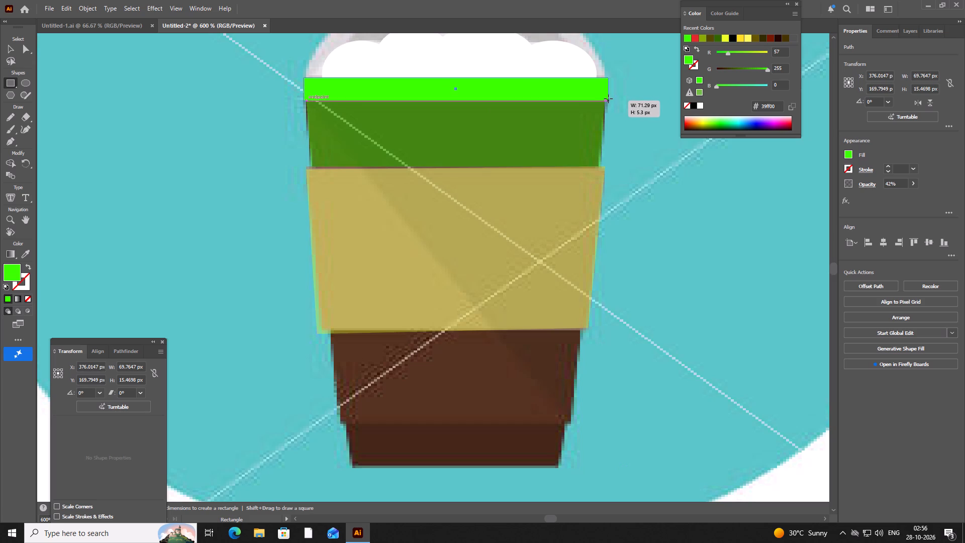
pyautogui.moveTo(608, 99); pyautogui.dragTo(605, 99)
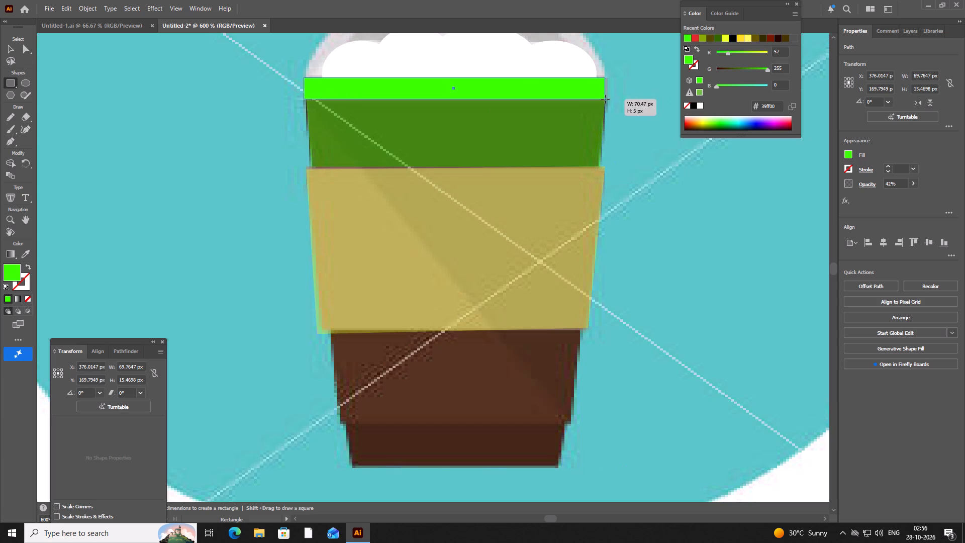
pyautogui.moveTo(605, 99); pyautogui.dragTo(608, 100)
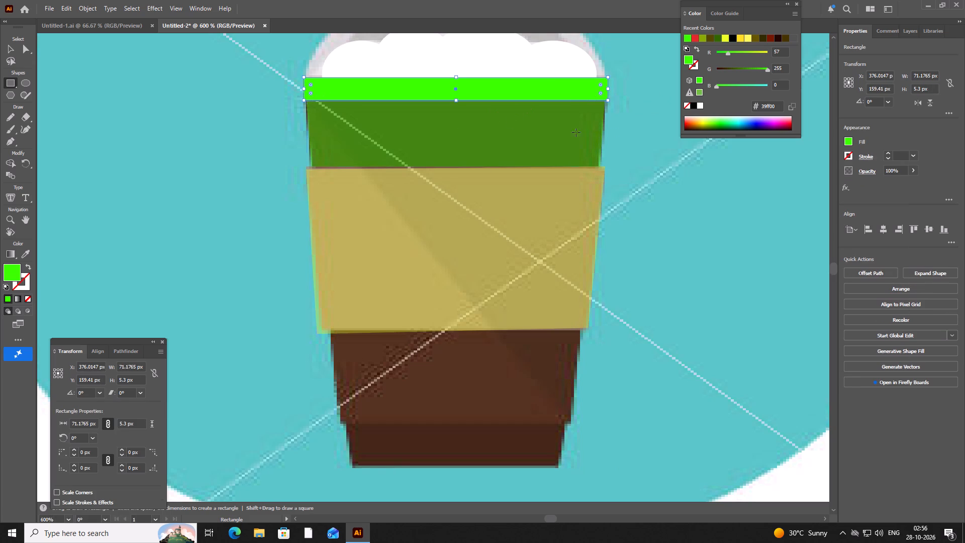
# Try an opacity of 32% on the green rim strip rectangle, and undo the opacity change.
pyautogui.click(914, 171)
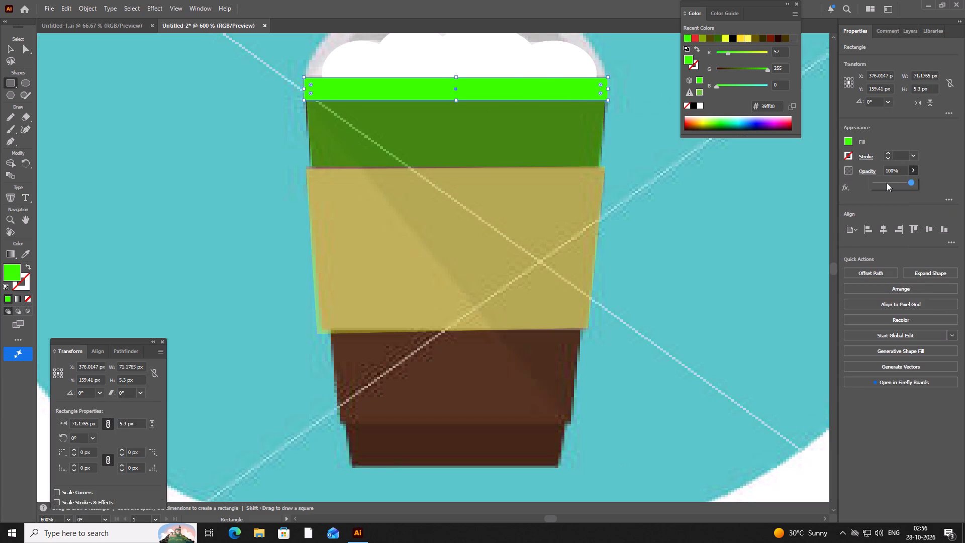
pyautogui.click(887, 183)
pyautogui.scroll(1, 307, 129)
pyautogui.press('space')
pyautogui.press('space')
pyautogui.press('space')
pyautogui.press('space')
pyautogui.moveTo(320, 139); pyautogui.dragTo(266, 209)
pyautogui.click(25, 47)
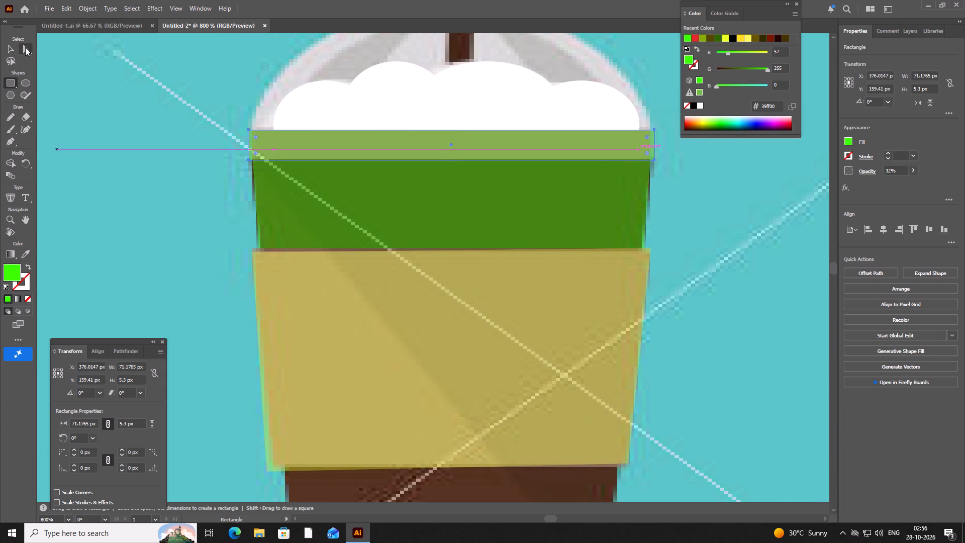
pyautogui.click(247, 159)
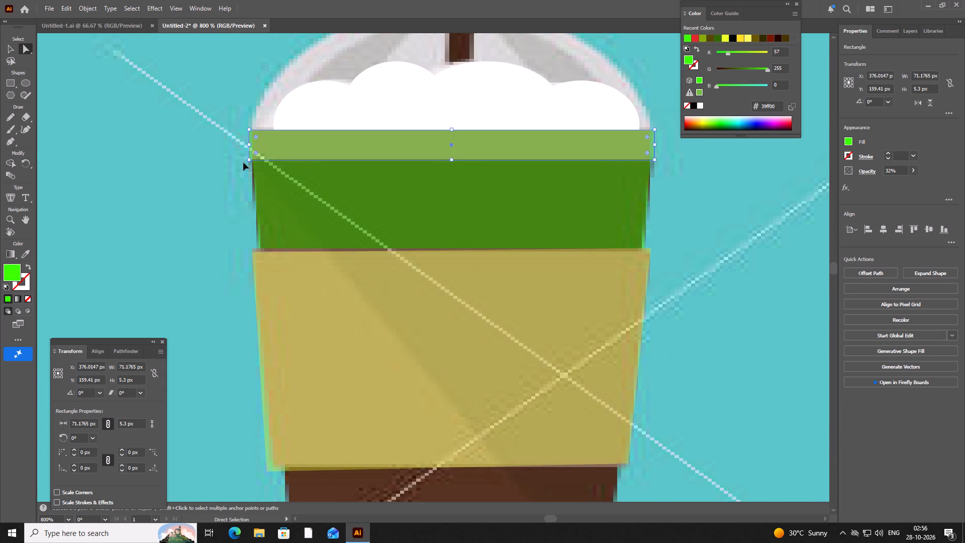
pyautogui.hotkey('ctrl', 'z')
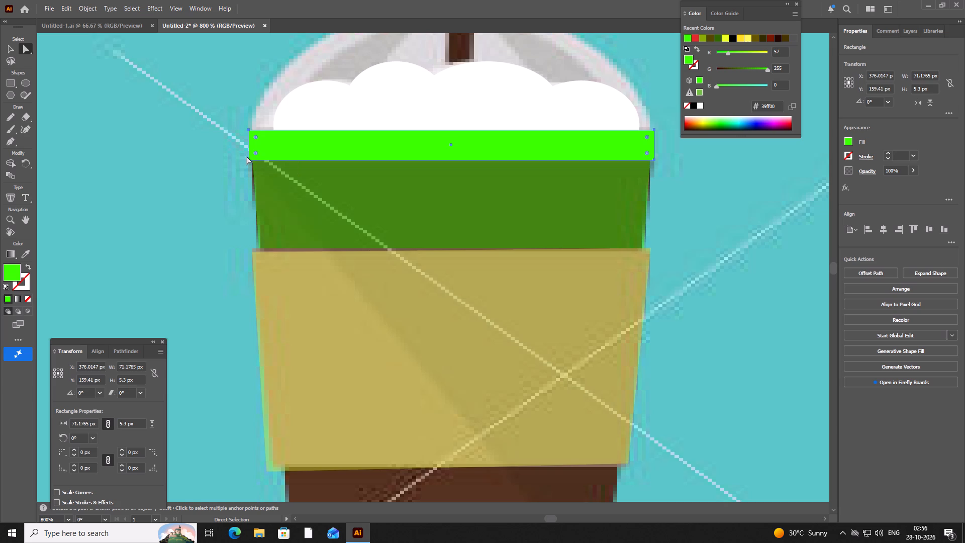
# Taper the rim strip by moving its lower-left anchor to about X 341.1, Y 162.1 px and its lower-right anchor to about X 411.1, Y 162.1 px.
pyautogui.doubleClick(247, 161)
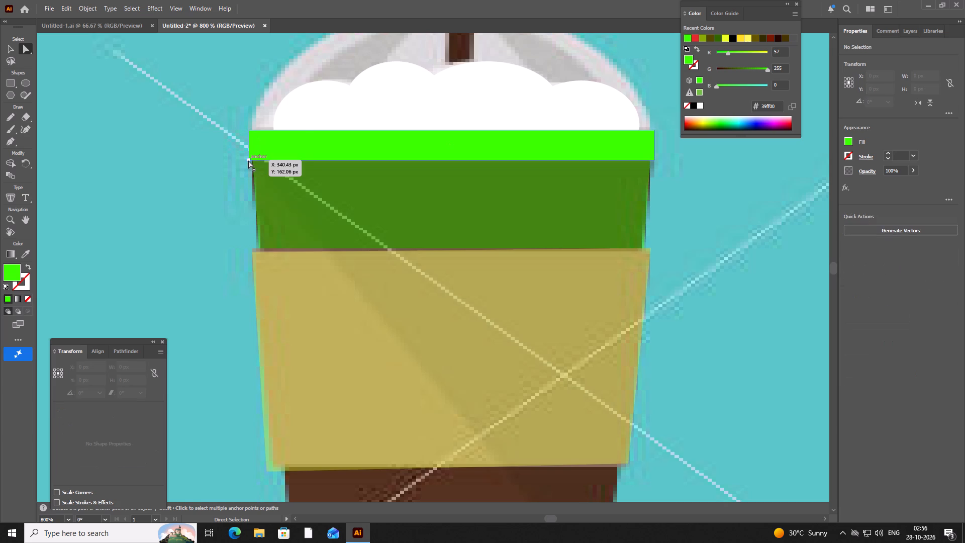
pyautogui.doubleClick(248, 160)
pyautogui.moveTo(248, 160); pyautogui.dragTo(254, 158)
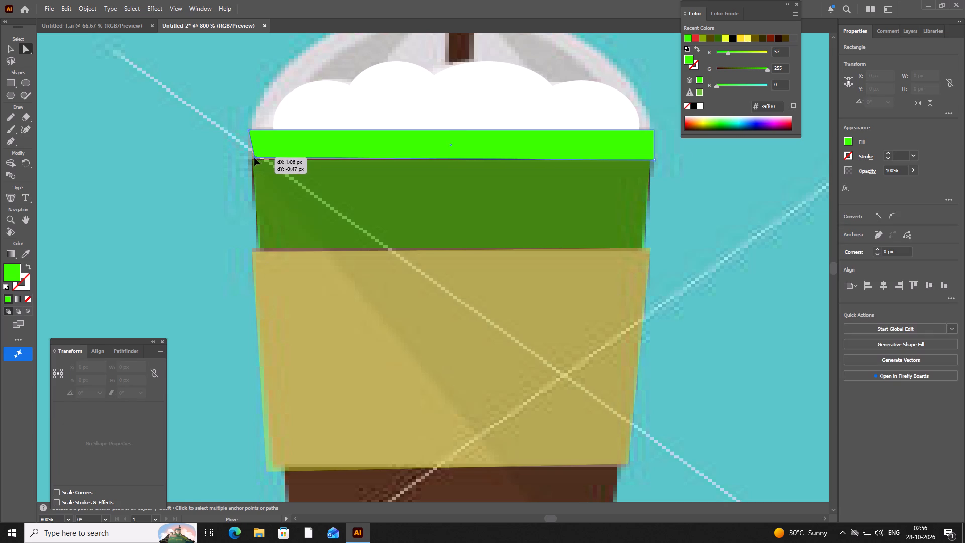
pyautogui.moveTo(254, 158); pyautogui.dragTo(253, 160)
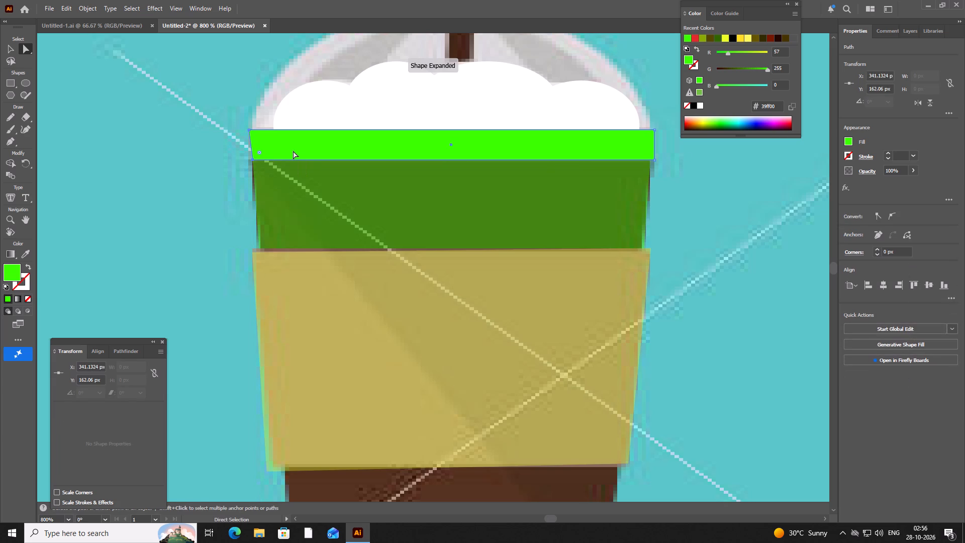
pyautogui.click(251, 158)
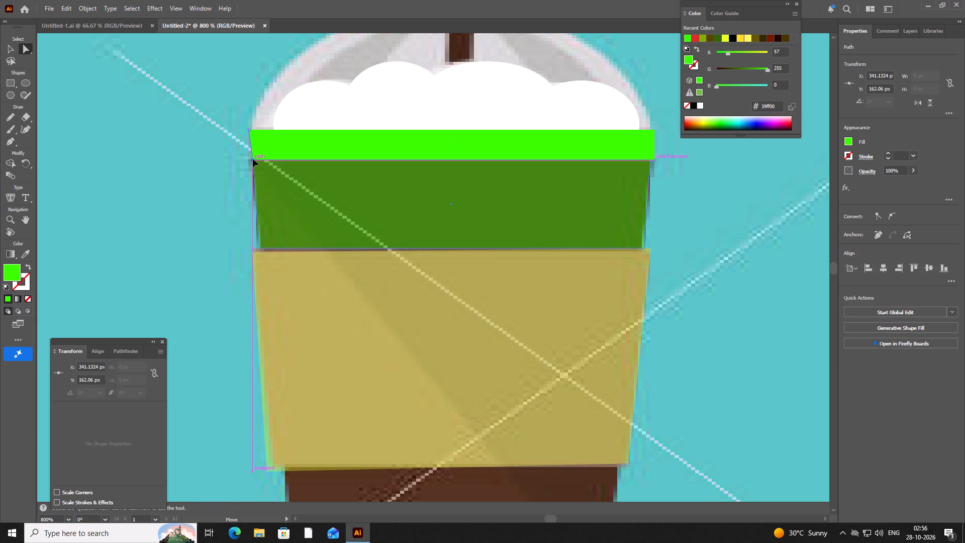
pyautogui.tripleClick(653, 160)
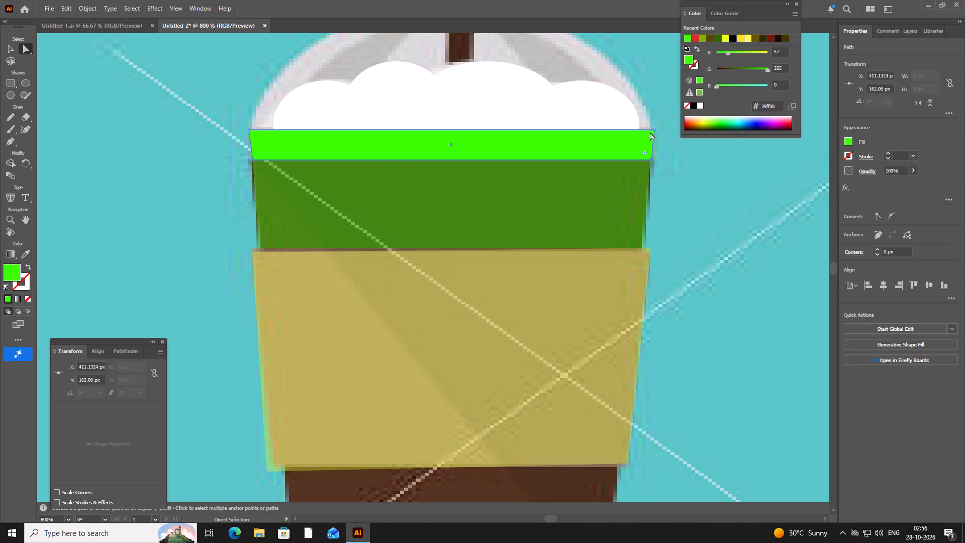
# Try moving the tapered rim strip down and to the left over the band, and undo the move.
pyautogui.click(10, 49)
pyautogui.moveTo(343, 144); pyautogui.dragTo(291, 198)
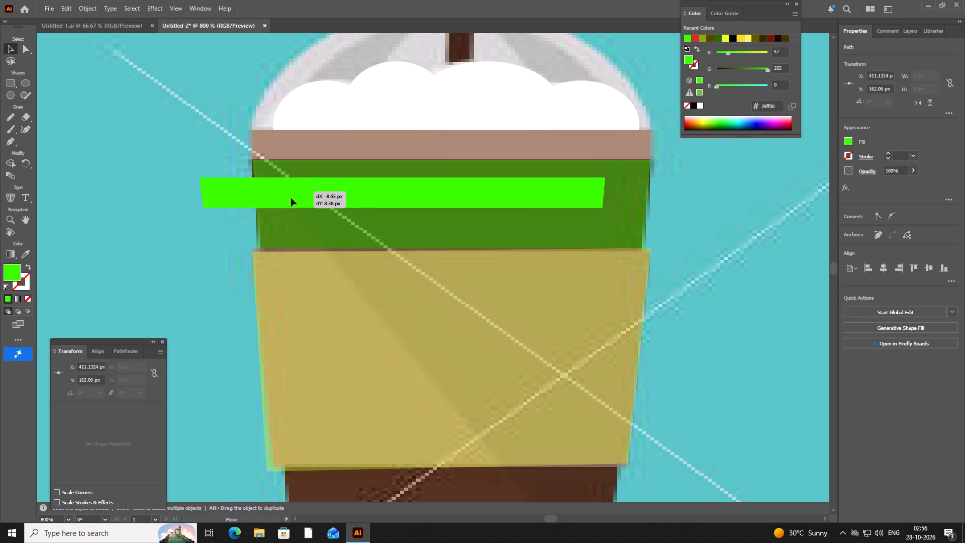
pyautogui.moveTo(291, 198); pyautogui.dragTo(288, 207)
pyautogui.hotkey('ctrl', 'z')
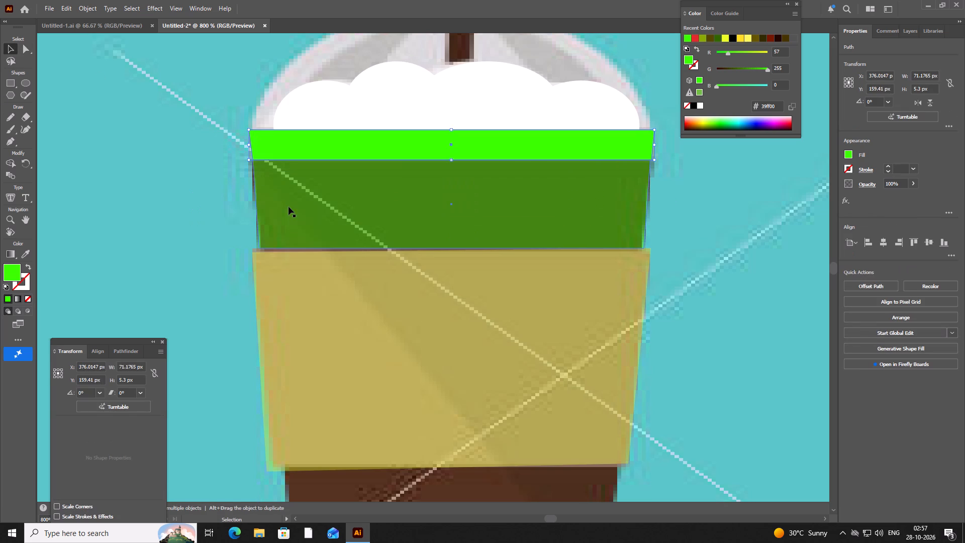
# Set the tapered band between the rim strip and the sleeve to 100% opacity and fill it with red #e22929.
pyautogui.scroll(-2, 482, 202)
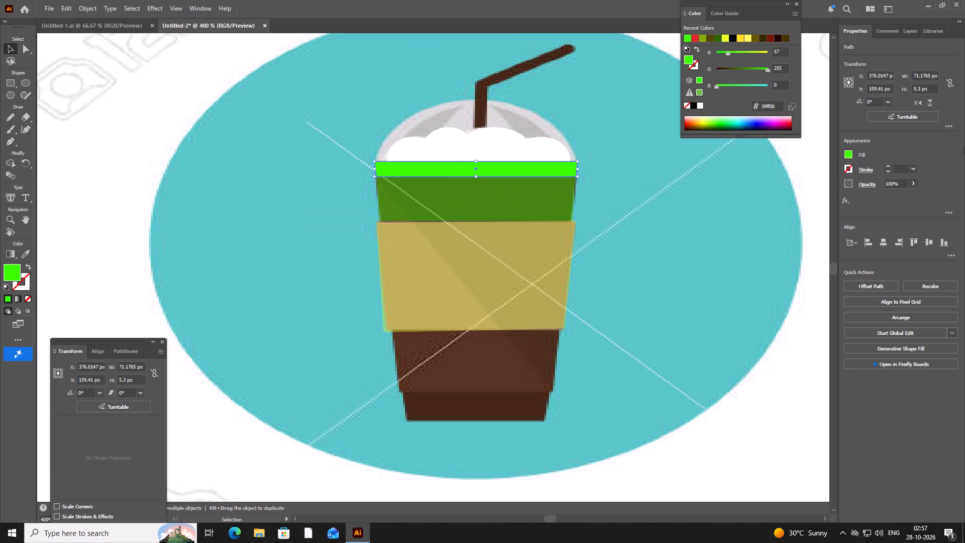
pyautogui.click(545, 203)
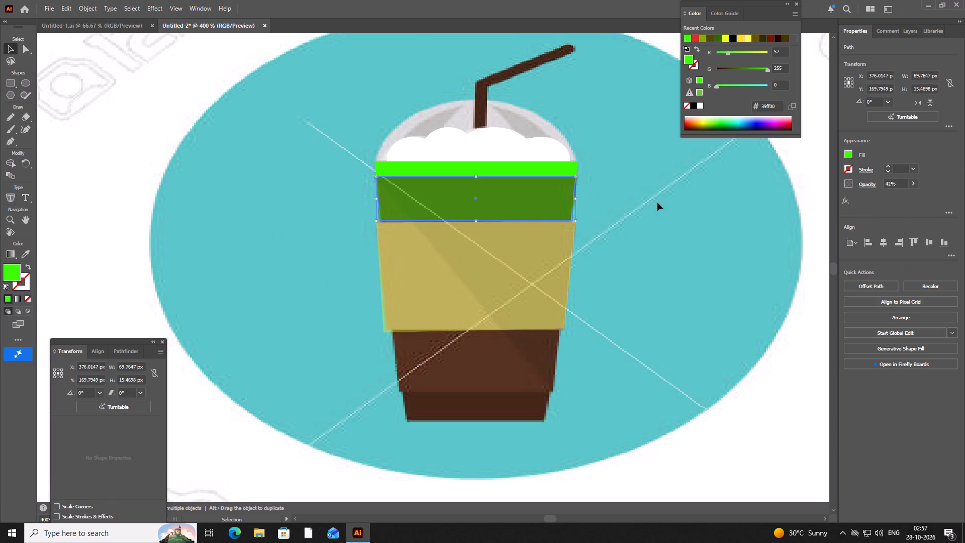
pyautogui.click(916, 185)
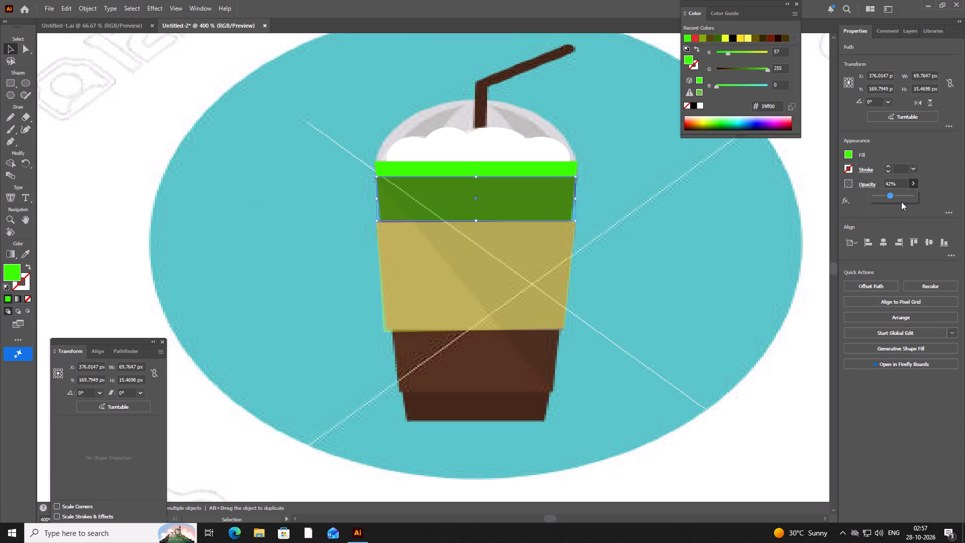
pyautogui.scroll(4, 577, 240)
pyautogui.scroll(-1, 564, 151)
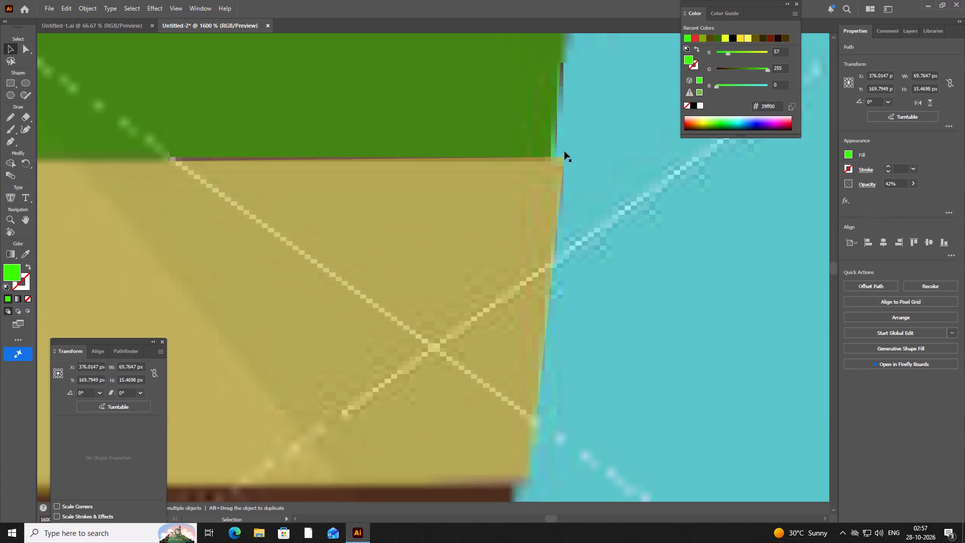
pyautogui.scroll(-2, 564, 154)
pyautogui.scroll(1, 564, 154)
pyautogui.press('space')
pyautogui.press('space')
pyautogui.press('space')
pyautogui.press('space')
pyautogui.press('space')
pyautogui.press('space')
pyautogui.moveTo(573, 213); pyautogui.dragTo(583, 271)
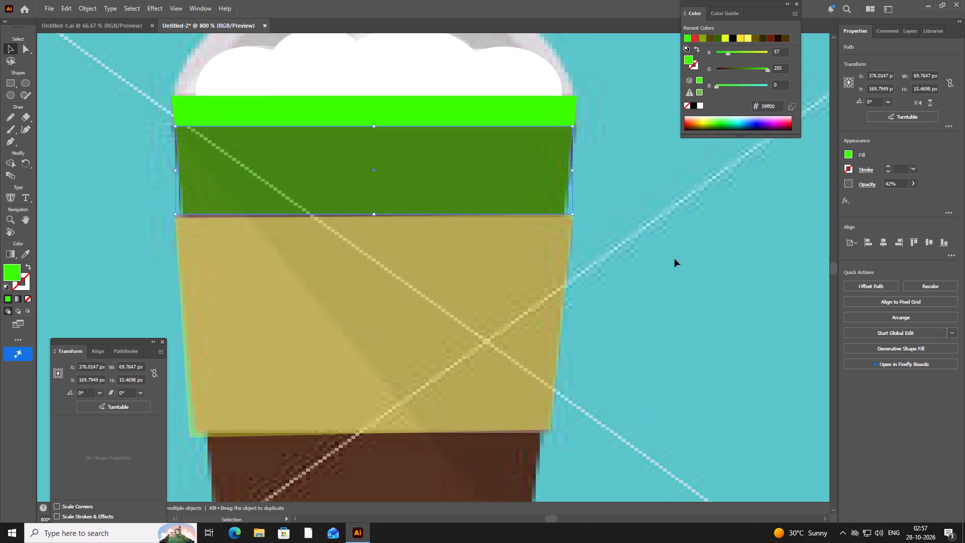
pyautogui.click(913, 185)
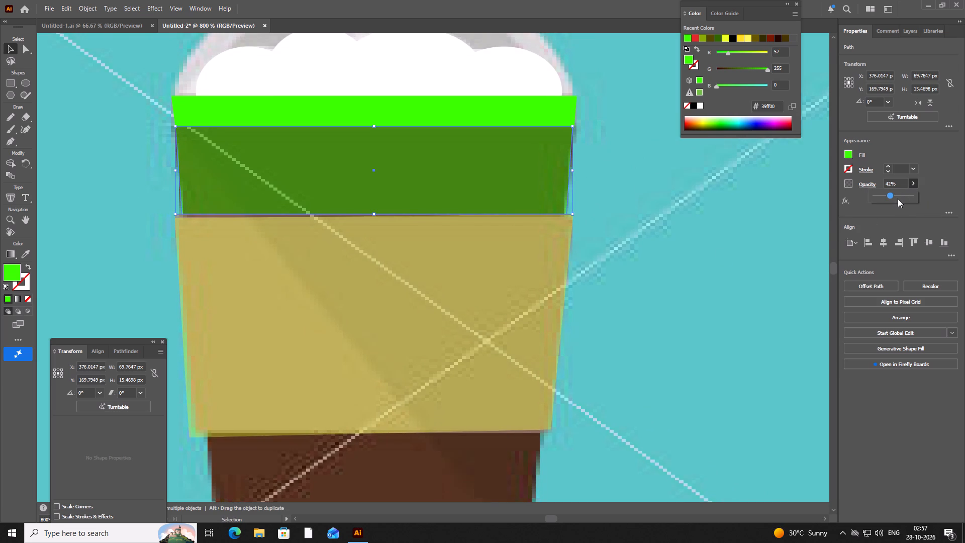
pyautogui.moveTo(904, 198); pyautogui.dragTo(925, 194)
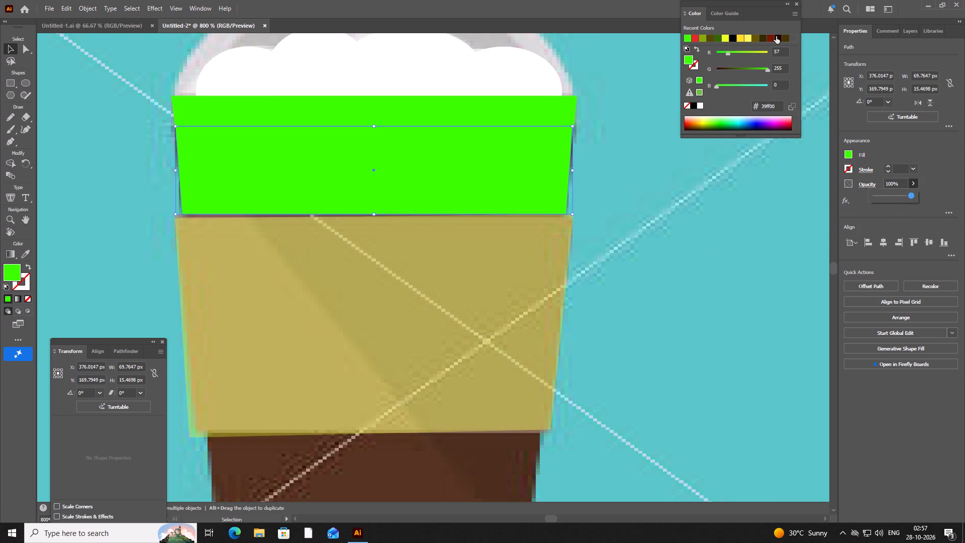
pyautogui.click(776, 36)
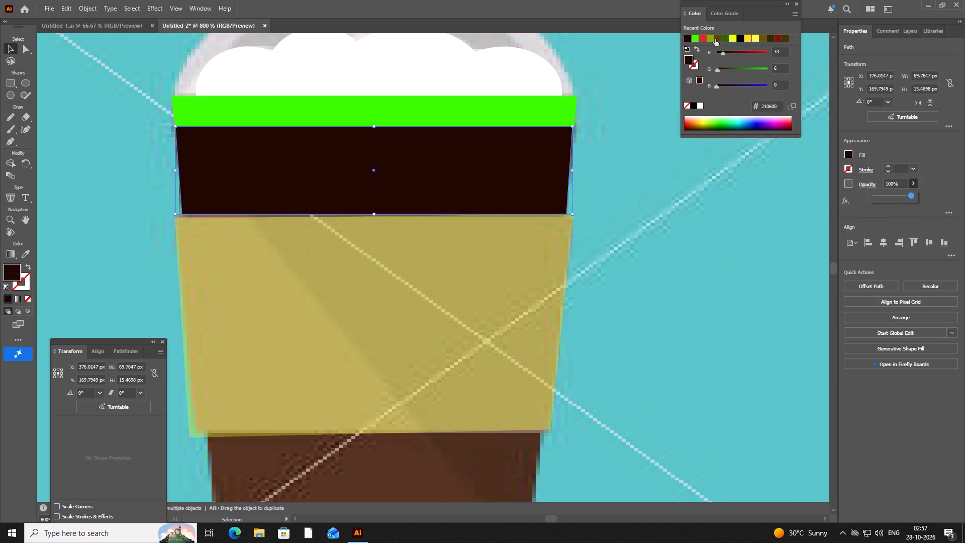
pyautogui.click(701, 39)
# Nudge the yellow sleeve up to about Y 196.4 px and level its bottom by moving the lower-right anchor to about X 407.0, Y 215.8 px.
pyautogui.scroll(-1, 699, 176)
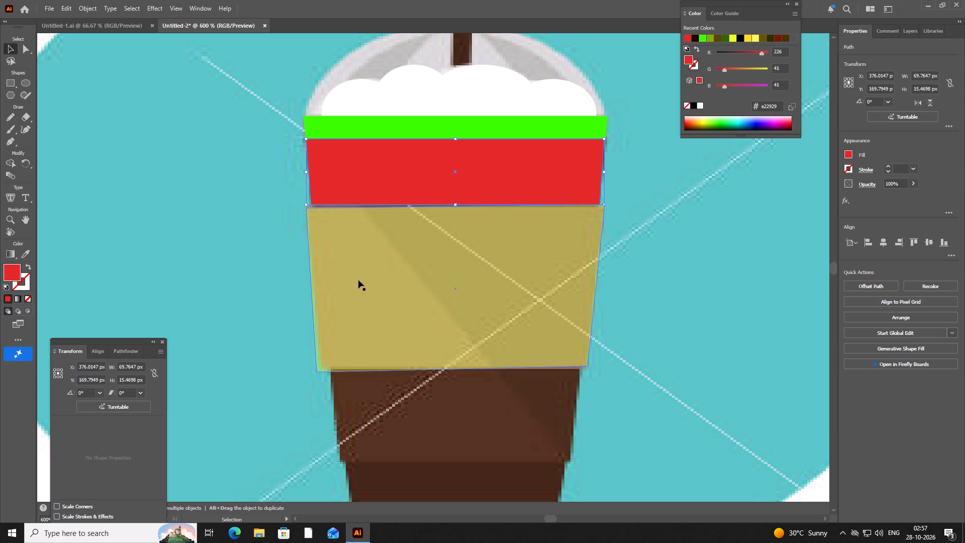
pyautogui.click(533, 269)
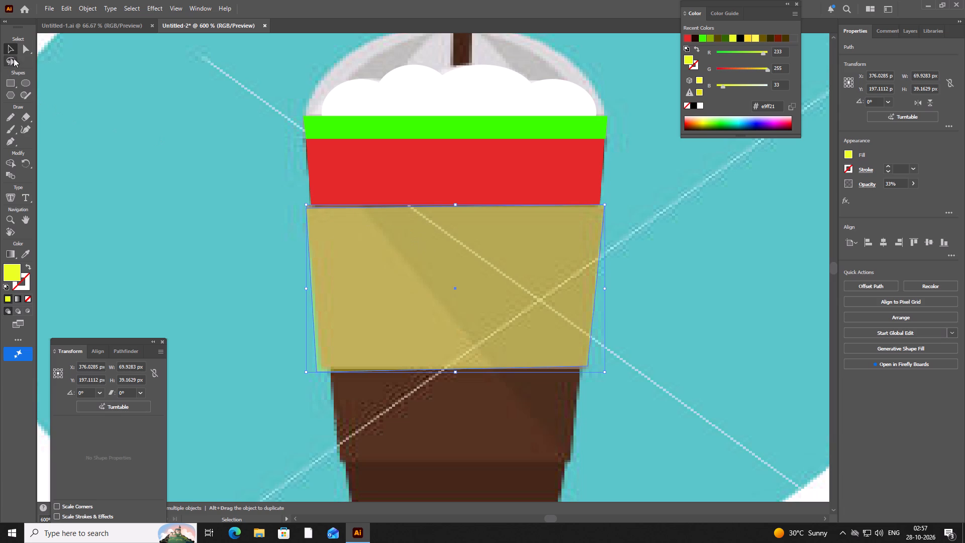
pyautogui.click(26, 48)
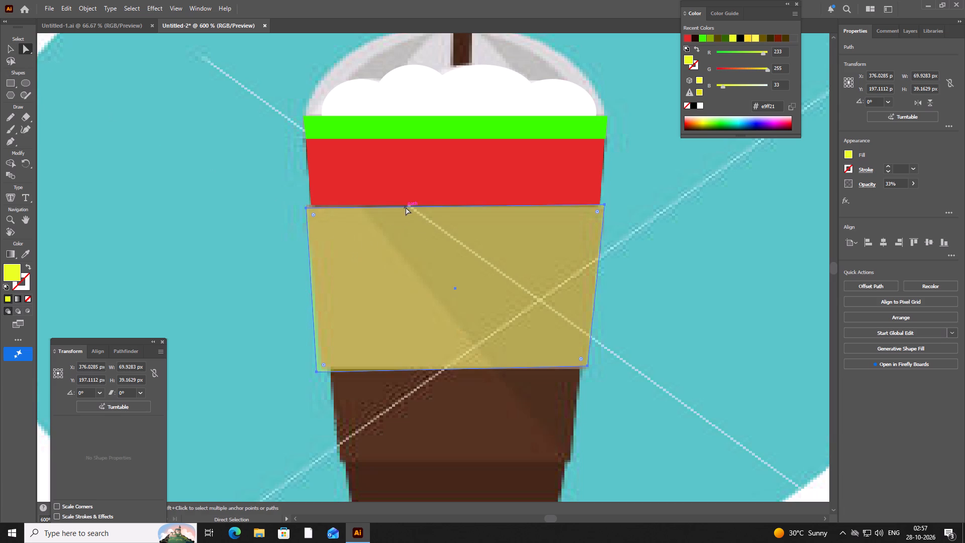
pyautogui.click(440, 245)
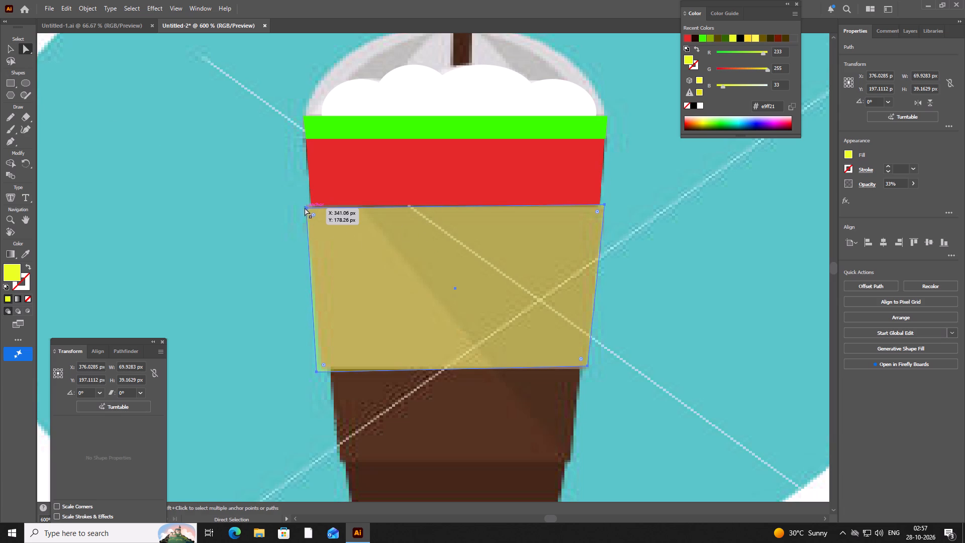
pyautogui.click(308, 207)
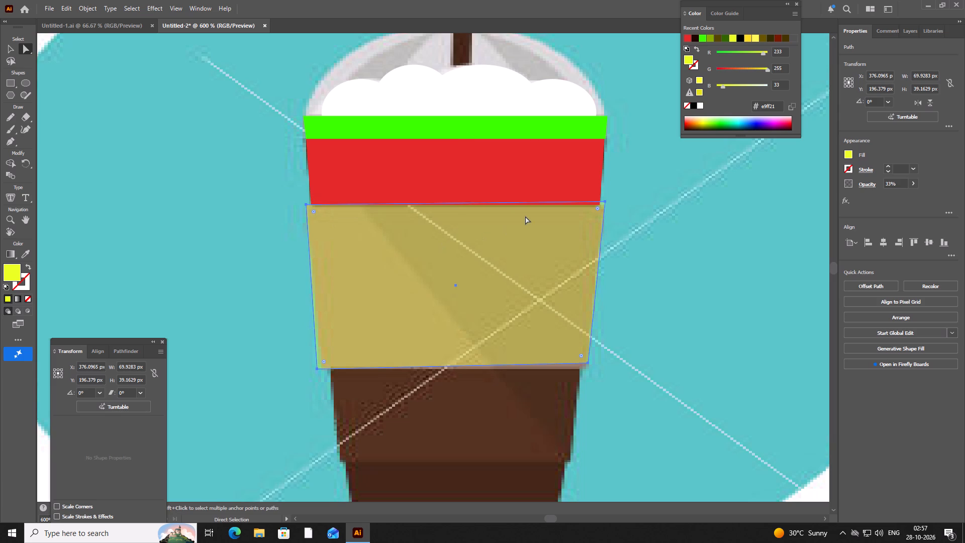
pyautogui.click(587, 361)
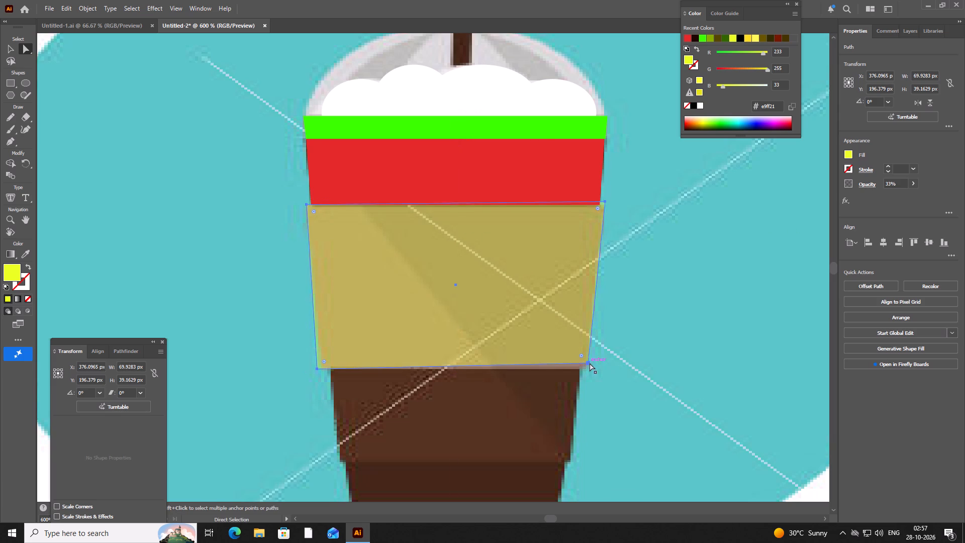
pyautogui.doubleClick(588, 361)
pyautogui.moveTo(588, 361); pyautogui.dragTo(588, 367)
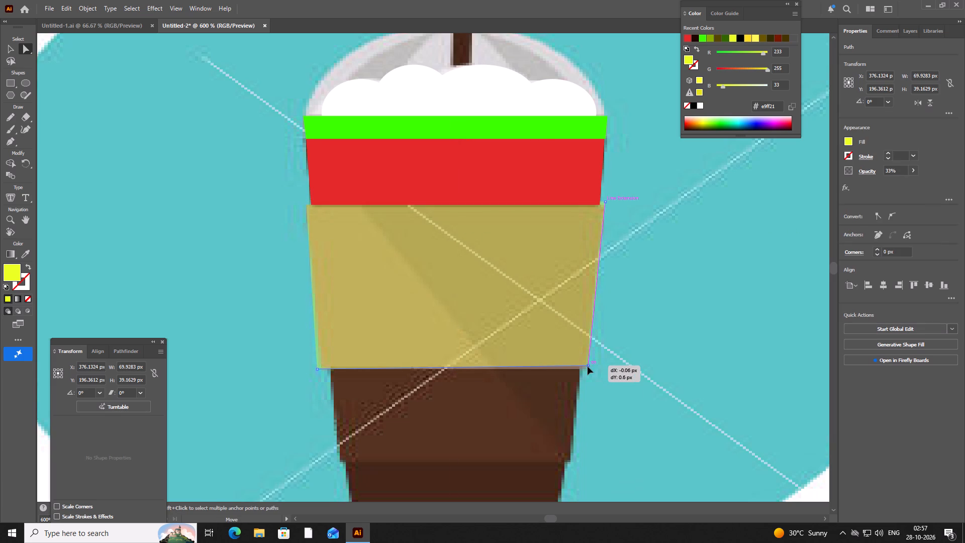
pyautogui.moveTo(588, 367); pyautogui.dragTo(588, 369)
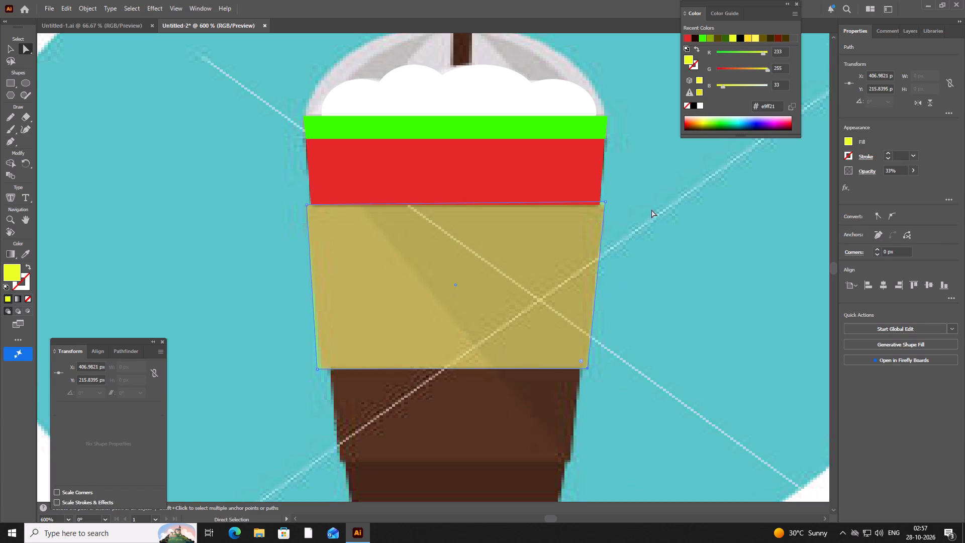
# Move the red band's bottom edge up slightly, making the band about 15.2 px tall.
pyautogui.click(467, 206)
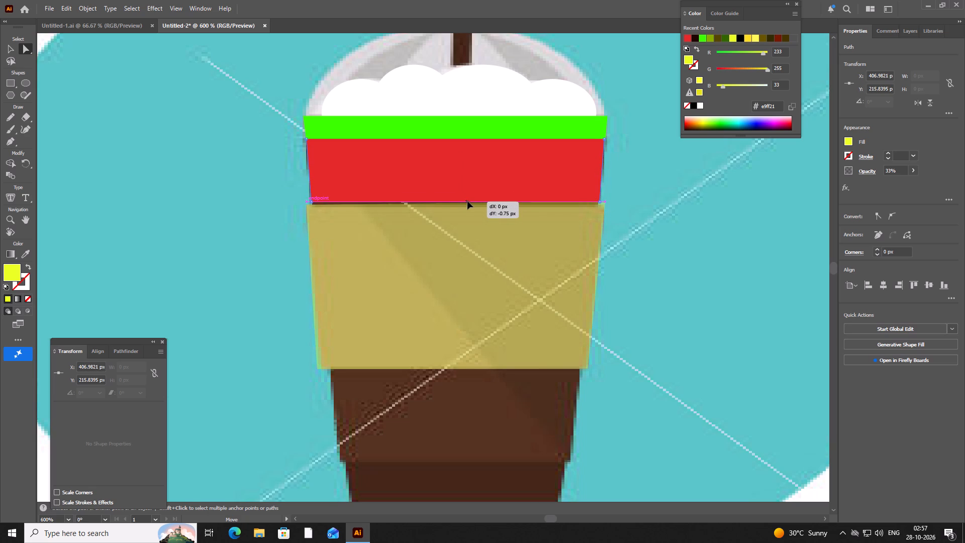
# Reposition the yellow sleeve to about X 376.9, Y 196.8 px and set its opacity to 100%.
pyautogui.click(464, 209)
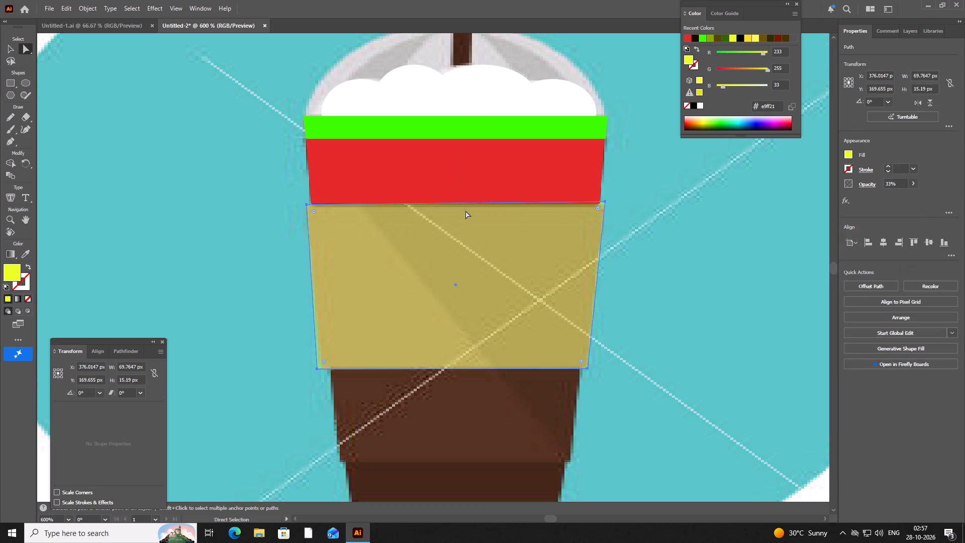
pyautogui.click(465, 207)
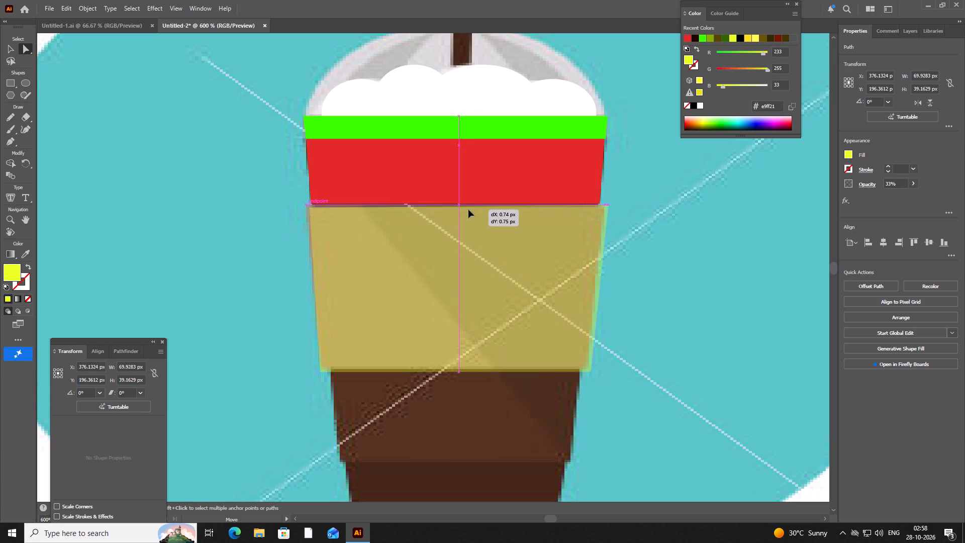
pyautogui.click(912, 188)
pyautogui.click(912, 194)
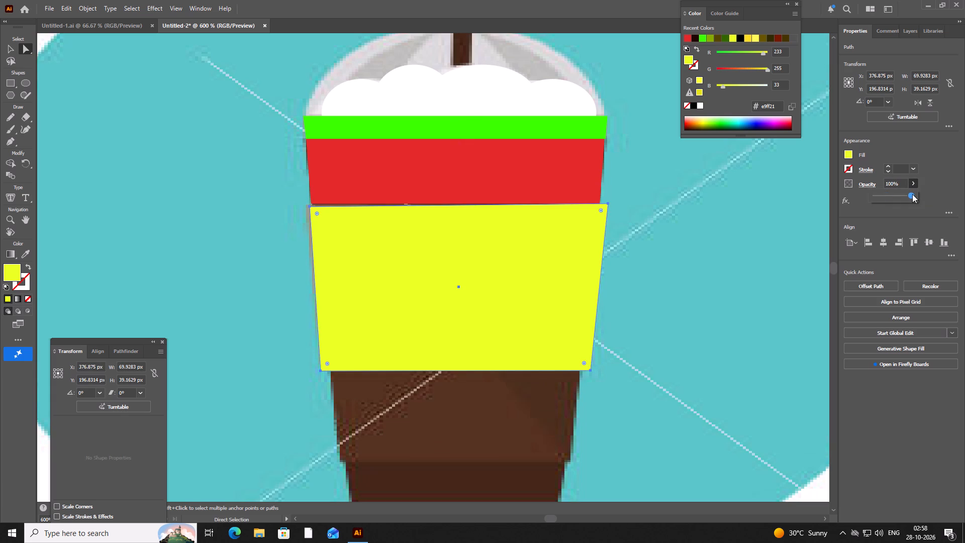
# Draw a rectangle about 57.7 × 20.6 px over the brown section just below the yellow sleeve and set its opacity to 38%.
pyautogui.scroll(-2, 543, 285)
pyautogui.scroll(1, 543, 285)
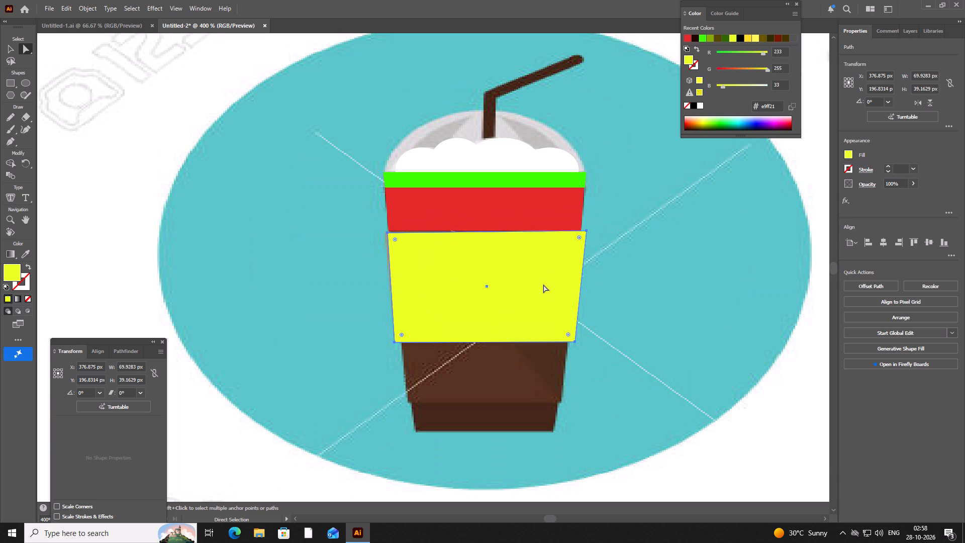
pyautogui.press('space')
pyautogui.press('space')
pyautogui.press('space')
pyautogui.press('space')
pyautogui.press('space')
pyautogui.press('space')
pyautogui.press('space')
pyautogui.press('space')
pyautogui.press('space')
pyautogui.moveTo(635, 323); pyautogui.dragTo(629, 315)
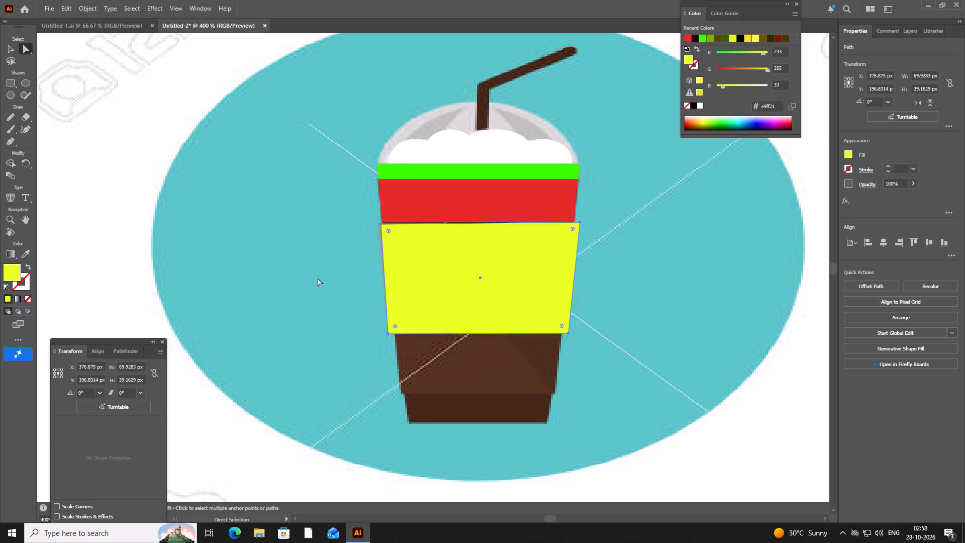
pyautogui.click(7, 86)
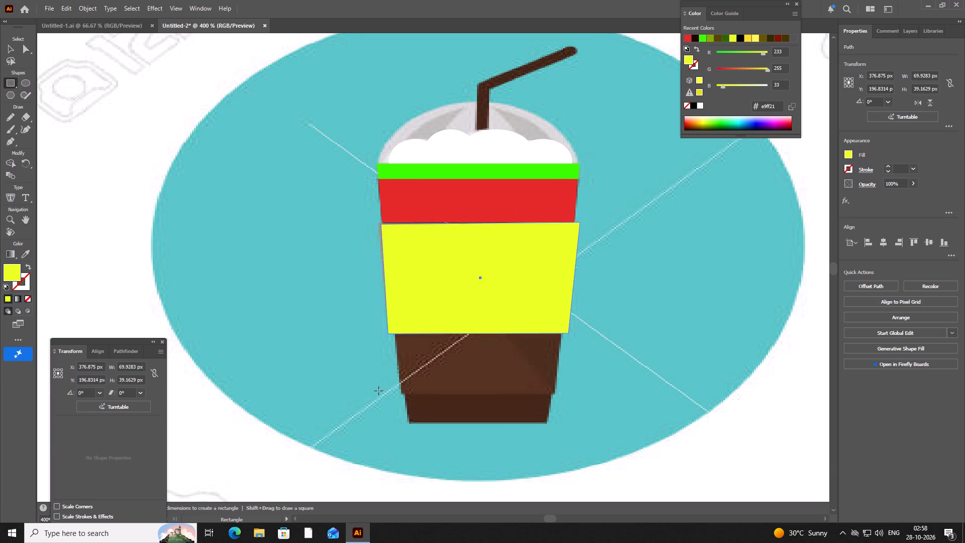
pyautogui.scroll(2, 383, 391)
pyautogui.press('space')
pyautogui.press('space')
pyautogui.press('space')
pyautogui.press('space')
pyautogui.moveTo(439, 390); pyautogui.dragTo(408, 366)
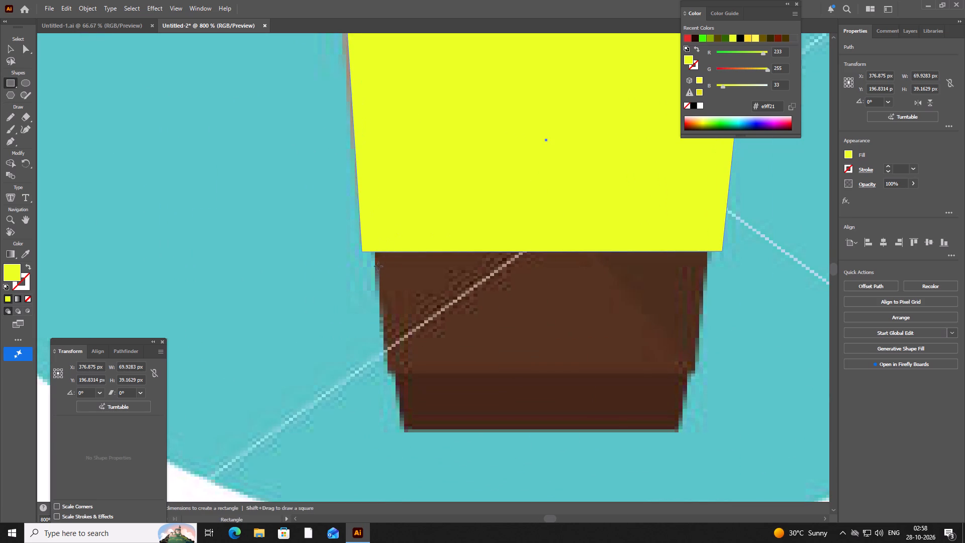
pyautogui.moveTo(374, 255); pyautogui.dragTo(643, 352)
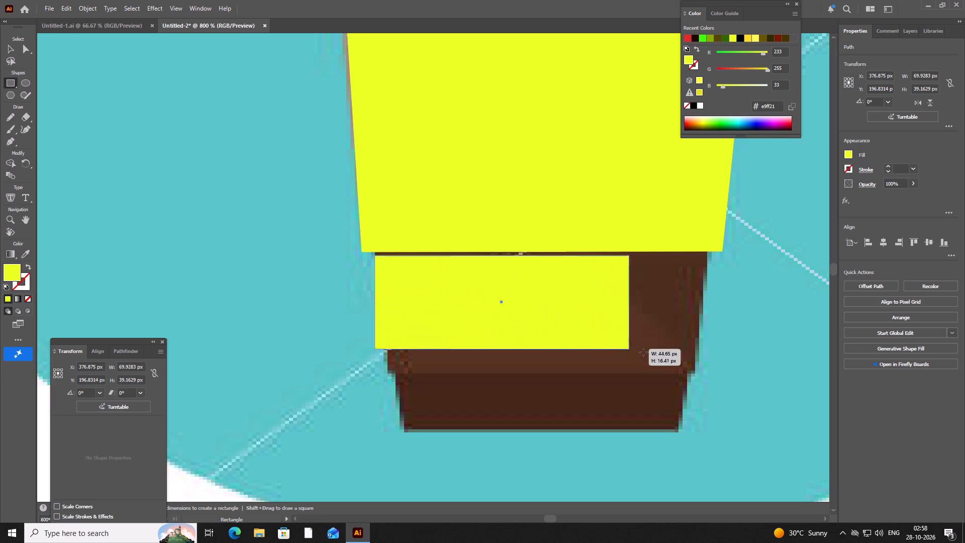
pyautogui.moveTo(643, 352); pyautogui.dragTo(704, 373)
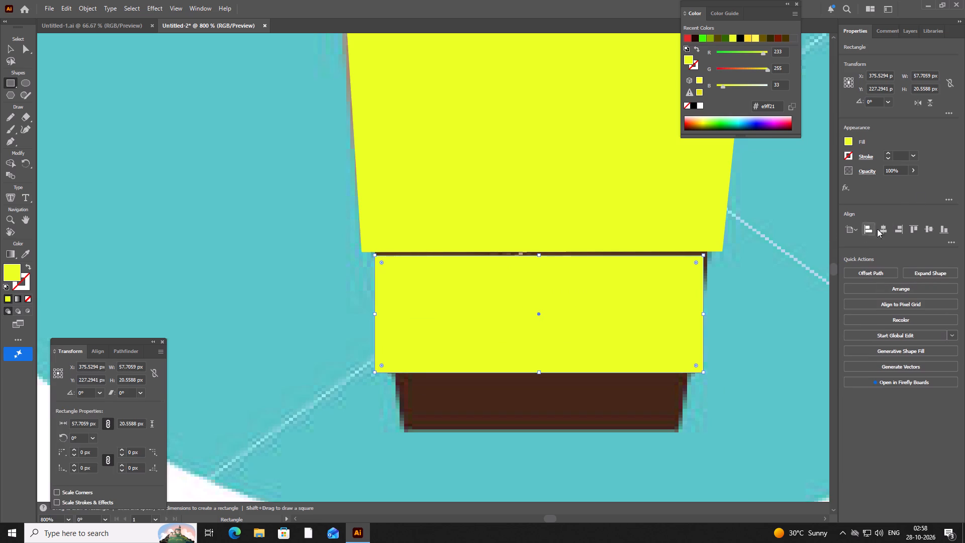
pyautogui.click(907, 170)
pyautogui.click(910, 170)
pyautogui.click(889, 185)
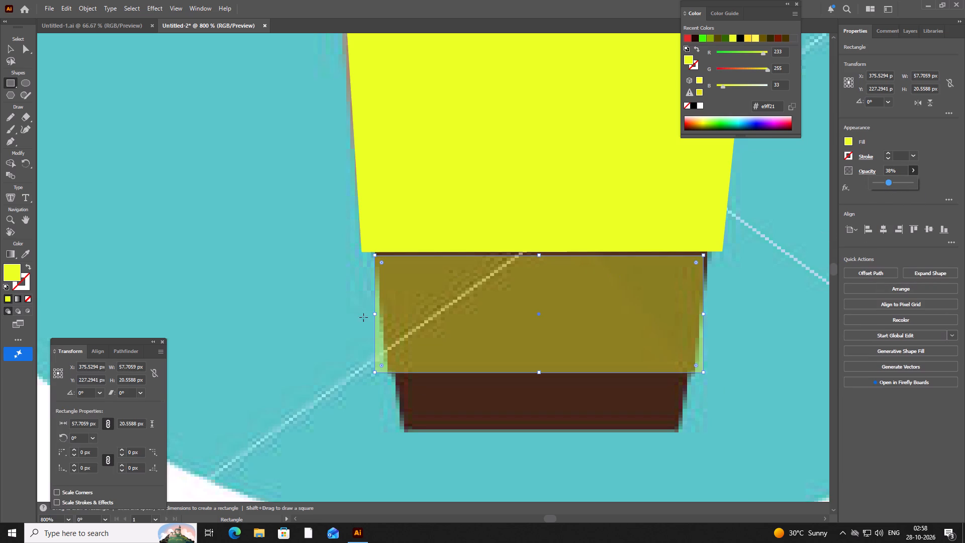
# Taper the translucent rectangle by moving its lower-left anchor to about X 348.5, Y 237.6 px and its lower-right anchor slightly inward.
pyautogui.click(25, 56)
pyautogui.click(25, 51)
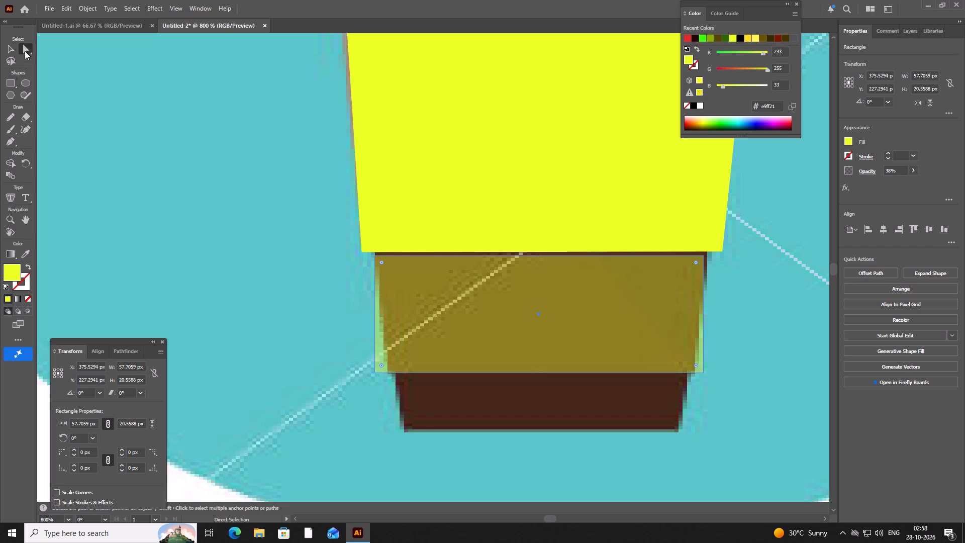
pyautogui.click(374, 374)
pyautogui.moveTo(373, 374); pyautogui.dragTo(478, 267)
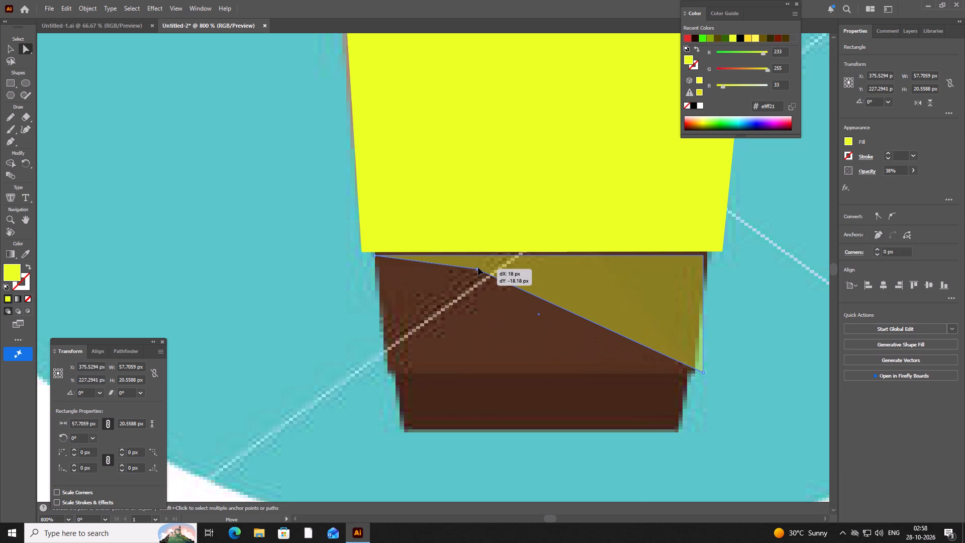
pyautogui.moveTo(478, 267); pyautogui.dragTo(385, 373)
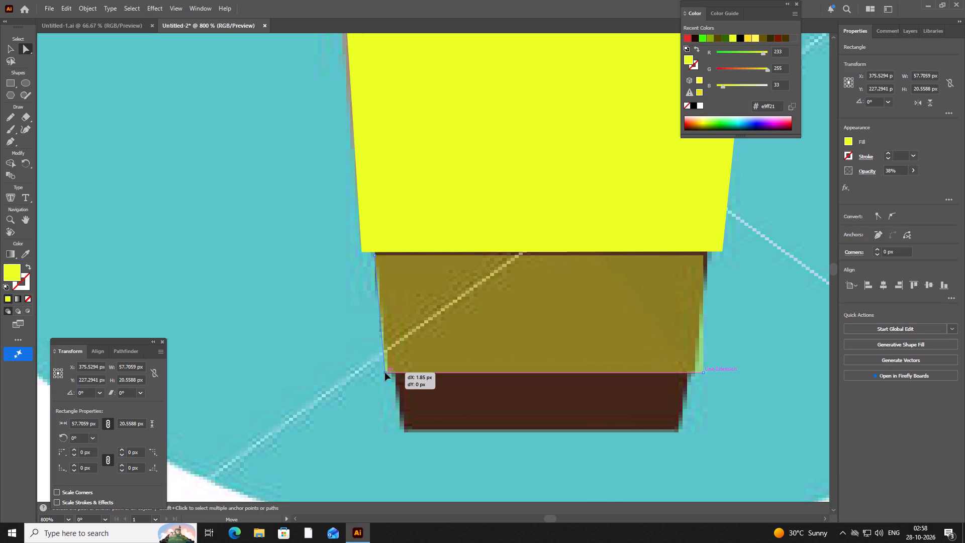
pyautogui.moveTo(385, 373); pyautogui.dragTo(382, 372)
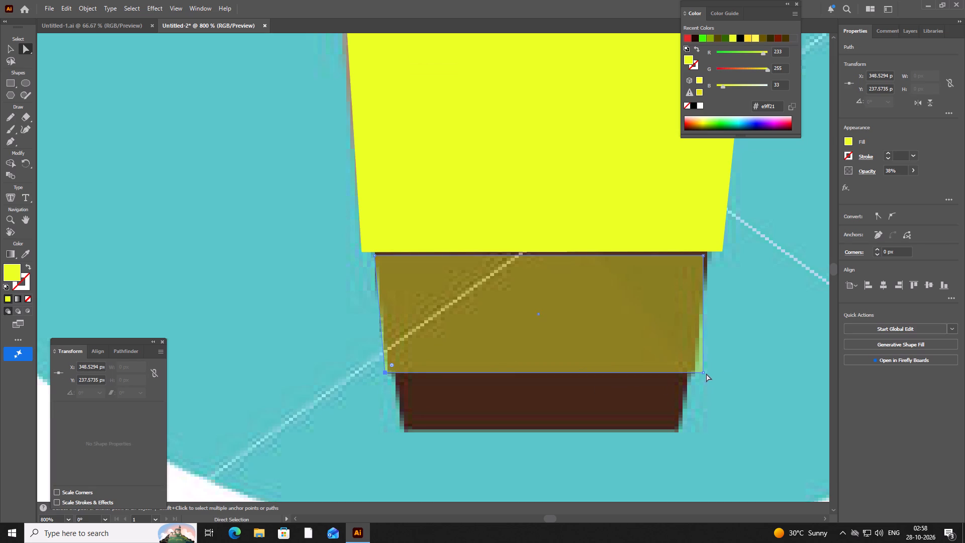
pyautogui.moveTo(701, 373); pyautogui.dragTo(701, 371)
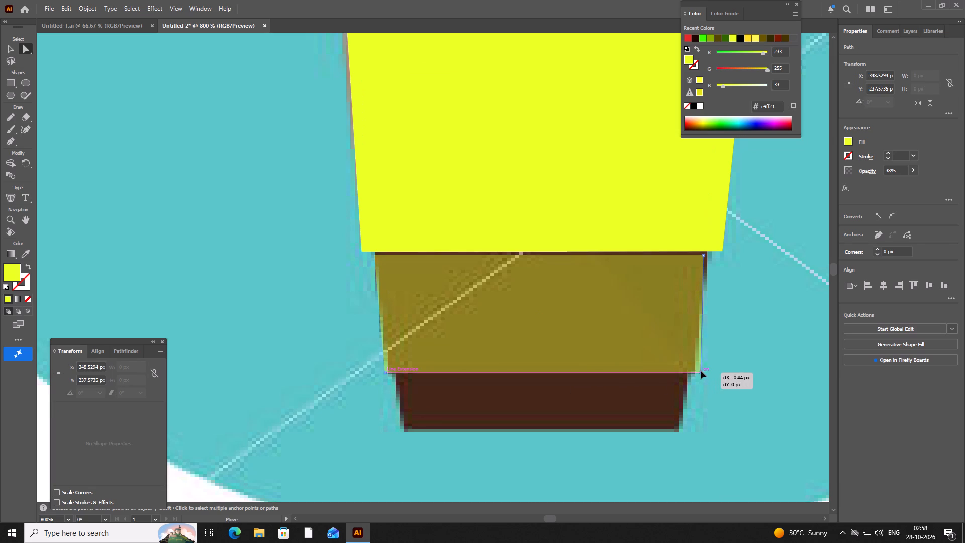
pyautogui.moveTo(701, 371); pyautogui.dragTo(701, 368)
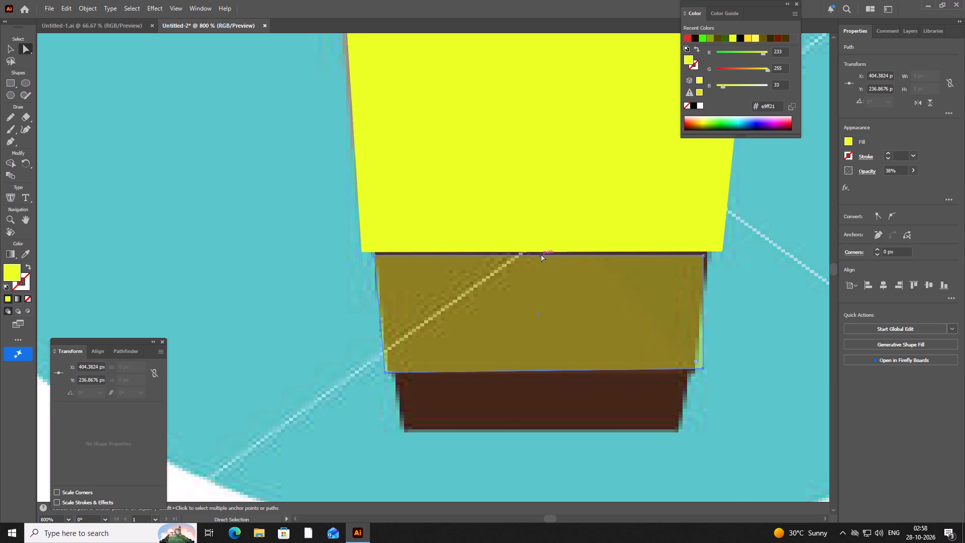
# Raise the translucent shape's top edge to meet the sleeve and move its upper corners outward, the upper-right to about X 405.2, Y 216.4 px.
pyautogui.click(541, 254)
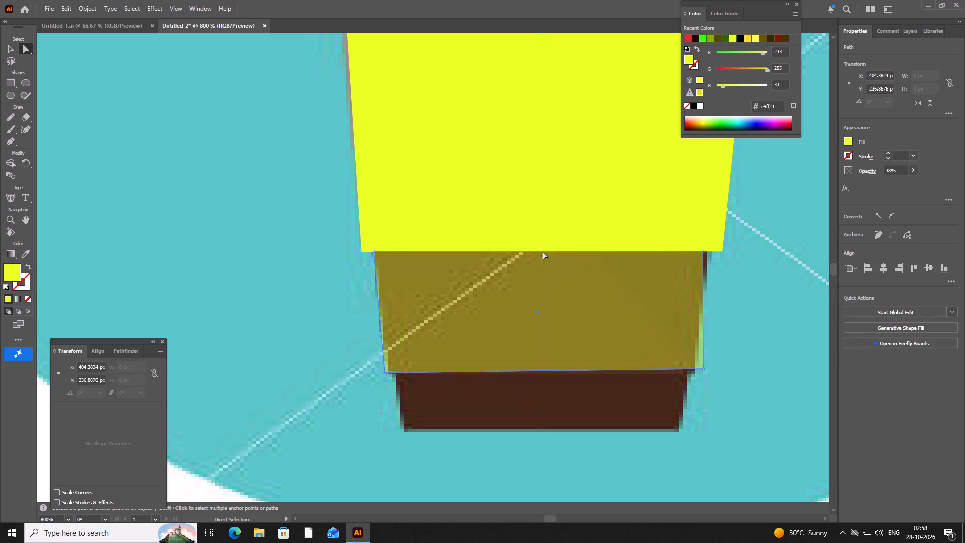
pyautogui.moveTo(702, 252); pyautogui.dragTo(711, 252)
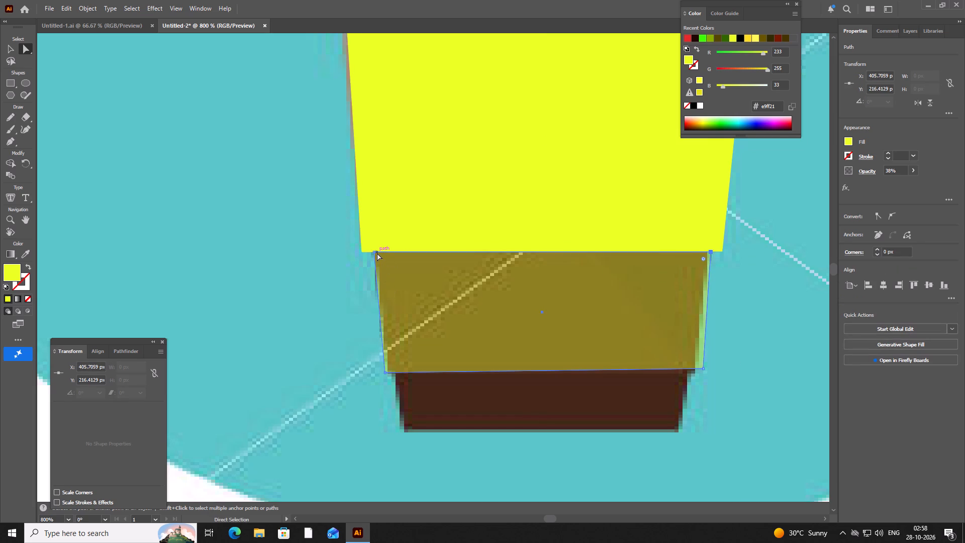
pyautogui.click(377, 253)
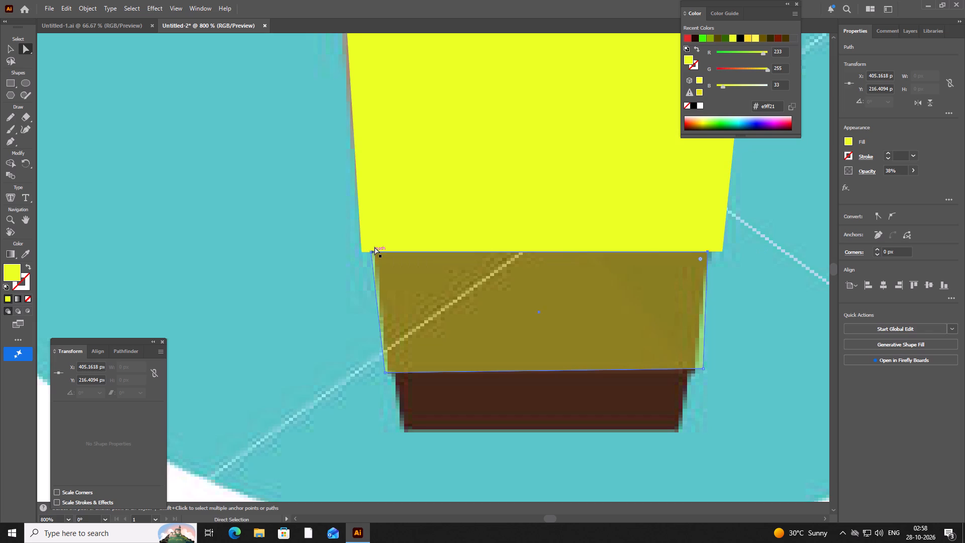
# Nudge the translucent shape to about X 375.8, Y 226.6 px and move its lower-right anchor to about X 403.7, Y 236.0 px.
pyautogui.click(704, 371)
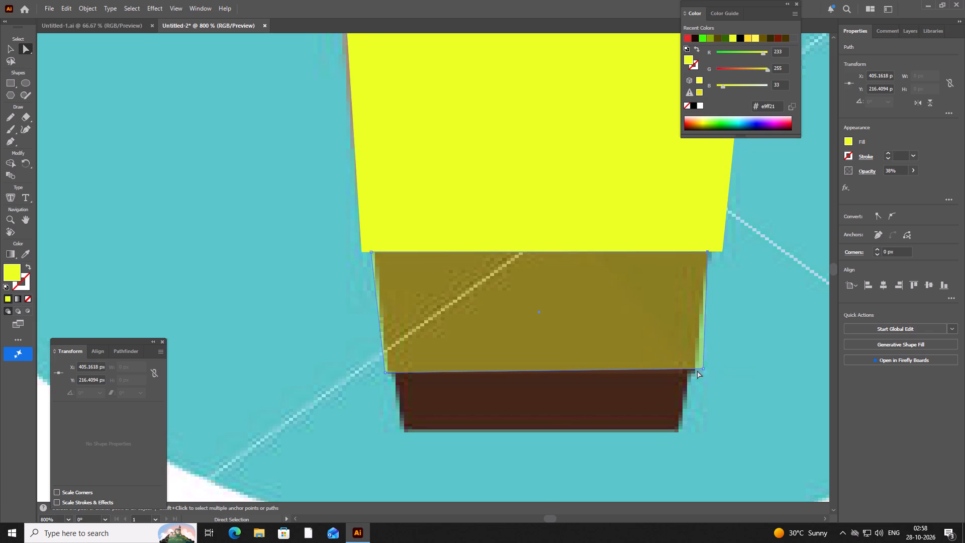
pyautogui.doubleClick(701, 367)
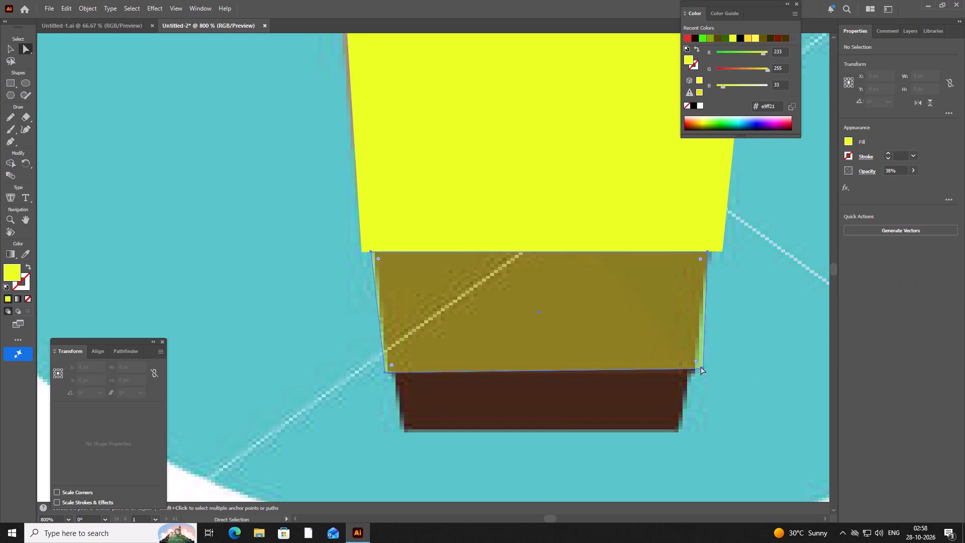
pyautogui.click(703, 367)
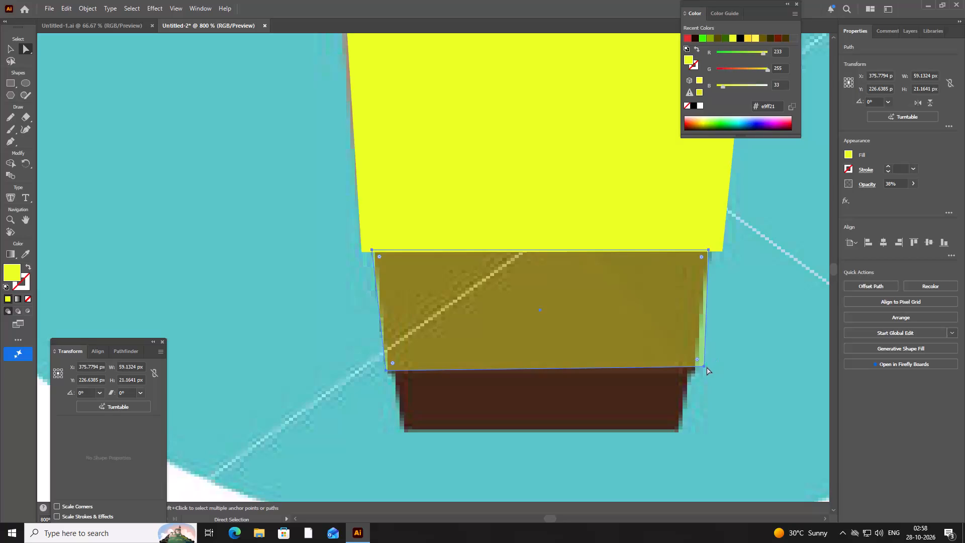
pyautogui.tripleClick(703, 365)
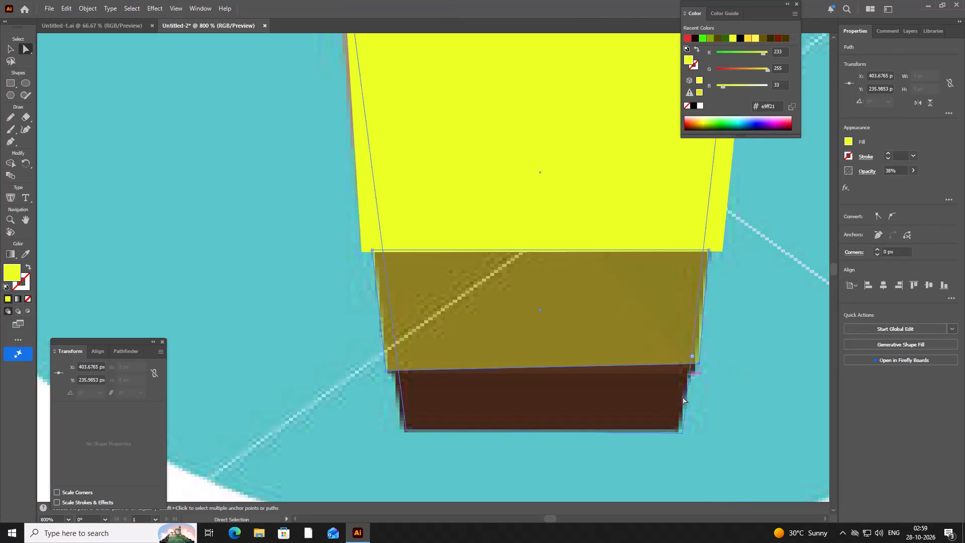
# Fill the tapered section below the sleeve with dark green #306600 and set its opacity to 100%.
pyautogui.scroll(-3, 631, 305)
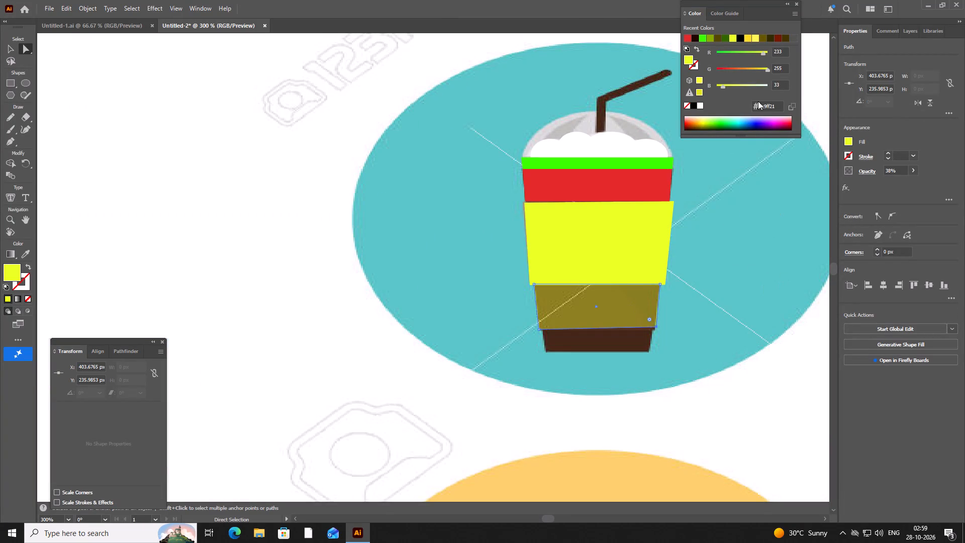
pyautogui.click(722, 37)
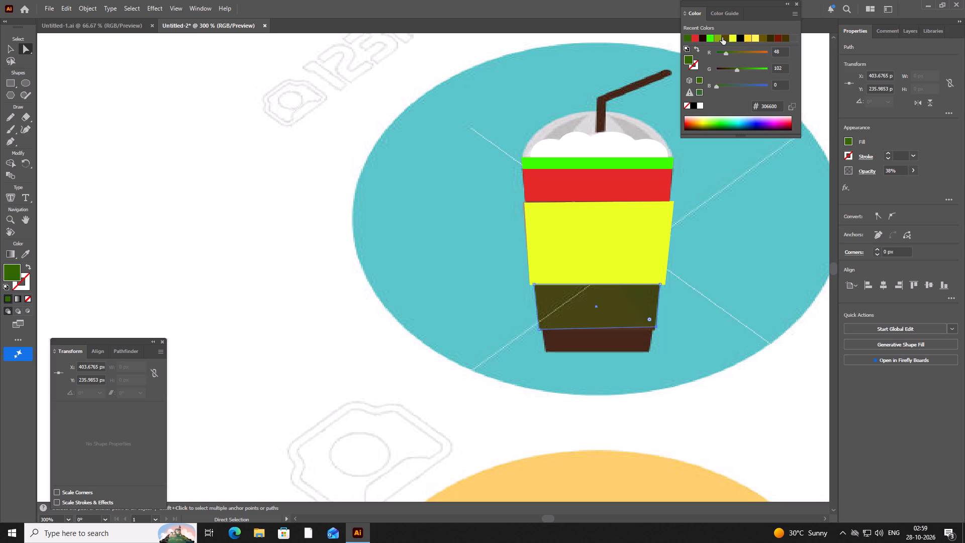
pyautogui.click(913, 170)
pyautogui.click(913, 180)
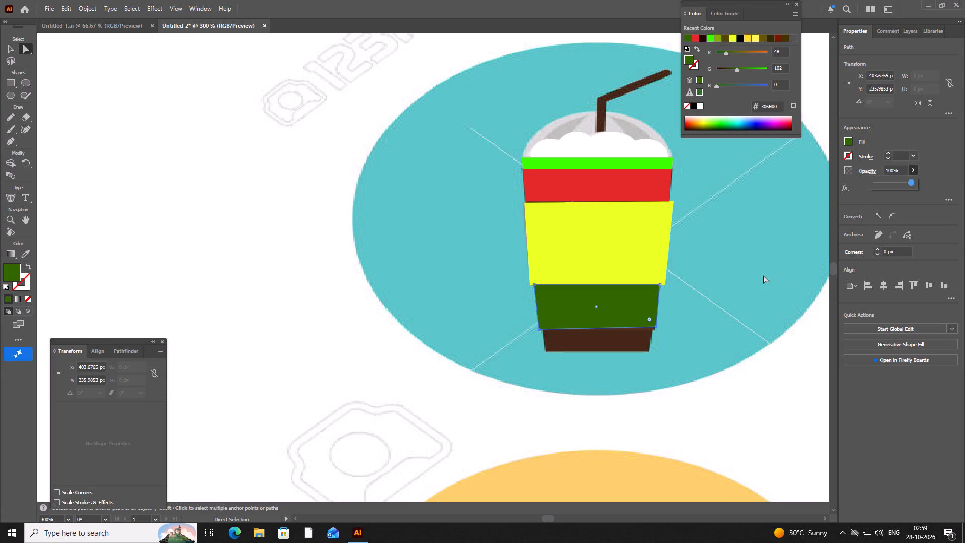
# Draw a rectangle about 49.9 × 10.1 px over the cup's lowest dark brown section, undoing any stray rectangle.
pyautogui.press('space')
pyautogui.press('space')
pyautogui.press('space')
pyautogui.press('space')
pyautogui.press('space')
pyautogui.press('space')
pyautogui.moveTo(756, 274); pyautogui.dragTo(657, 274)
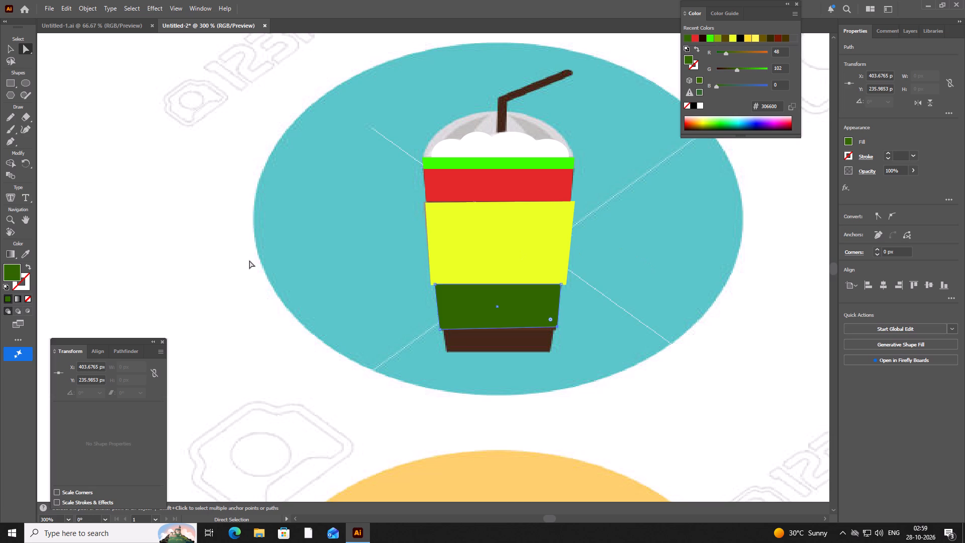
pyautogui.click(5, 85)
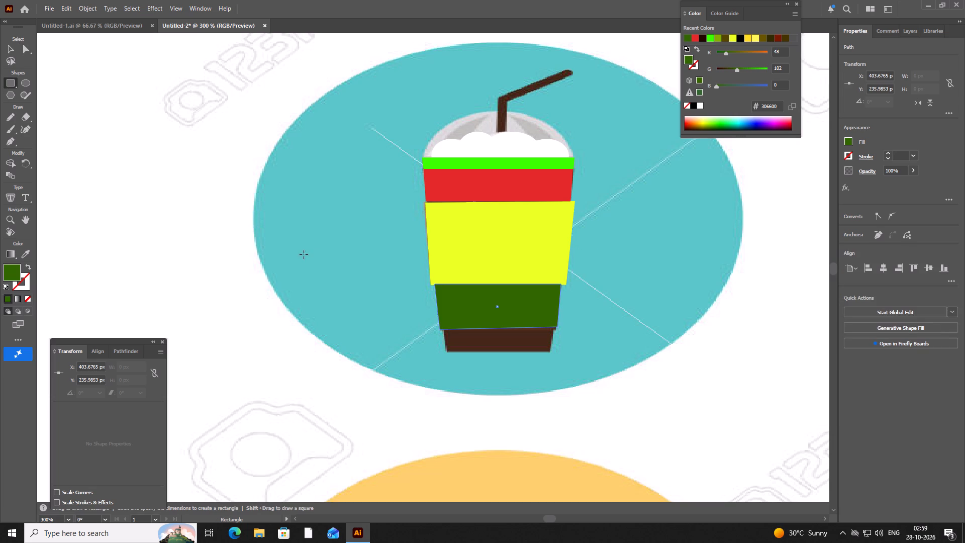
pyautogui.scroll(2, 478, 356)
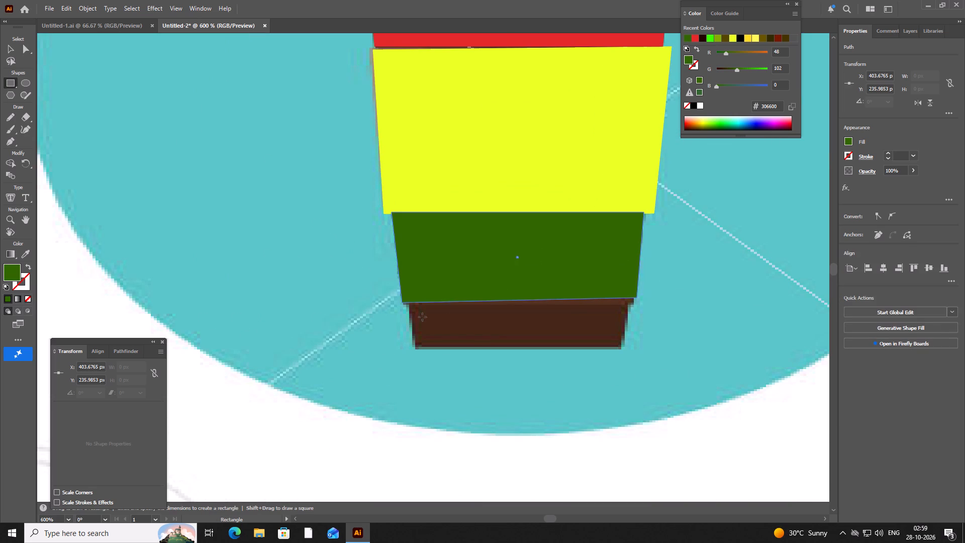
pyautogui.moveTo(410, 305); pyautogui.dragTo(496, 327)
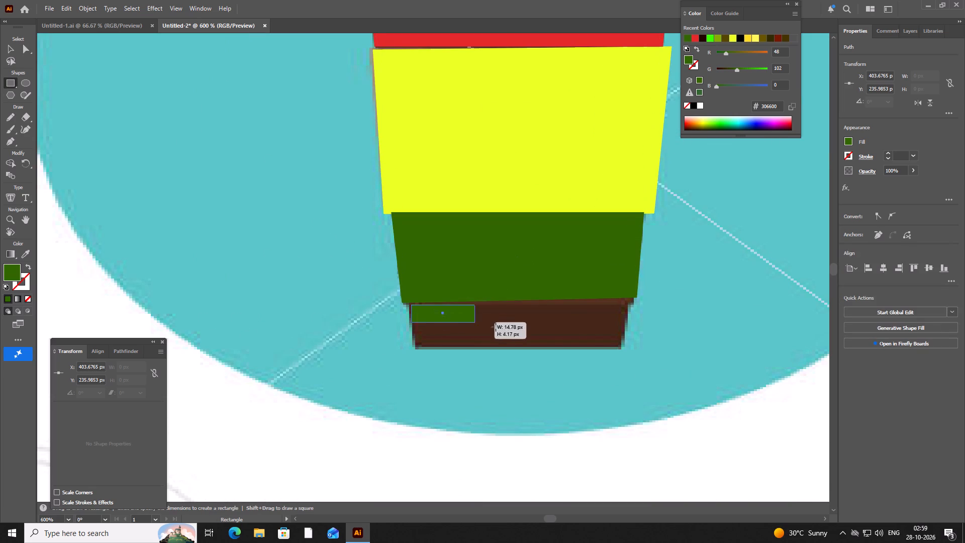
pyautogui.moveTo(496, 327); pyautogui.dragTo(627, 348)
pyautogui.moveTo(549, 305); pyautogui.dragTo(554, 293)
pyautogui.hotkey('ctrl', 'z')
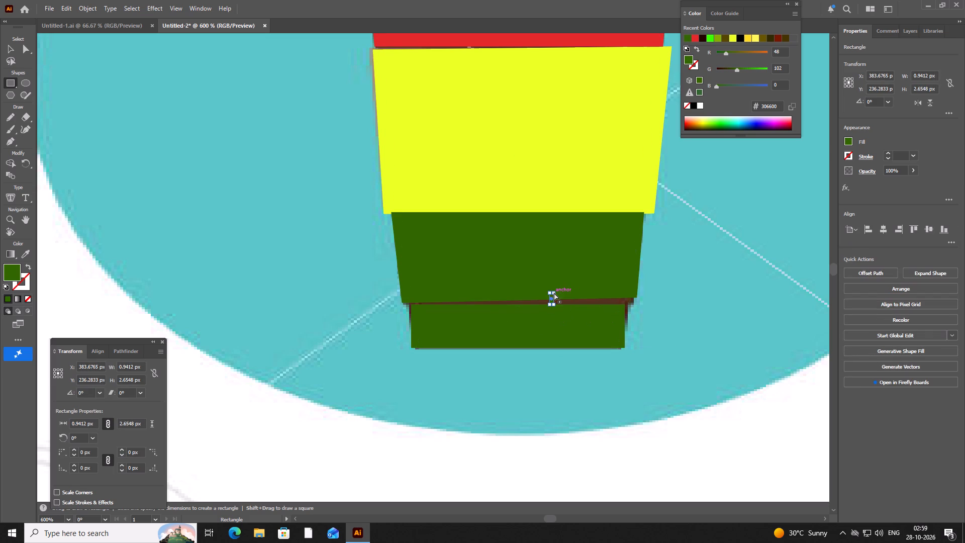
# Extend the base rectangle's bottom to a height of about 11.0 px and reposition it to about X 376.1, Y 242.0 px.
pyautogui.click(24, 53)
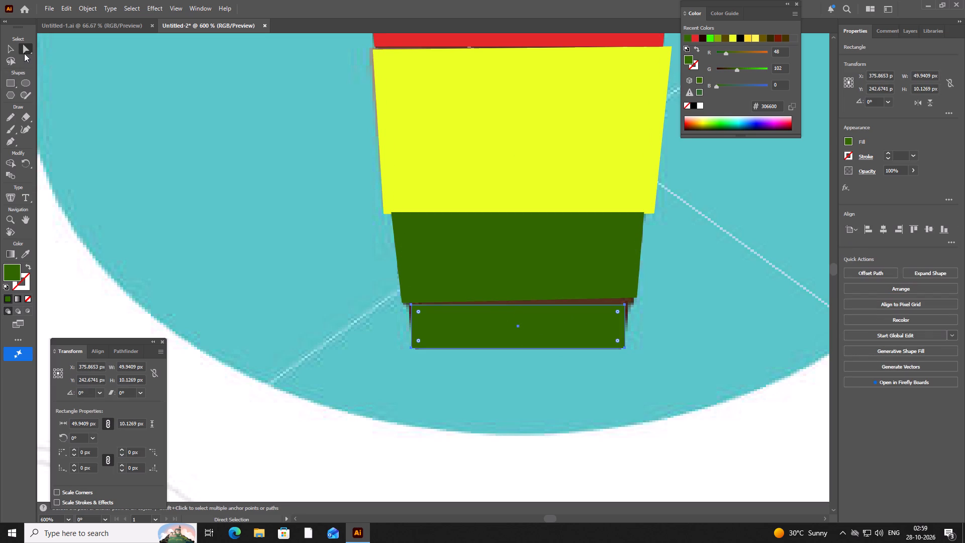
pyautogui.click(518, 305)
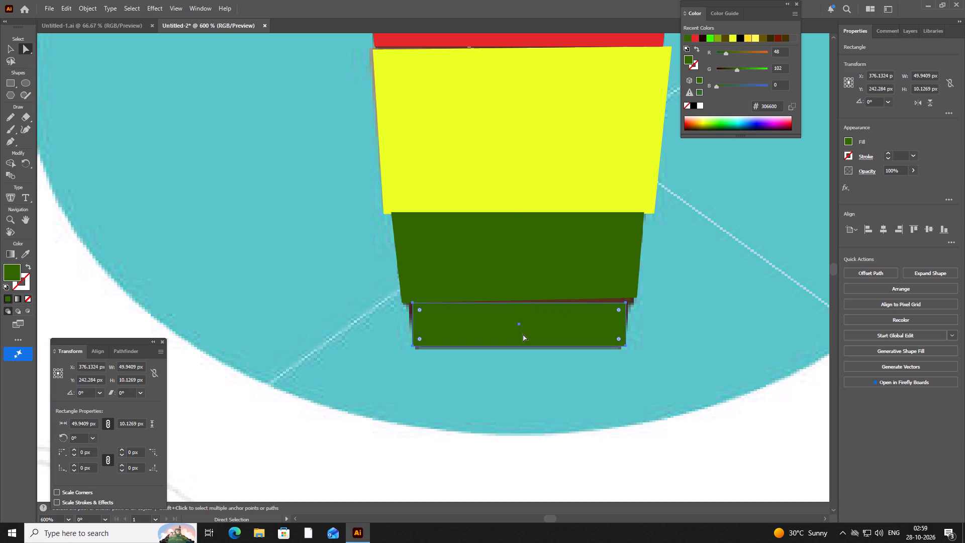
pyautogui.click(7, 48)
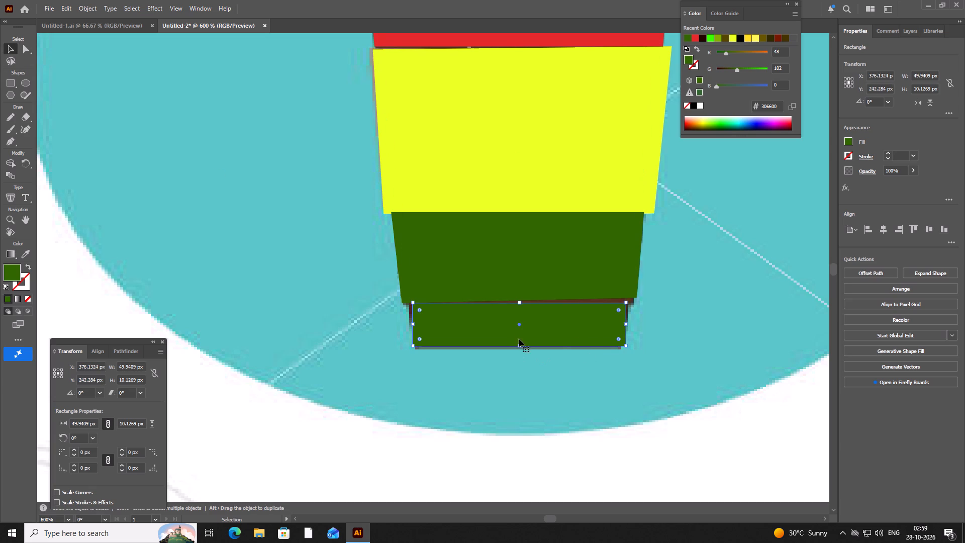
pyautogui.moveTo(519, 347); pyautogui.dragTo(519, 352)
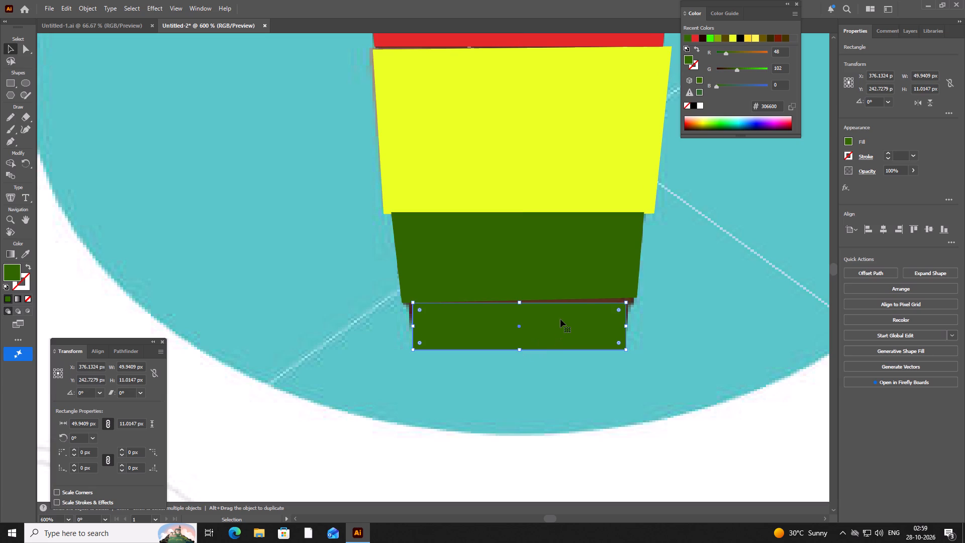
pyautogui.click(561, 319)
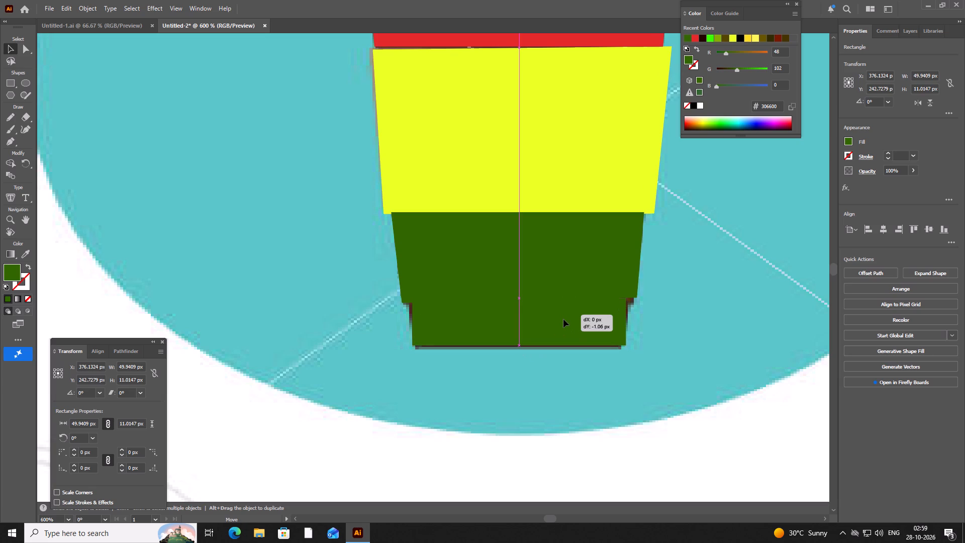
# Set the base rectangle's opacity to 36%.
pyautogui.click(911, 170)
pyautogui.click(888, 183)
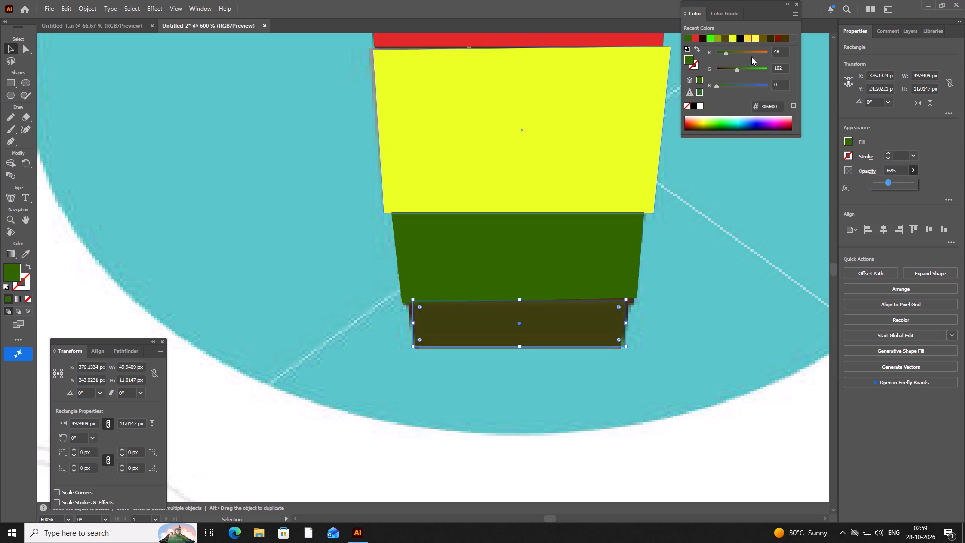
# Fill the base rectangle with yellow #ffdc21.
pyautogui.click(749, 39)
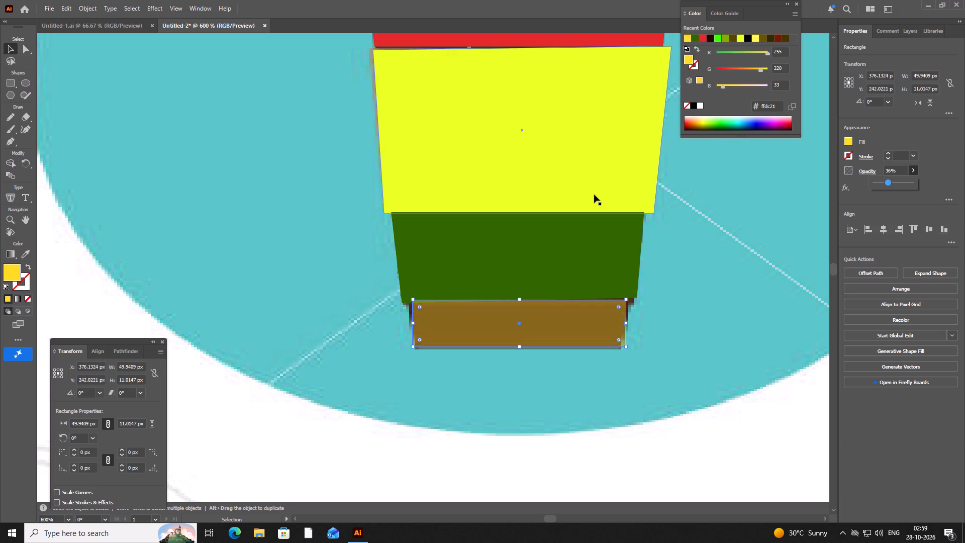
# Taper the base by moving its top corners outward to about X 350.0 and 402.6 px and its bottom-right corner to about X 400.4 px.
pyautogui.click(17, 49)
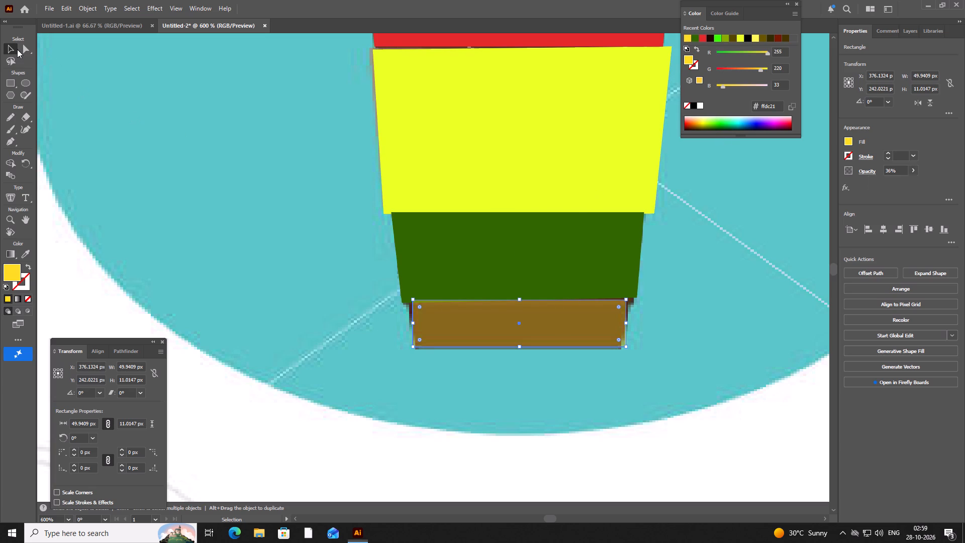
pyautogui.click(23, 50)
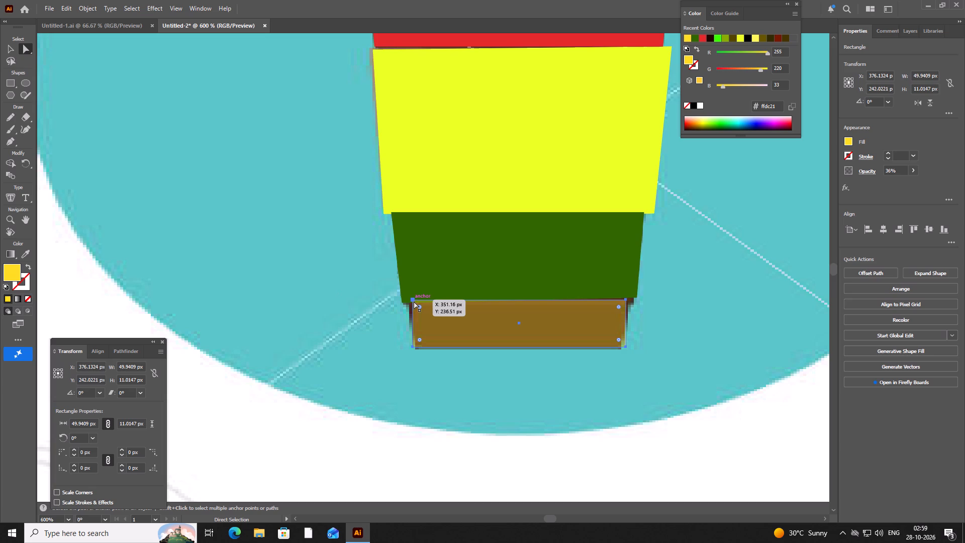
pyautogui.doubleClick(414, 301)
pyautogui.moveTo(414, 301); pyautogui.dragTo(408, 304)
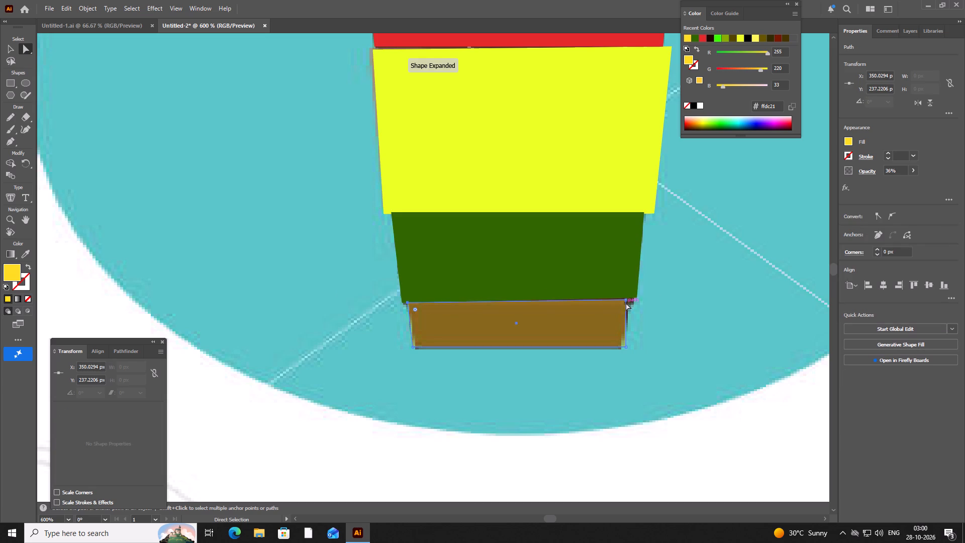
pyautogui.doubleClick(625, 299)
pyautogui.moveTo(625, 299); pyautogui.dragTo(628, 301)
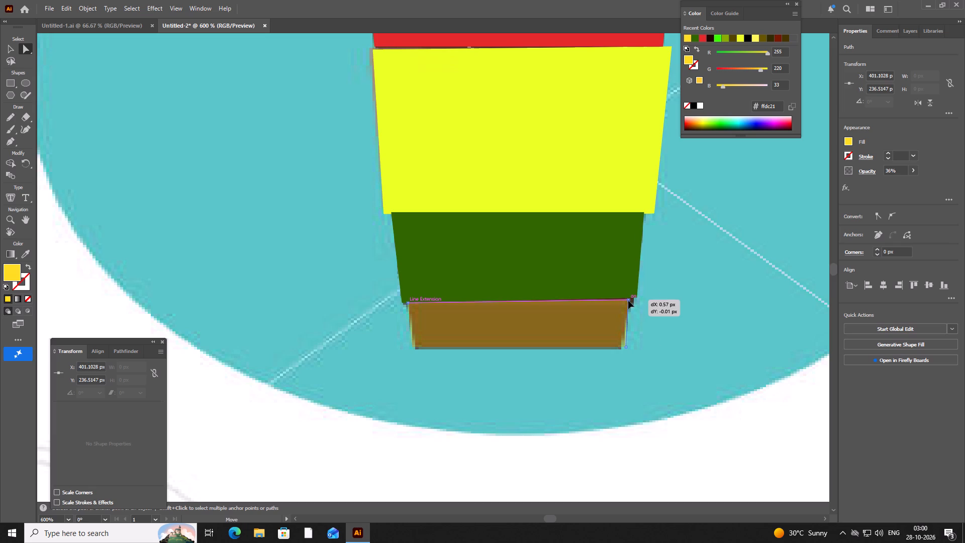
pyautogui.moveTo(628, 301); pyautogui.dragTo(632, 301)
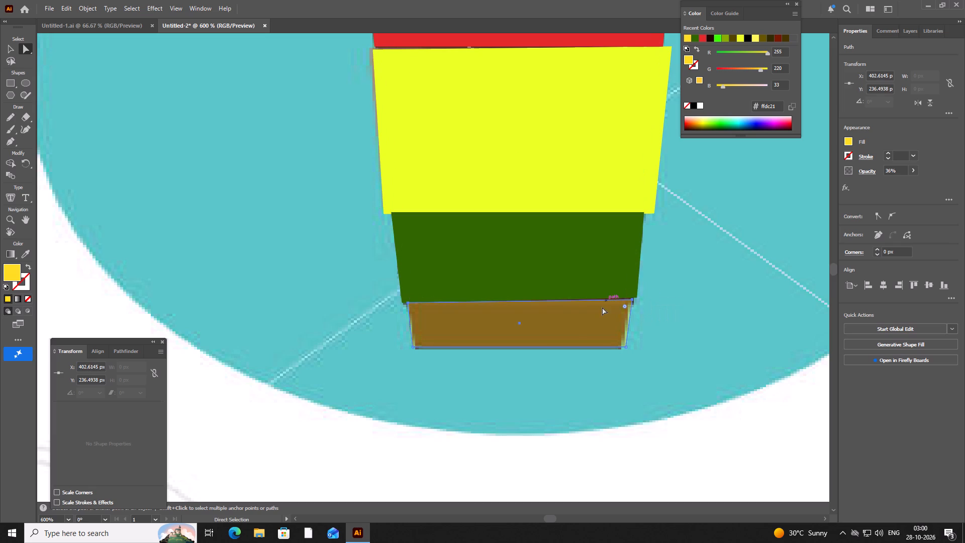
pyautogui.click(627, 345)
pyautogui.click(406, 303)
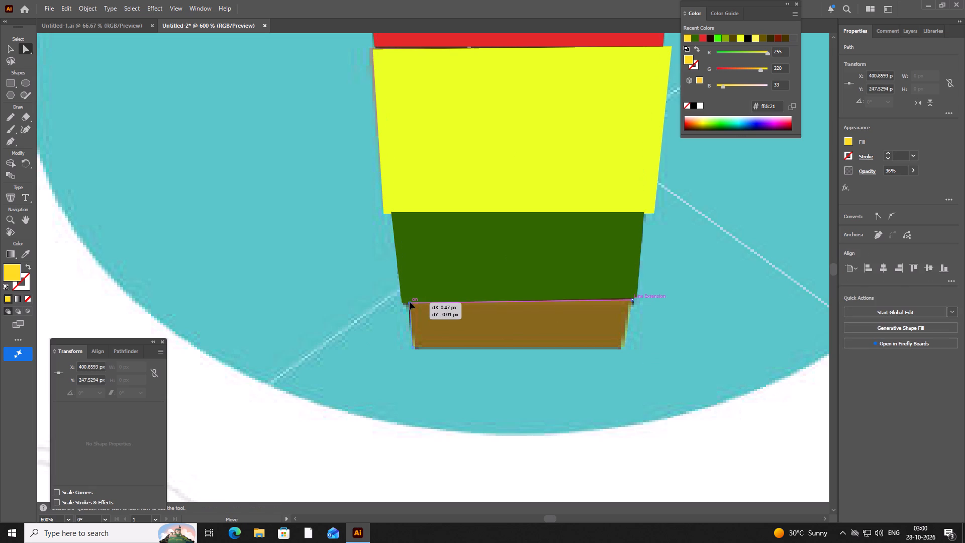
pyautogui.click(411, 347)
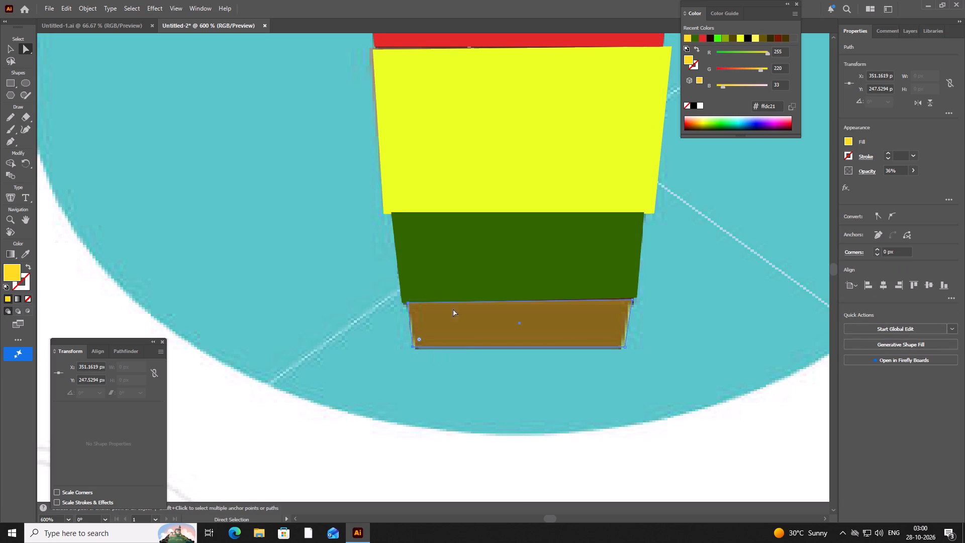
pyautogui.click(625, 348)
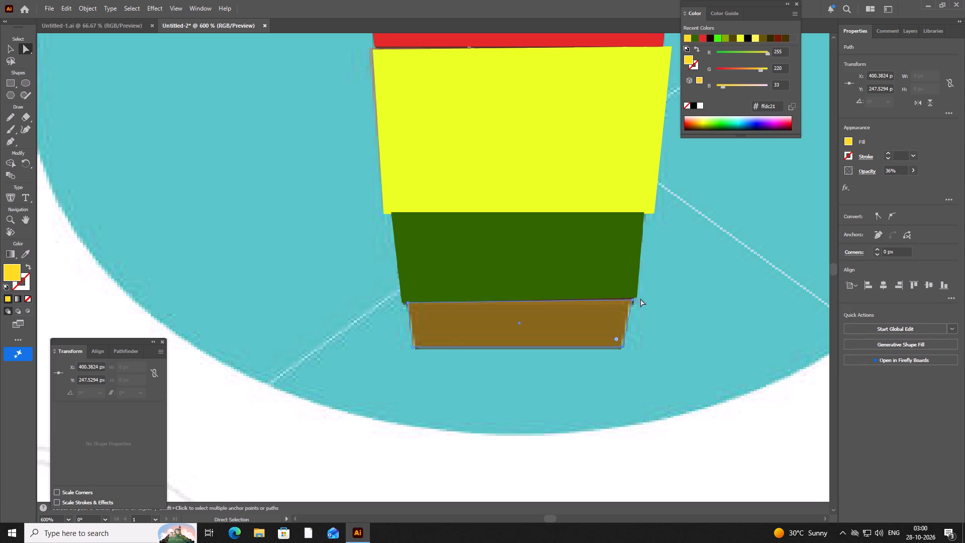
# Nudge the dark green section down to about Y 227.0 px and slightly adjust its size from the lower-right corner.
pyautogui.click(633, 287)
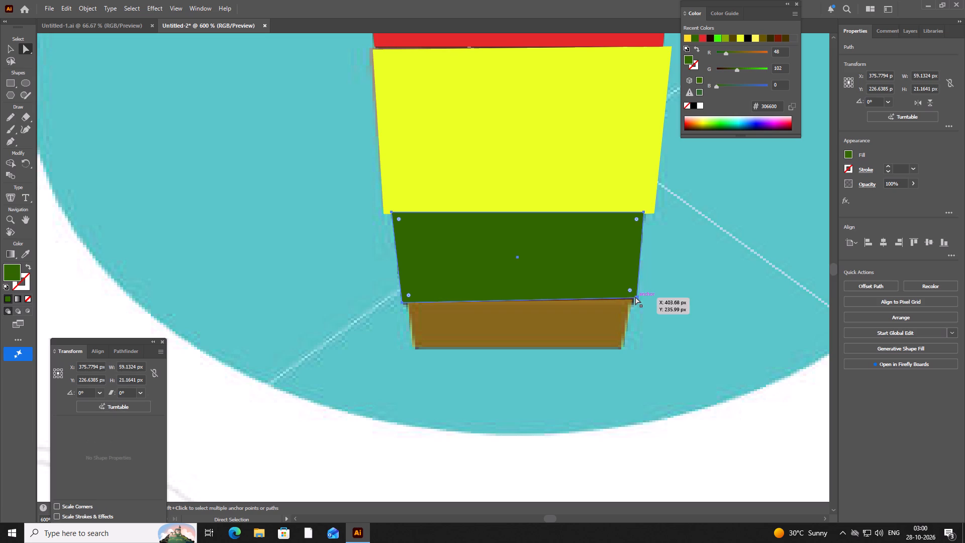
pyautogui.click(12, 51)
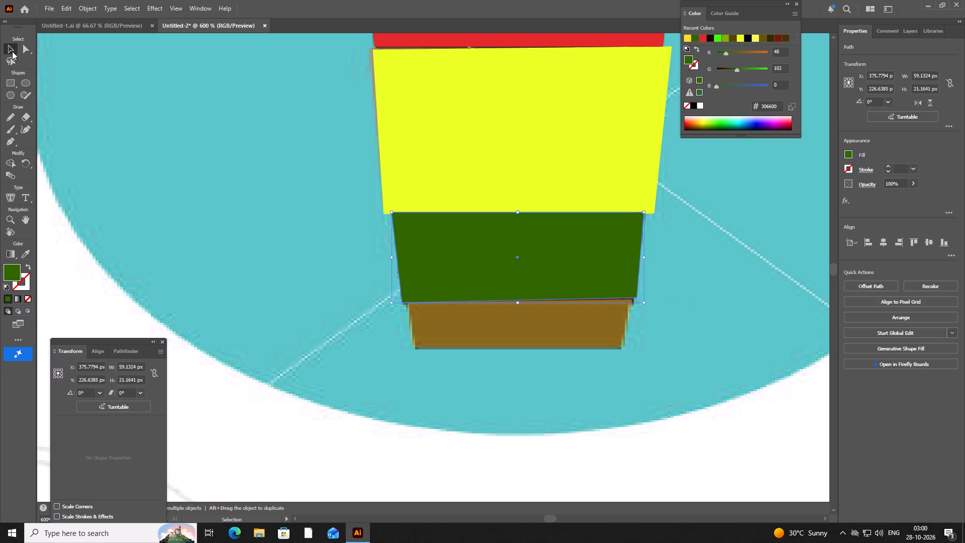
pyautogui.click(637, 298)
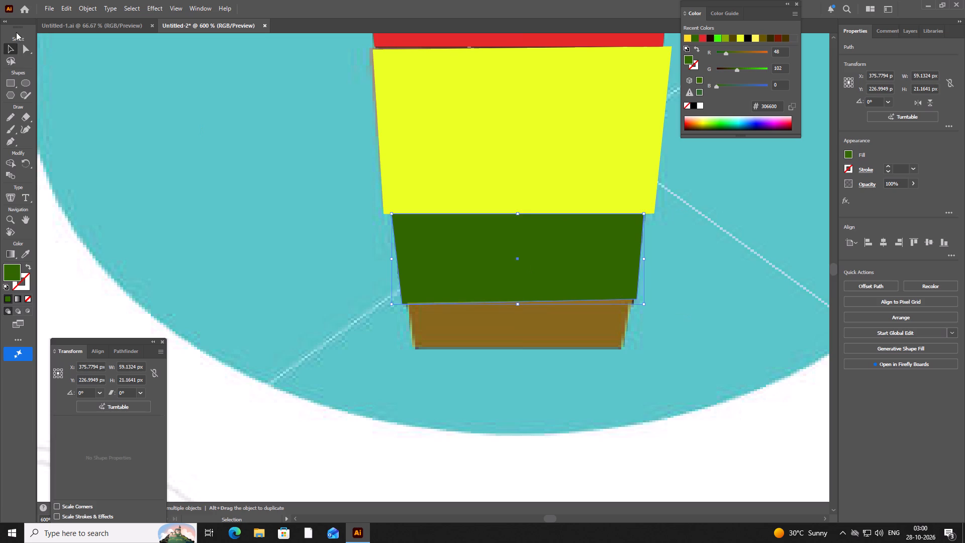
pyautogui.click(641, 306)
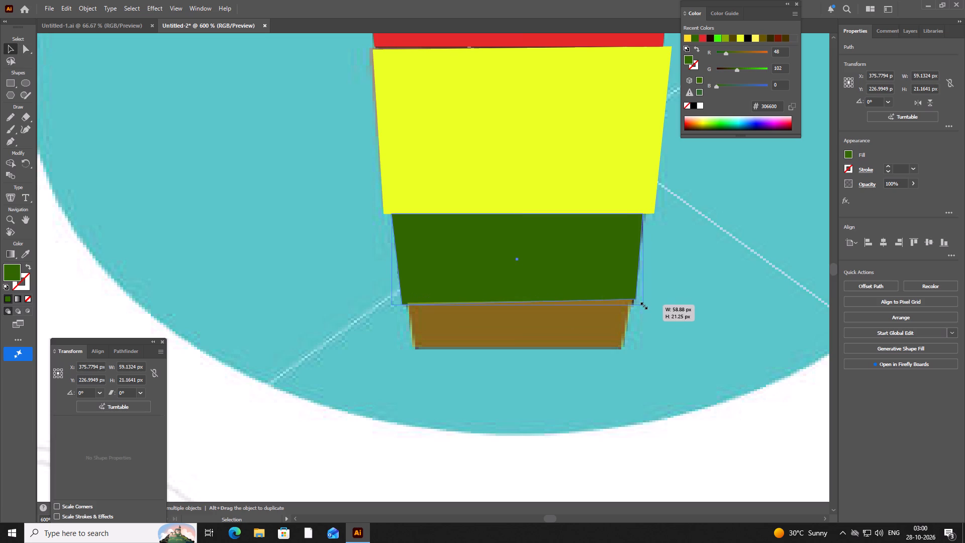
# Set the base shape's opacity to 100% and, after trying other colours, fill it with dark purple #160032.
pyautogui.click(586, 323)
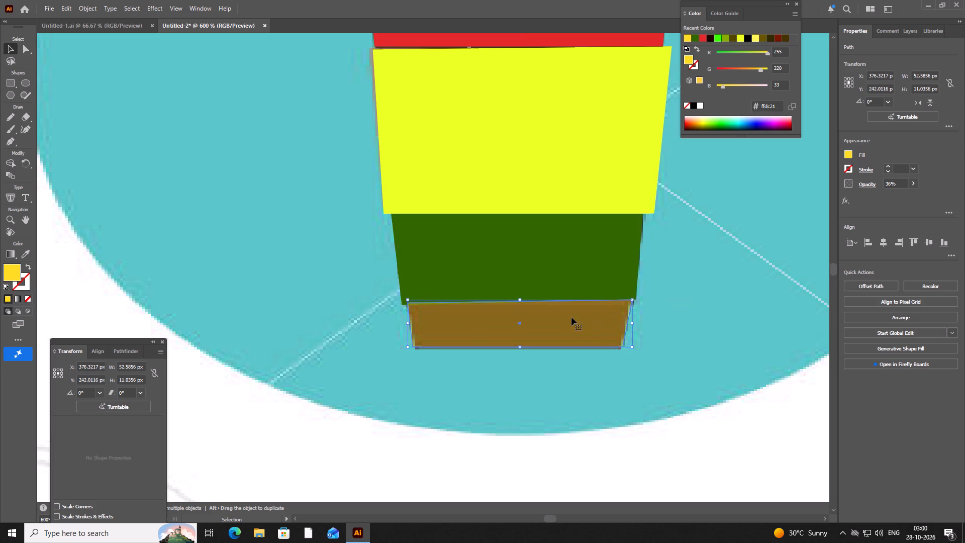
pyautogui.click(721, 38)
pyautogui.click(721, 38)
pyautogui.click(910, 185)
pyautogui.moveTo(906, 194); pyautogui.dragTo(943, 195)
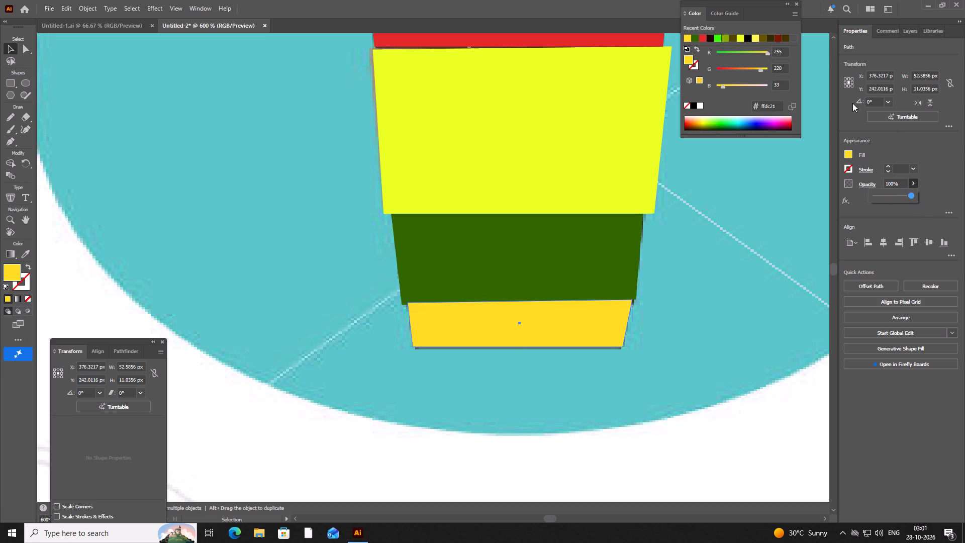
pyautogui.doubleClick(728, 40)
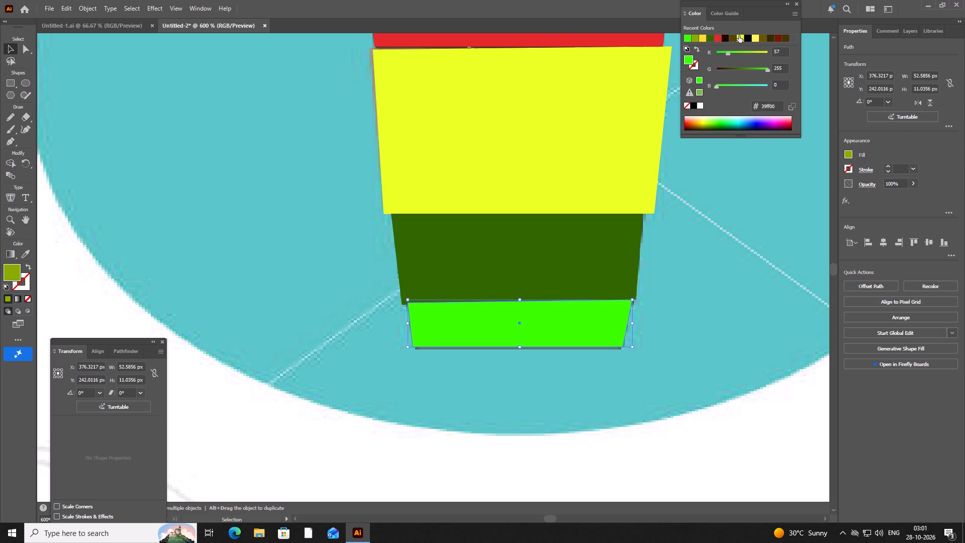
pyautogui.click(731, 40)
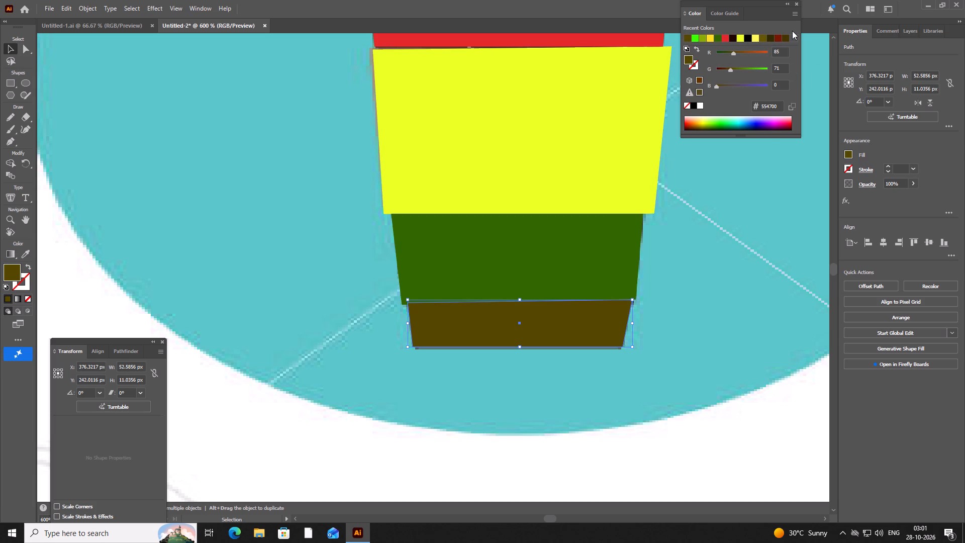
pyautogui.click(763, 128)
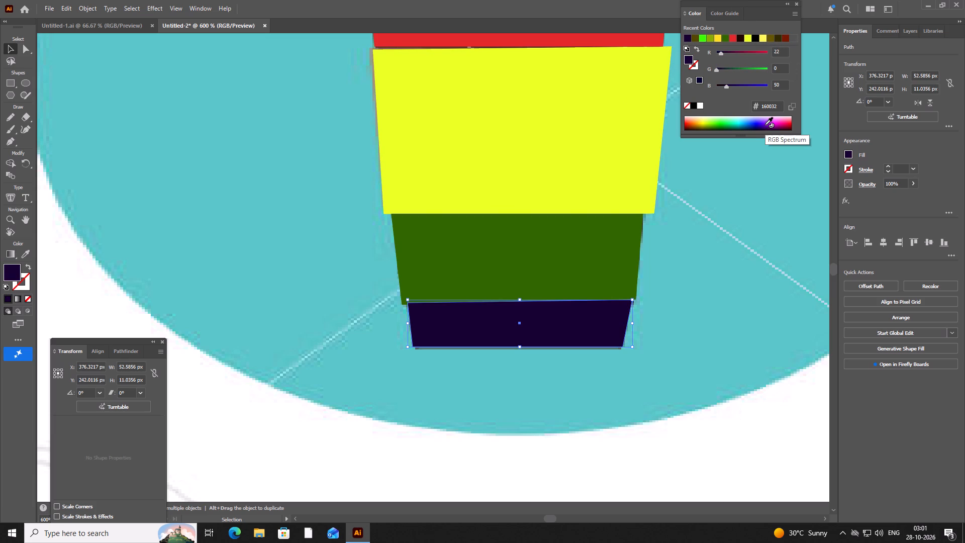
# Examine the whole traced cup and how its coloured sections fit the reference.
pyautogui.scroll(-2, 623, 167)
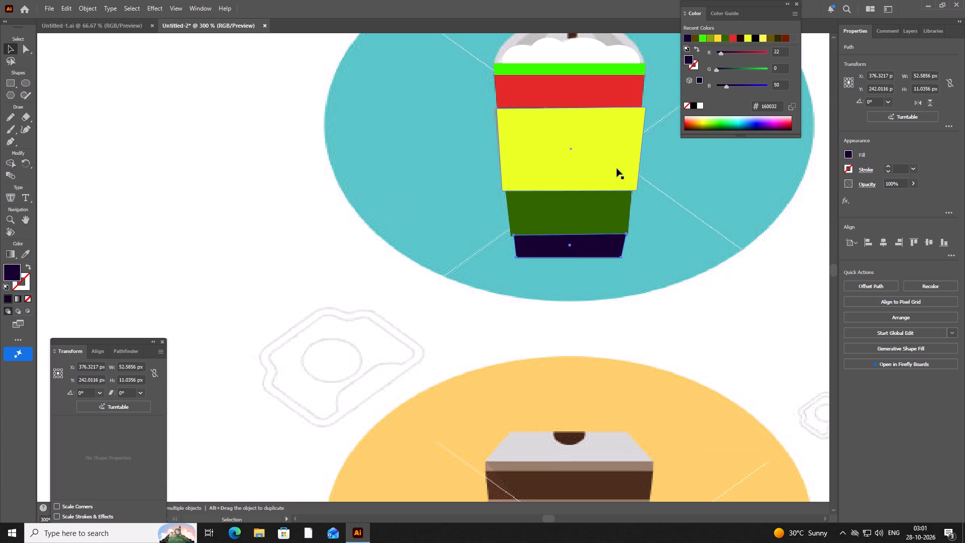
pyautogui.scroll(-2, 652, 197)
pyautogui.press('space')
pyautogui.press('space')
pyautogui.press('space')
pyautogui.press('space')
pyautogui.press('space')
pyautogui.moveTo(650, 209); pyautogui.dragTo(568, 255)
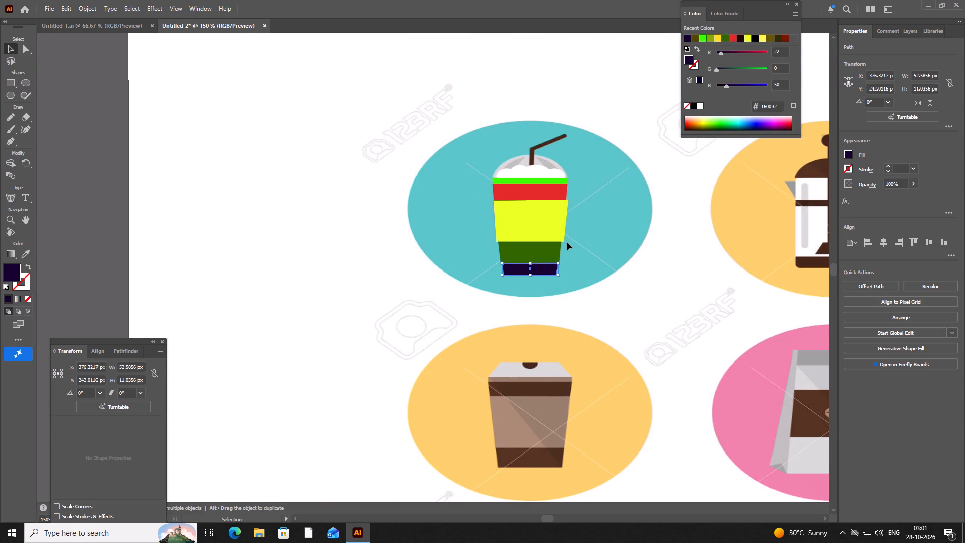
pyautogui.scroll(2, 567, 242)
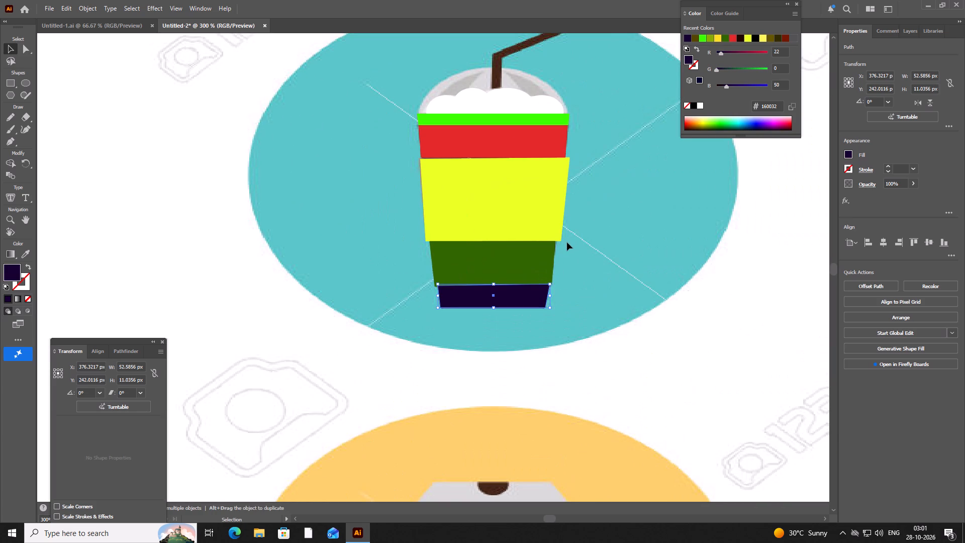
pyautogui.press('space')
pyautogui.press('space')
pyautogui.press('space')
pyautogui.press('space')
pyautogui.press('space')
pyautogui.press('space')
pyautogui.press('space')
pyautogui.press('space')
pyautogui.press('space')
pyautogui.press('space')
pyautogui.press('space')
pyautogui.press('space')
pyautogui.press('space')
pyautogui.press('space')
pyautogui.press('space')
pyautogui.press('space')
pyautogui.press('space')
pyautogui.moveTo(567, 242); pyautogui.dragTo(561, 273)
pyautogui.scroll(1, 561, 273)
pyautogui.press('space')
pyautogui.moveTo(561, 273); pyautogui.dragTo(556, 328)
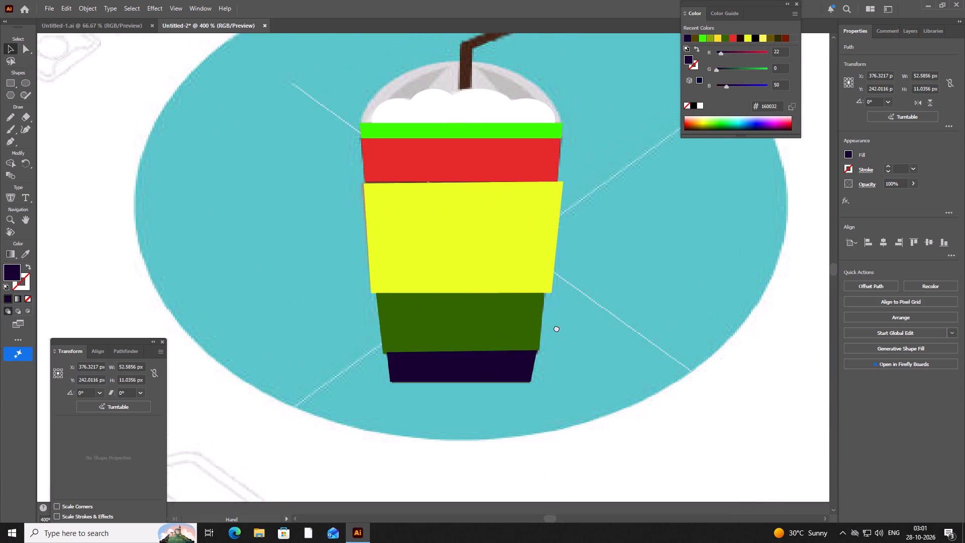
pyautogui.moveTo(556, 328); pyautogui.dragTo(556, 337)
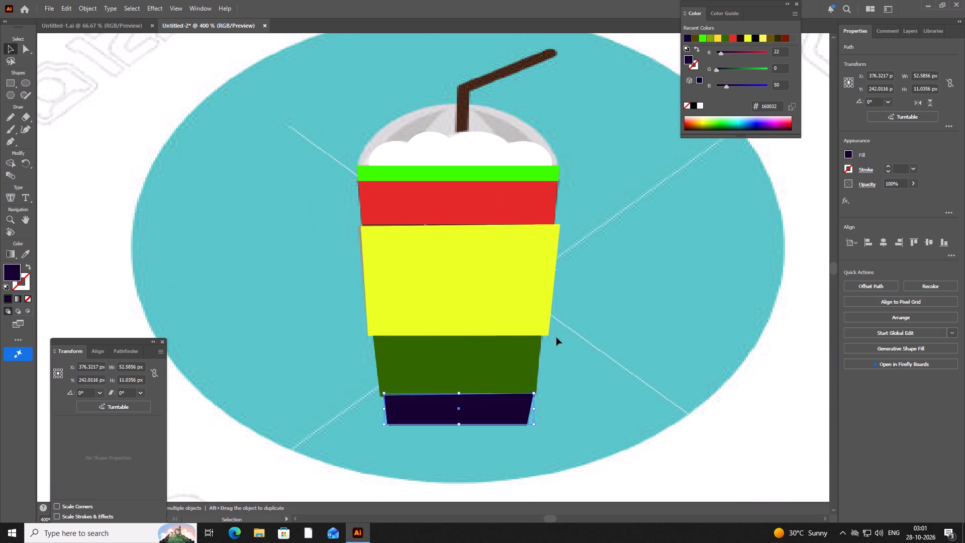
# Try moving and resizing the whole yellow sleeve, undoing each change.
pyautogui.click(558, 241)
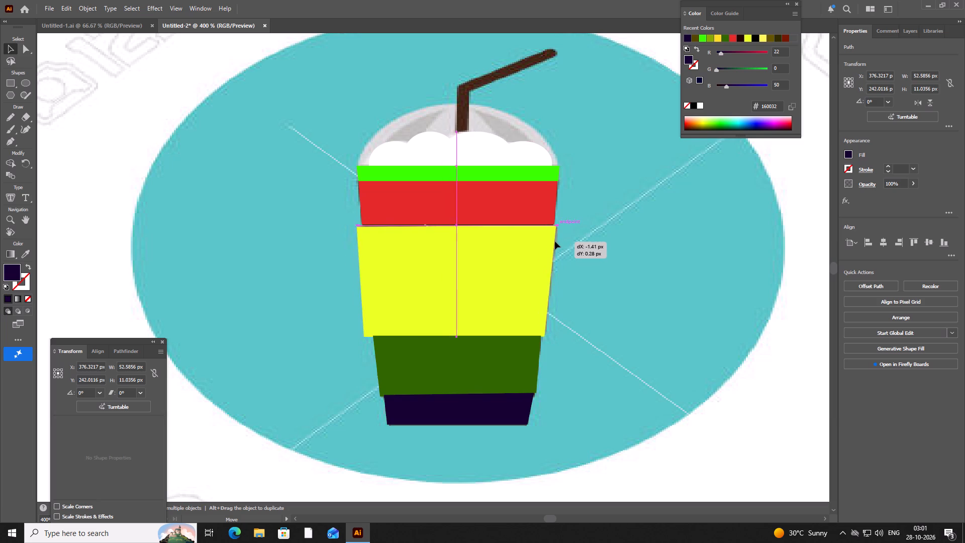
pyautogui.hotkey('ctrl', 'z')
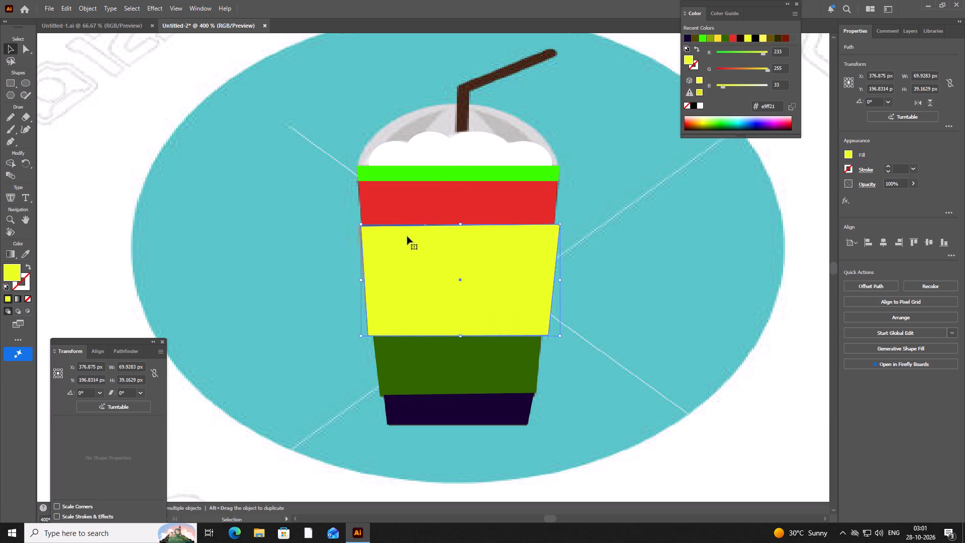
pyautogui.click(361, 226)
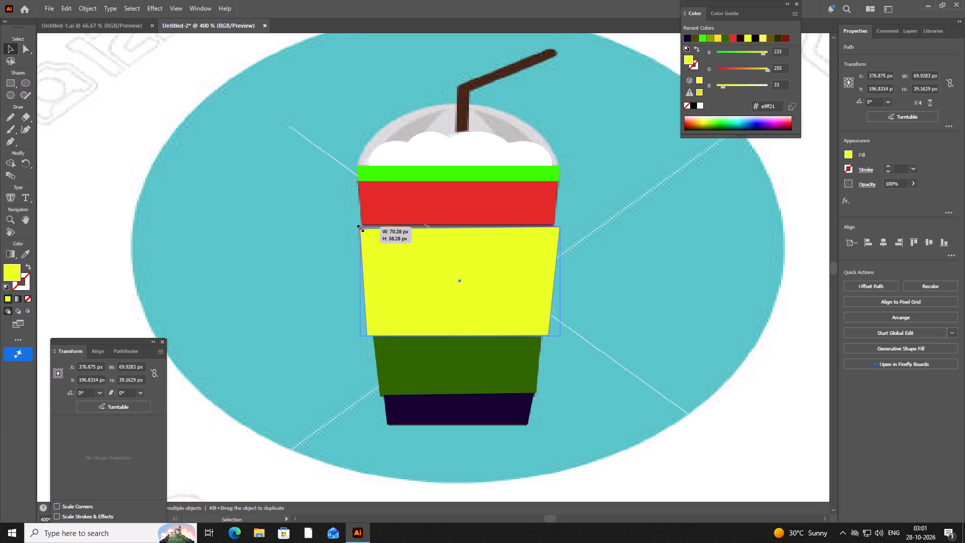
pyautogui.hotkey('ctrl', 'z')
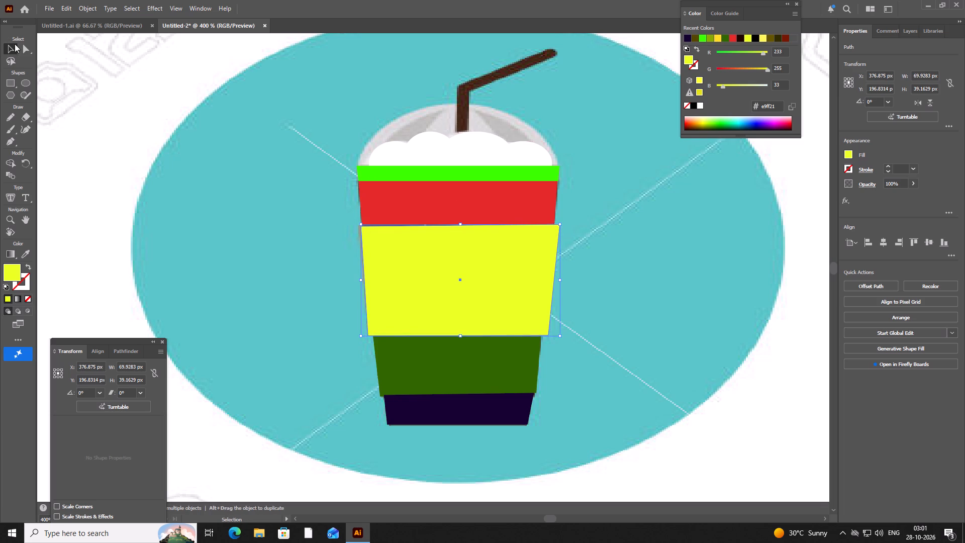
# Move the yellow sleeve's top-left corner outward to about X 340.4, Y 178.0 px and deselect the shape.
pyautogui.click(24, 50)
pyautogui.doubleClick(401, 286)
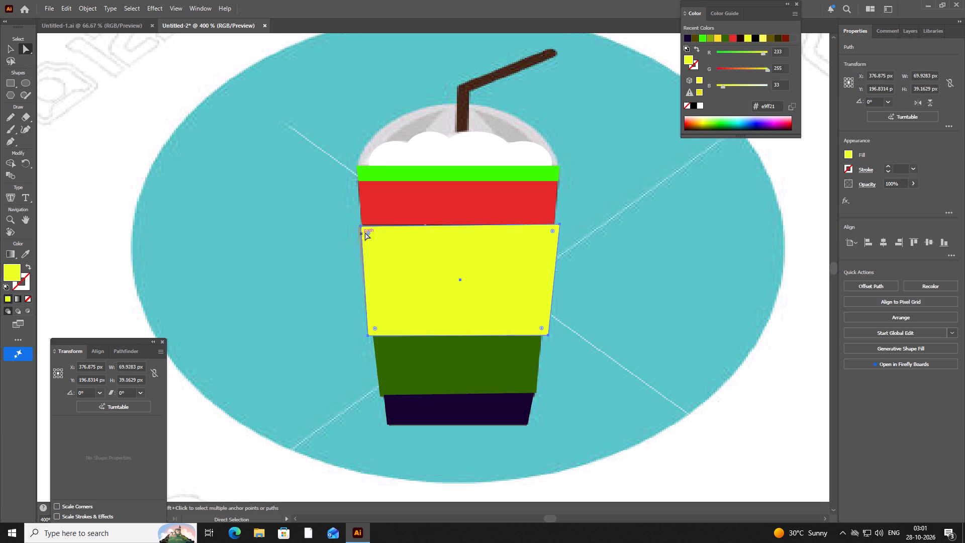
pyautogui.doubleClick(361, 227)
pyautogui.moveTo(361, 227); pyautogui.dragTo(355, 227)
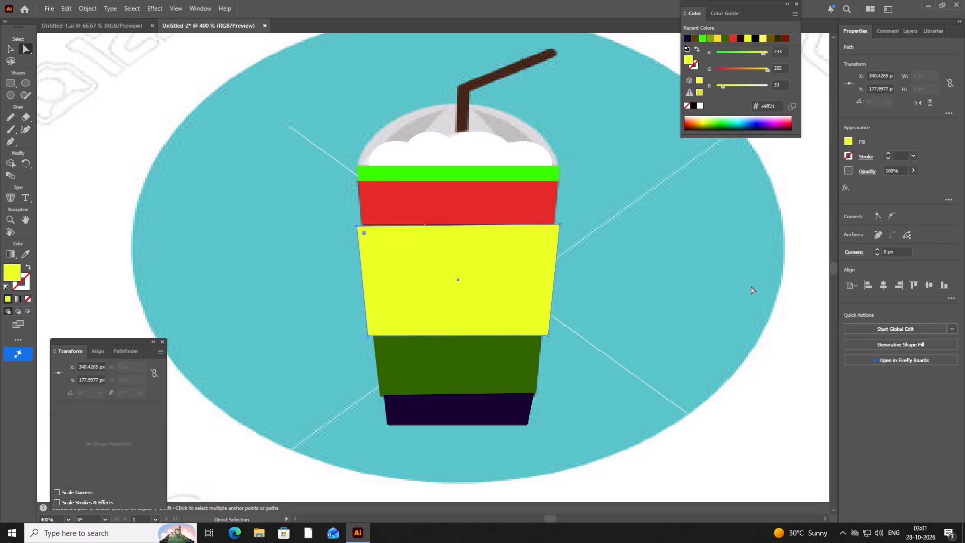
pyautogui.click(751, 286)
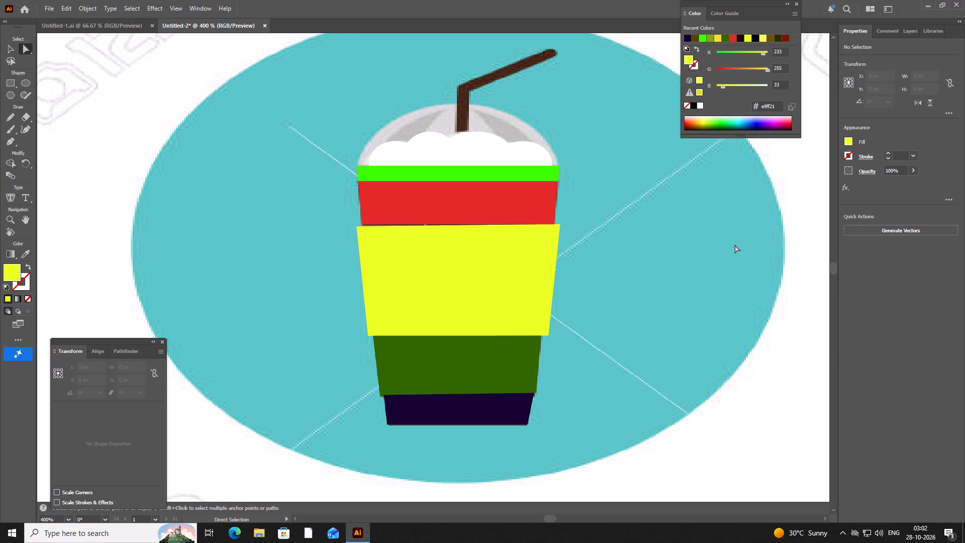
pyautogui.click(709, 244)
# Review the traced iced coffee cup within its teal circle with nothing selected.
pyautogui.scroll(-1, 565, 252)
pyautogui.press('space')
pyautogui.press('space')
pyautogui.press('space')
pyautogui.press('space')
pyautogui.press('space')
pyautogui.press('space')
pyautogui.press('space')
pyautogui.press('space')
pyautogui.press('space')
pyautogui.press('space')
pyautogui.press('space')
pyautogui.press('space')
pyautogui.press('space')
pyautogui.press('space')
pyautogui.press('space')
pyautogui.press('space')
pyautogui.press('space')
pyautogui.press('space')
pyautogui.press('space')
pyautogui.press('space')
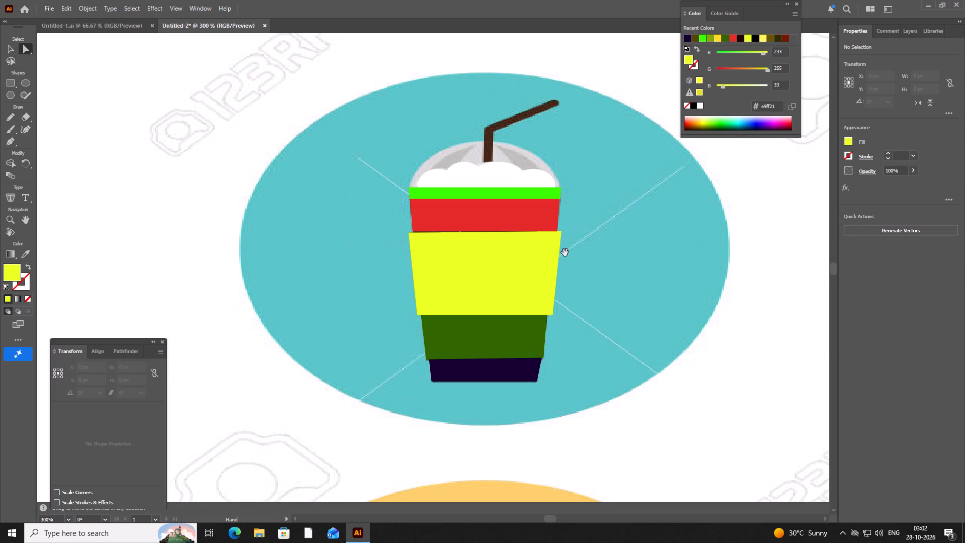
pyautogui.click(528, 239)
pyautogui.moveTo(656, 253); pyautogui.dragTo(631, 244)
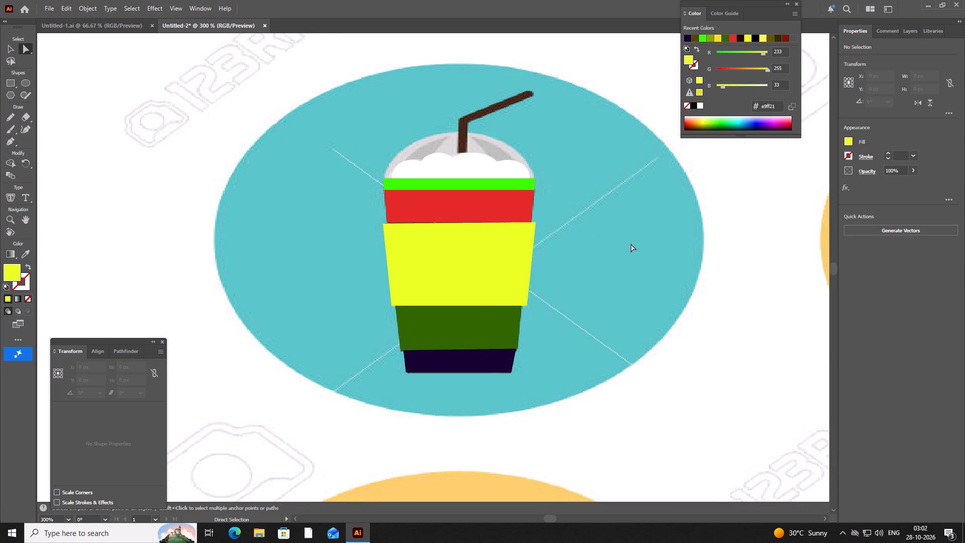
pyautogui.click(631, 244)
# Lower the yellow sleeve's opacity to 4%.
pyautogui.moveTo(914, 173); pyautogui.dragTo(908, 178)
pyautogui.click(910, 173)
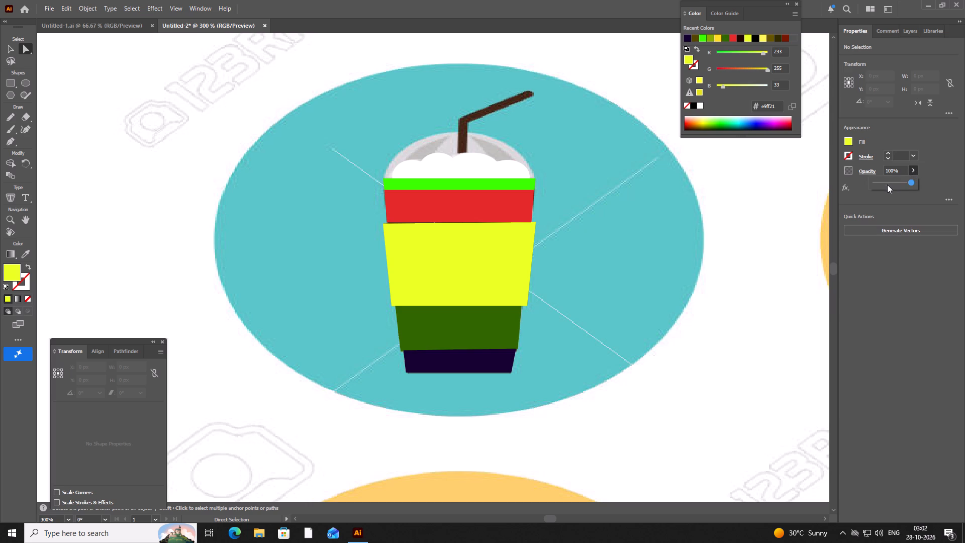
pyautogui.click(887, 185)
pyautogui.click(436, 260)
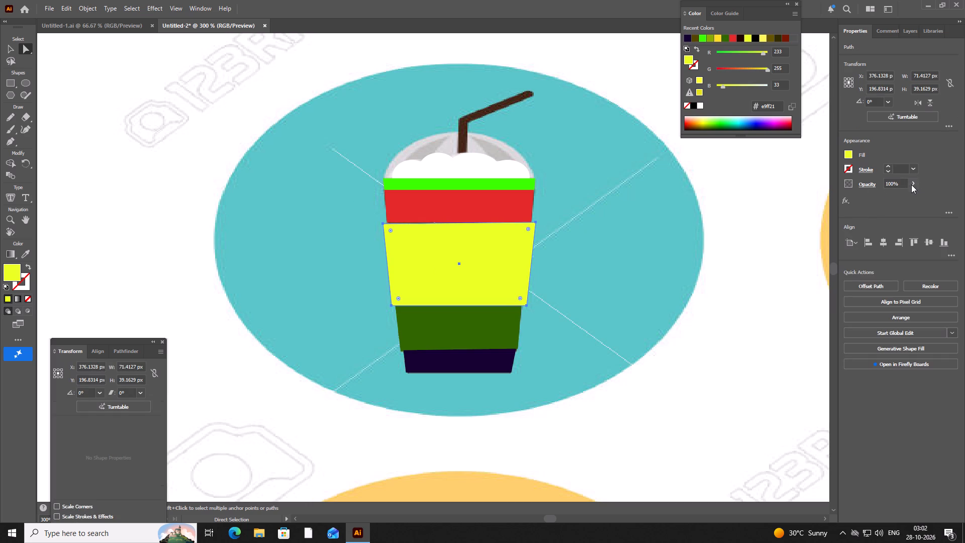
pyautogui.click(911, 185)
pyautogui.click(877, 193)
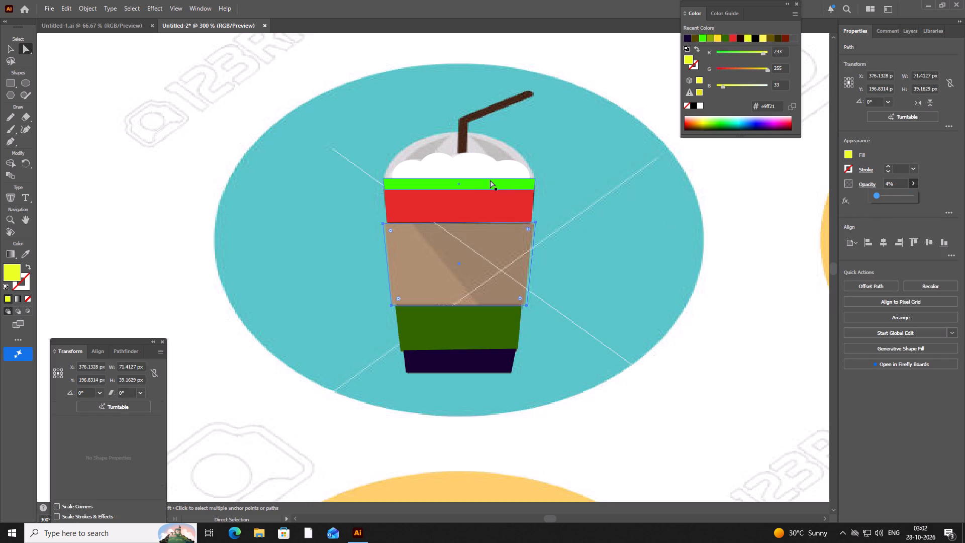
# Lower the red band's opacity to 0% and the bright green rim's opacity to 13%.
pyautogui.click(475, 209)
pyautogui.click(912, 185)
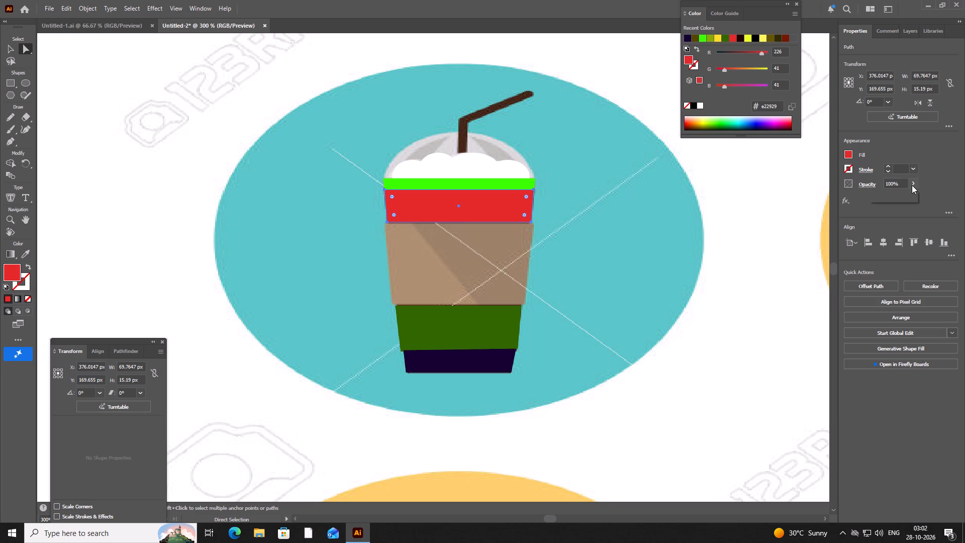
pyautogui.click(886, 193)
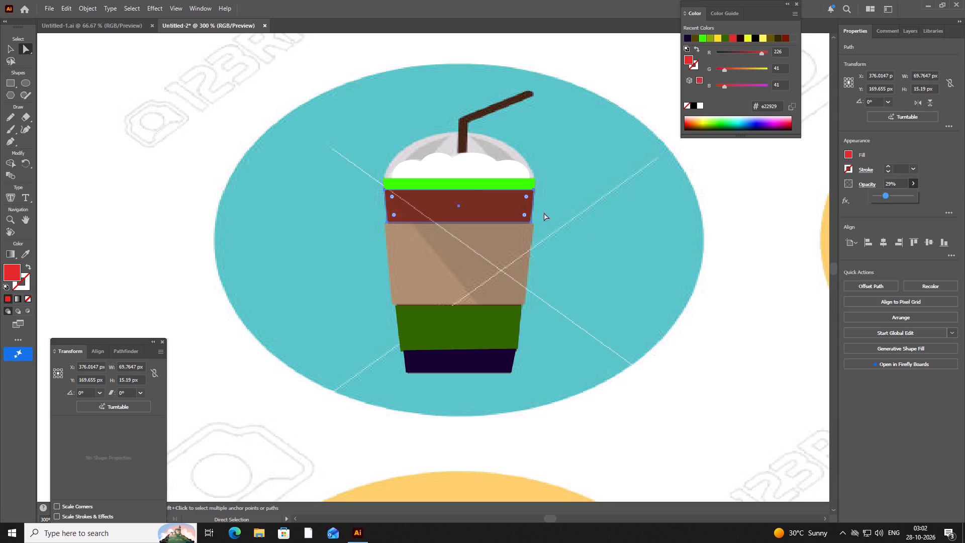
pyautogui.moveTo(883, 198); pyautogui.dragTo(860, 196)
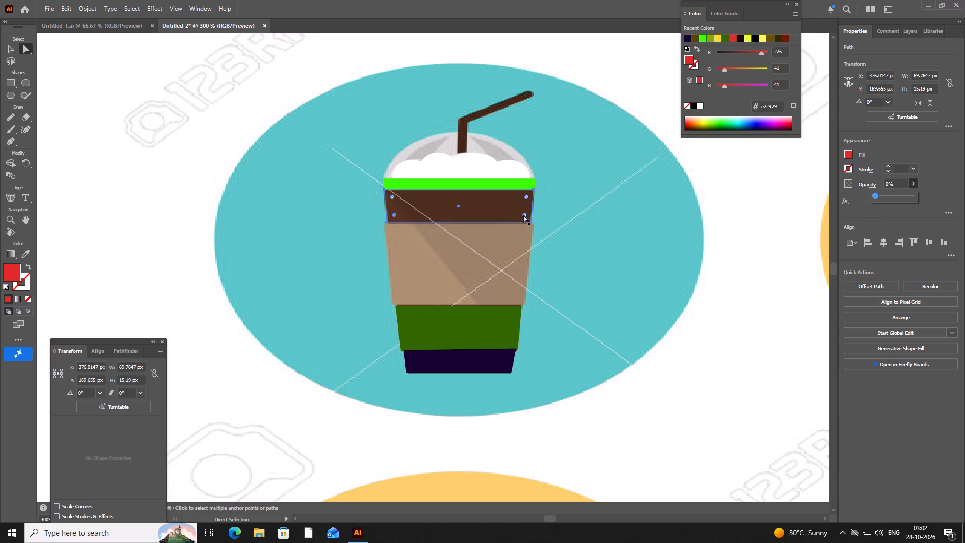
pyautogui.click(460, 182)
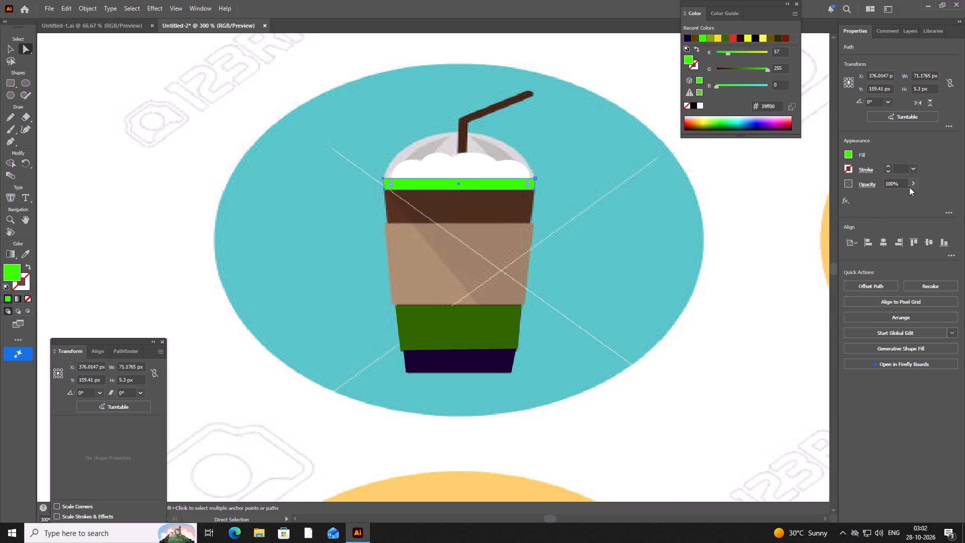
pyautogui.click(909, 187)
pyautogui.click(888, 197)
pyautogui.moveTo(888, 197); pyautogui.dragTo(880, 197)
# Lower the opacity of the dark green lower section to 21%.
pyautogui.click(500, 322)
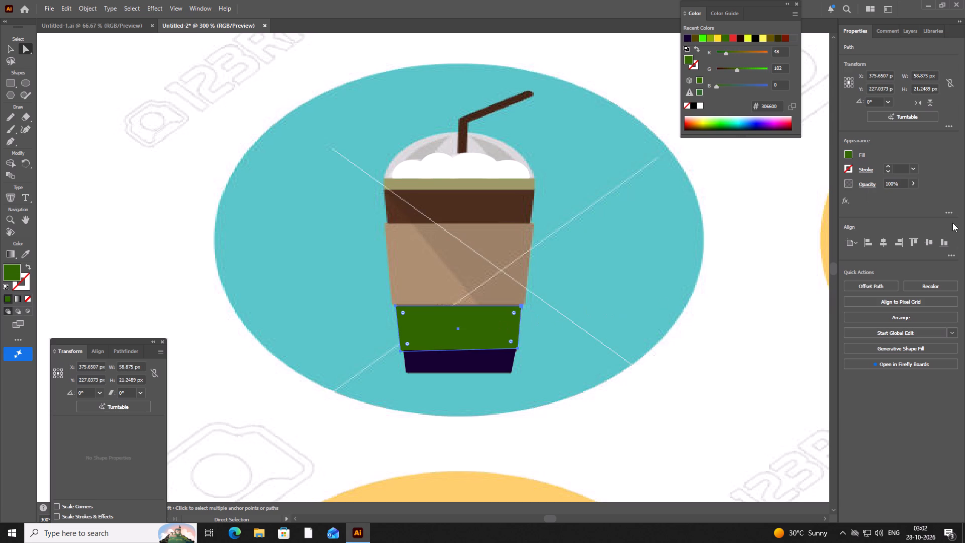
pyautogui.click(911, 185)
pyautogui.click(883, 198)
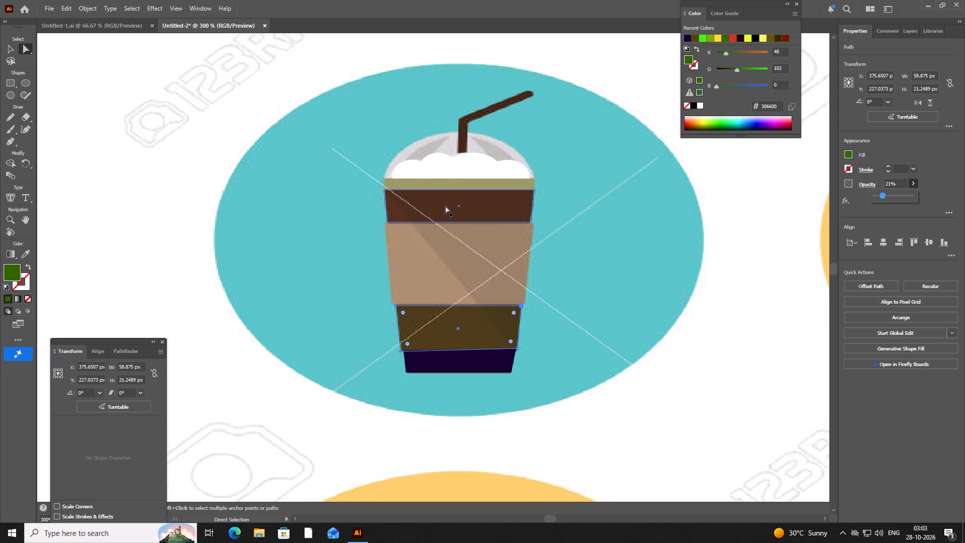
# Set the bright green rim's opacity to 0% and deselect it.
pyautogui.click(9, 77)
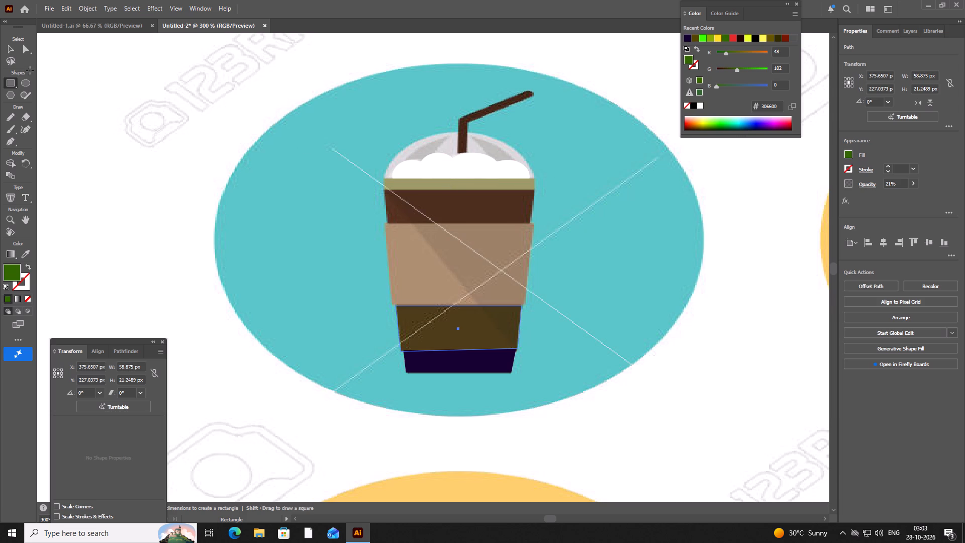
pyautogui.click(6, 51)
pyautogui.click(404, 183)
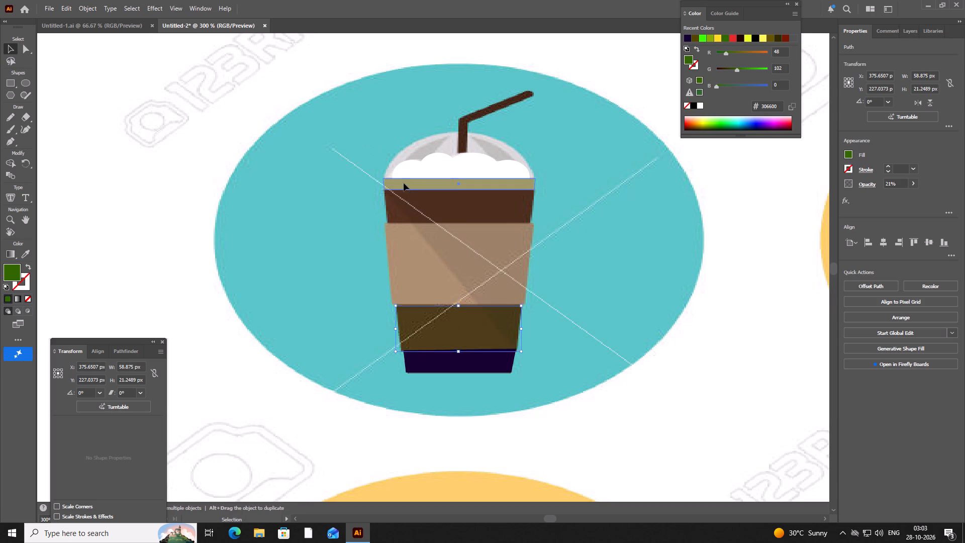
pyautogui.click(917, 182)
pyautogui.moveTo(886, 197); pyautogui.dragTo(828, 200)
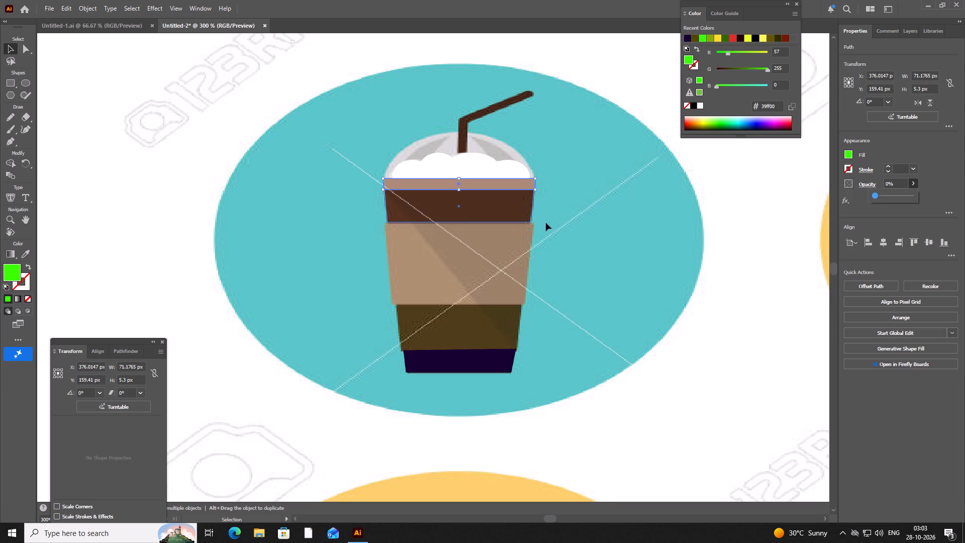
pyautogui.click(611, 222)
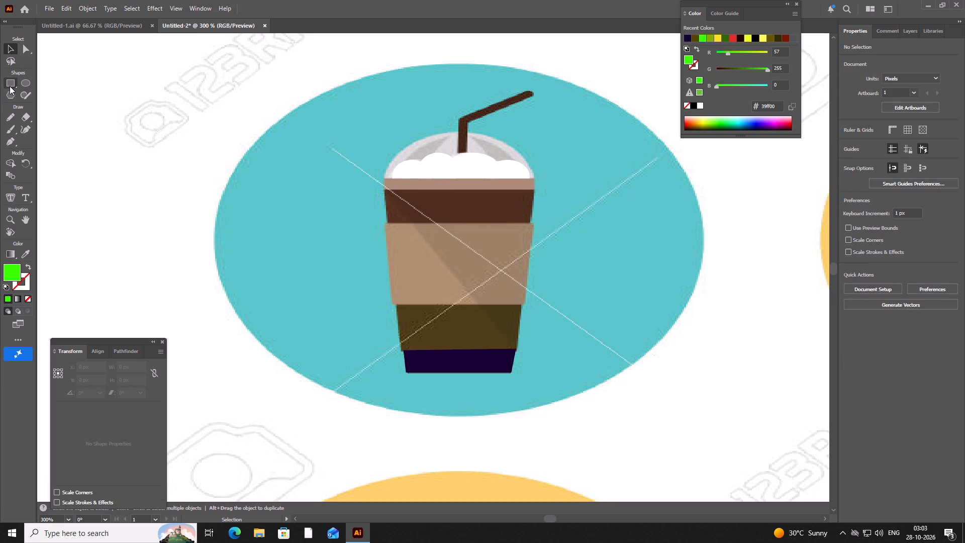
# Draw a bright green rectangle about 91 by 85 px over the cup from the rim downward, with 17% opacity.
pyautogui.click(10, 86)
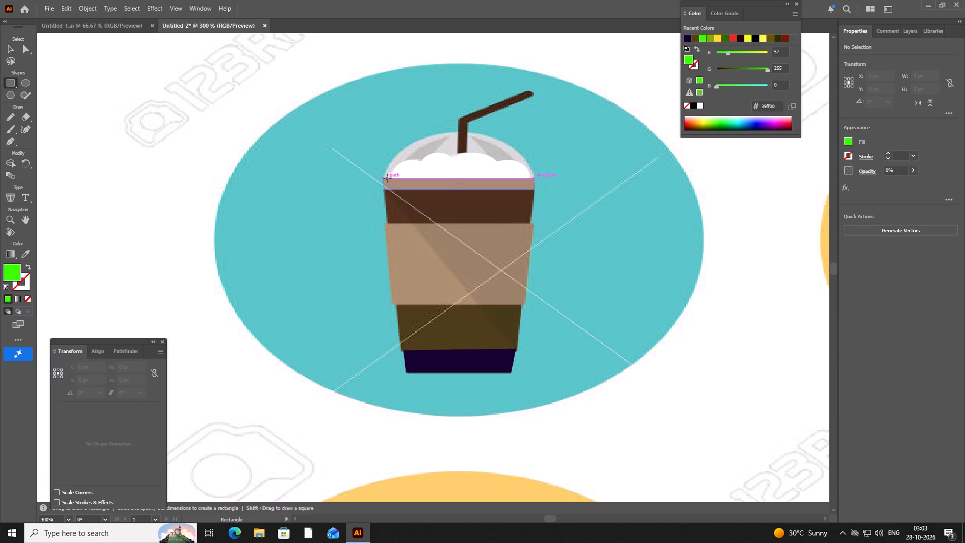
pyautogui.moveTo(387, 178); pyautogui.dragTo(556, 298)
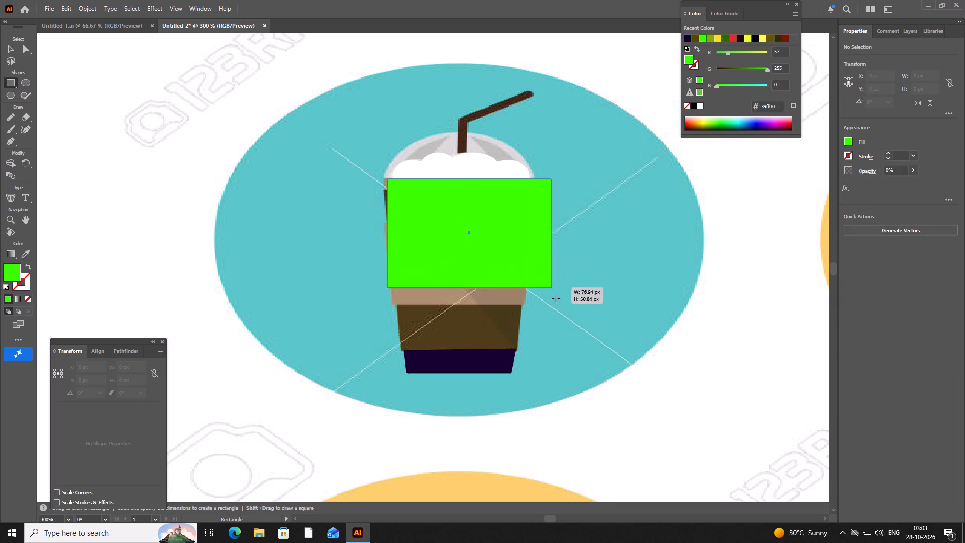
pyautogui.moveTo(556, 298); pyautogui.dragTo(582, 360)
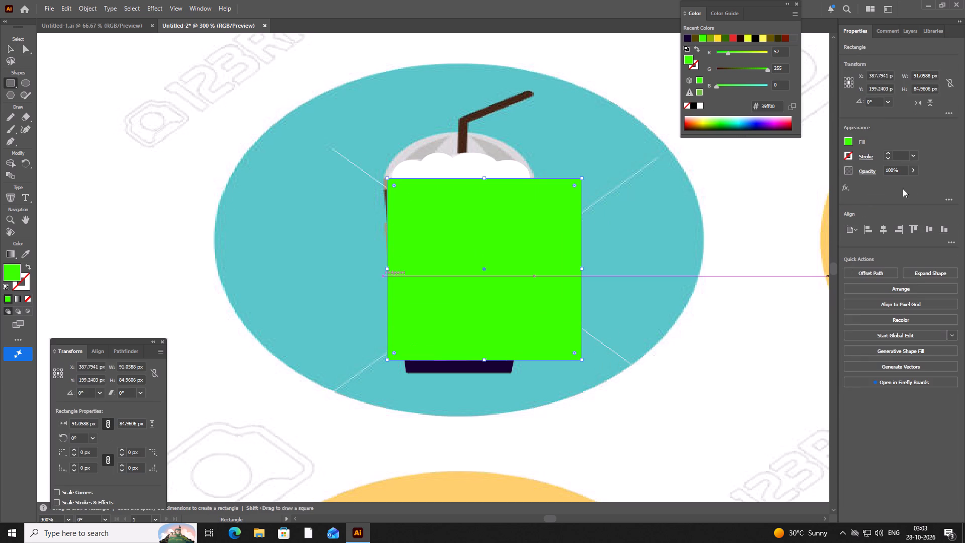
pyautogui.click(917, 171)
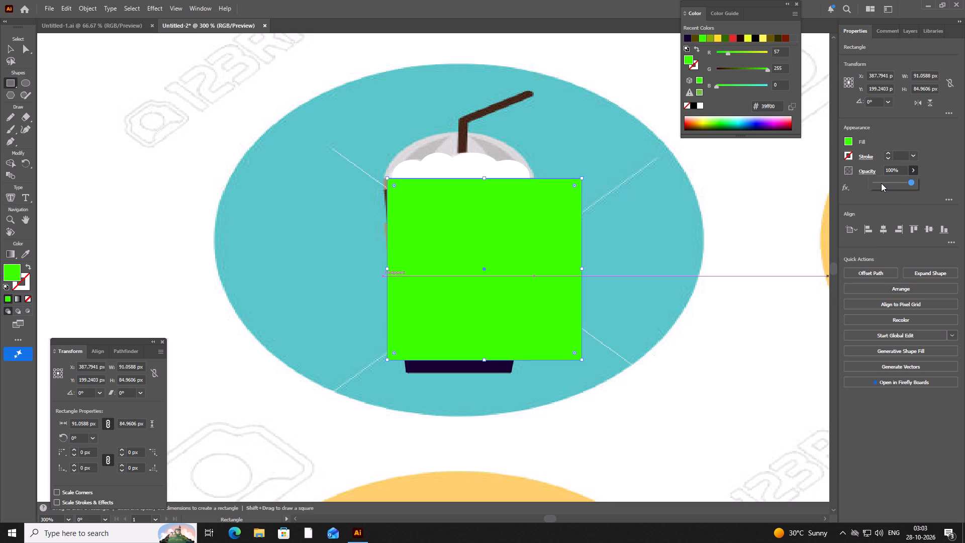
pyautogui.click(881, 183)
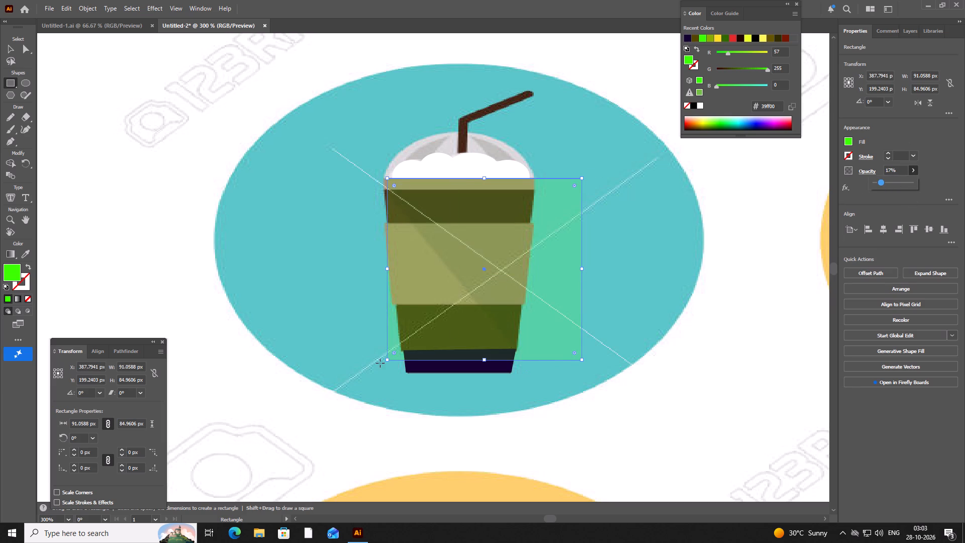
# Shift the translucent rectangle about 5.5 px left and move its bottom-left corner to the lower section's bottom-right corner.
pyautogui.click(22, 53)
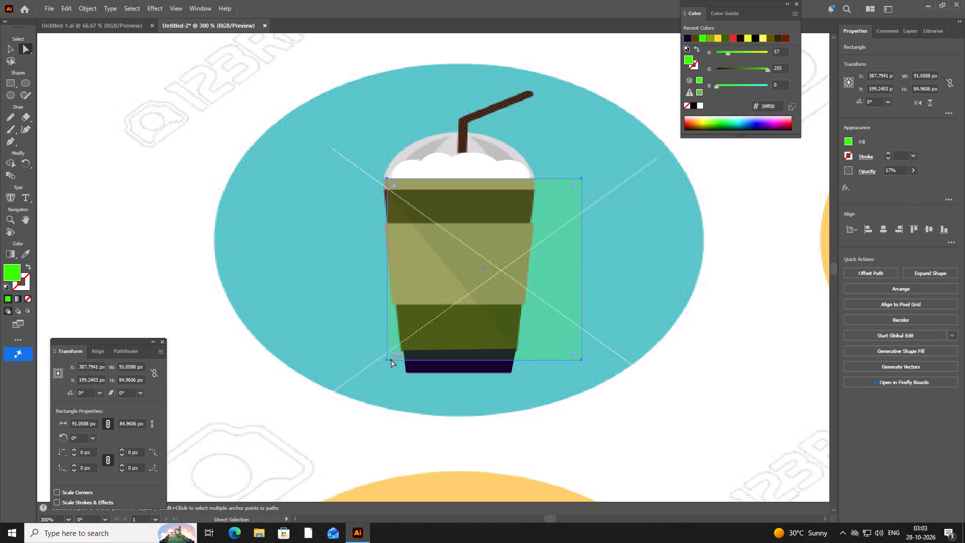
pyautogui.moveTo(388, 360); pyautogui.dragTo(385, 359)
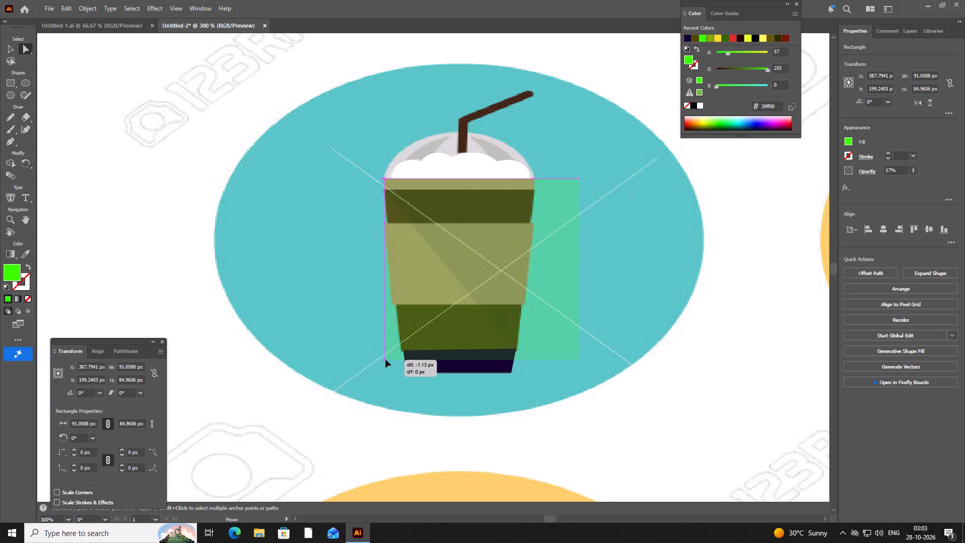
pyautogui.moveTo(385, 359); pyautogui.dragTo(375, 359)
pyautogui.doubleClick(375, 359)
pyautogui.moveTo(375, 359); pyautogui.dragTo(441, 284)
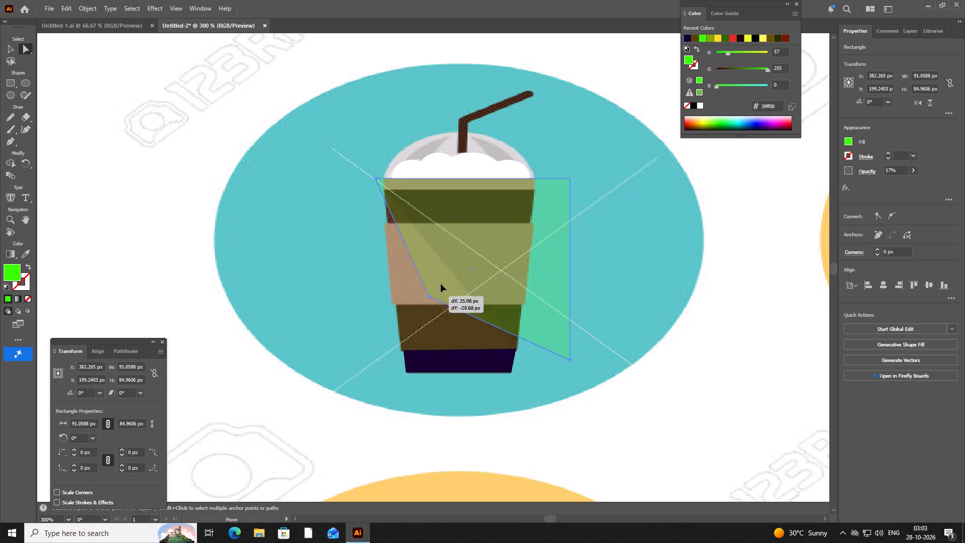
pyautogui.moveTo(441, 284); pyautogui.dragTo(516, 346)
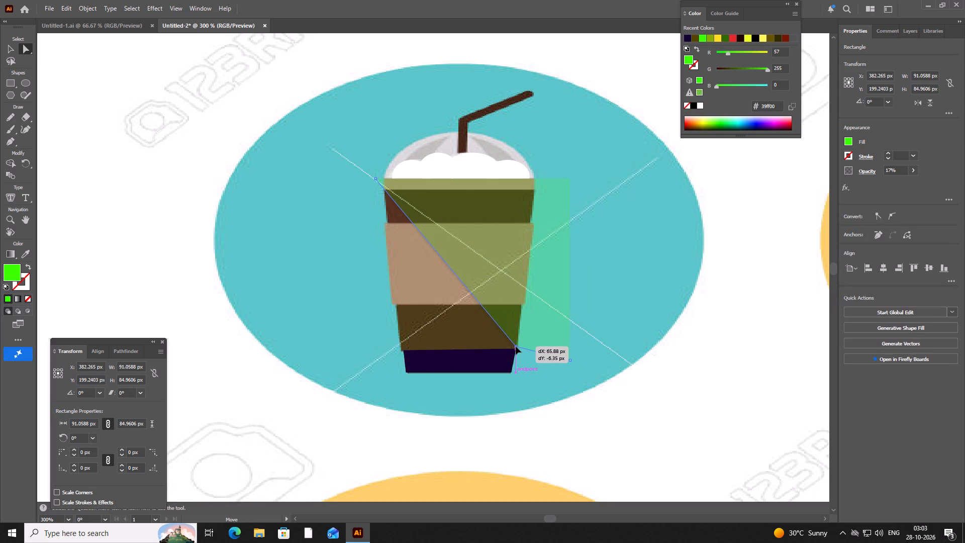
pyautogui.moveTo(516, 346); pyautogui.dragTo(516, 348)
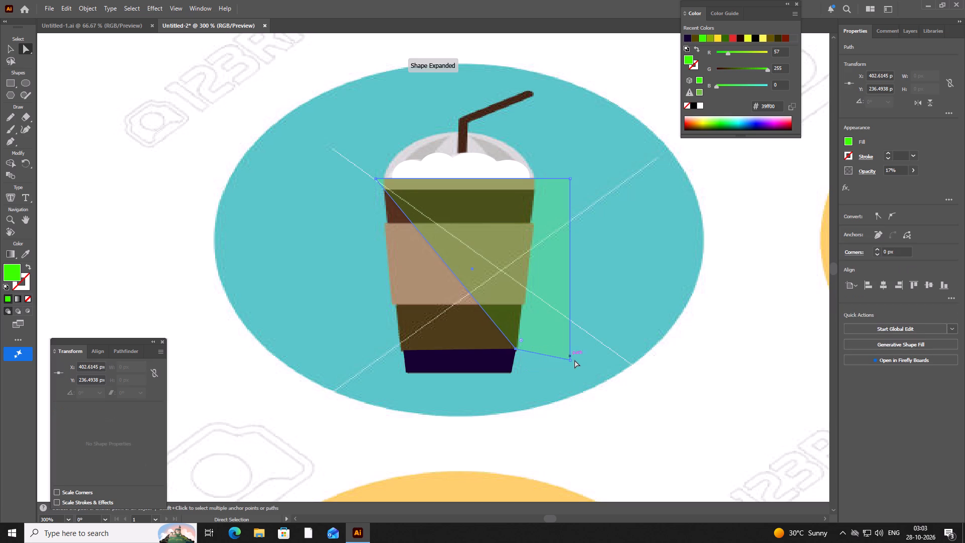
# Shape the rectangle into a triangular shadow by moving its bottom-right corner to the lower section's bottom-right corner and its top-right corner to the rim's right end.
pyautogui.click(569, 360)
pyautogui.moveTo(569, 360); pyautogui.dragTo(520, 348)
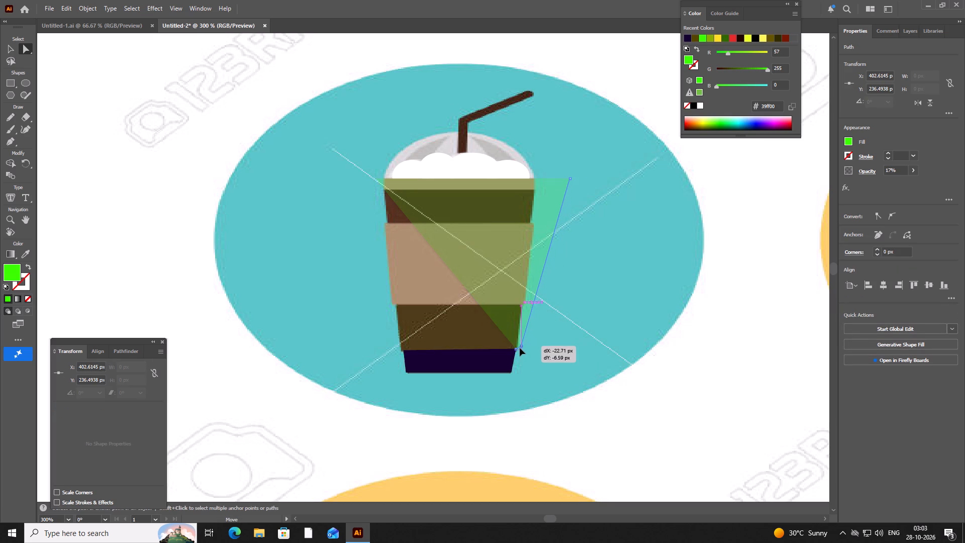
pyautogui.moveTo(520, 348); pyautogui.dragTo(515, 350)
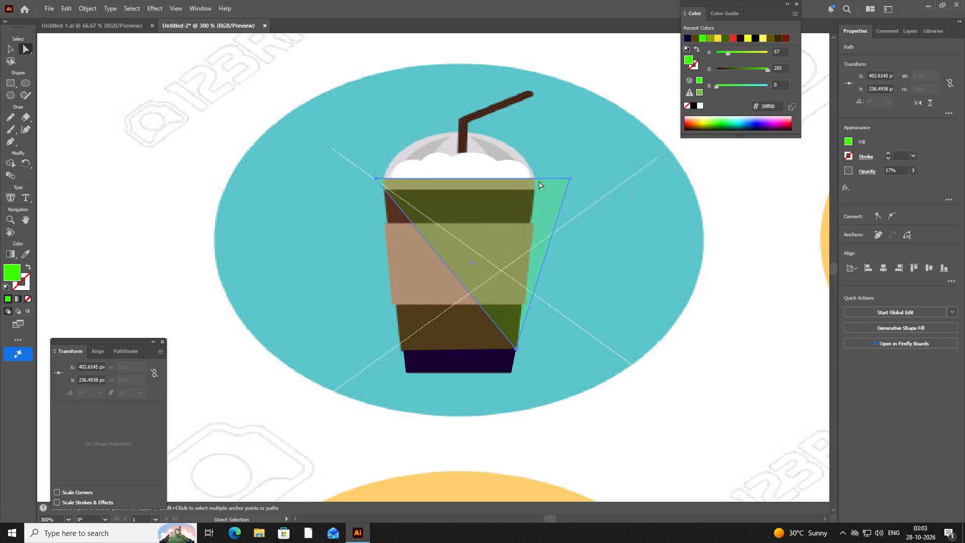
pyautogui.moveTo(571, 178); pyautogui.dragTo(538, 187)
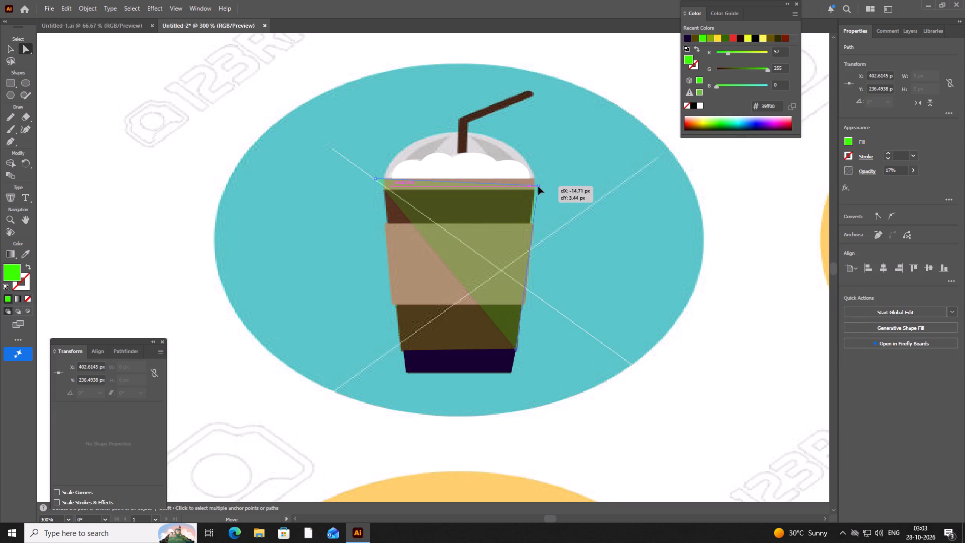
pyautogui.moveTo(538, 187); pyautogui.dragTo(536, 178)
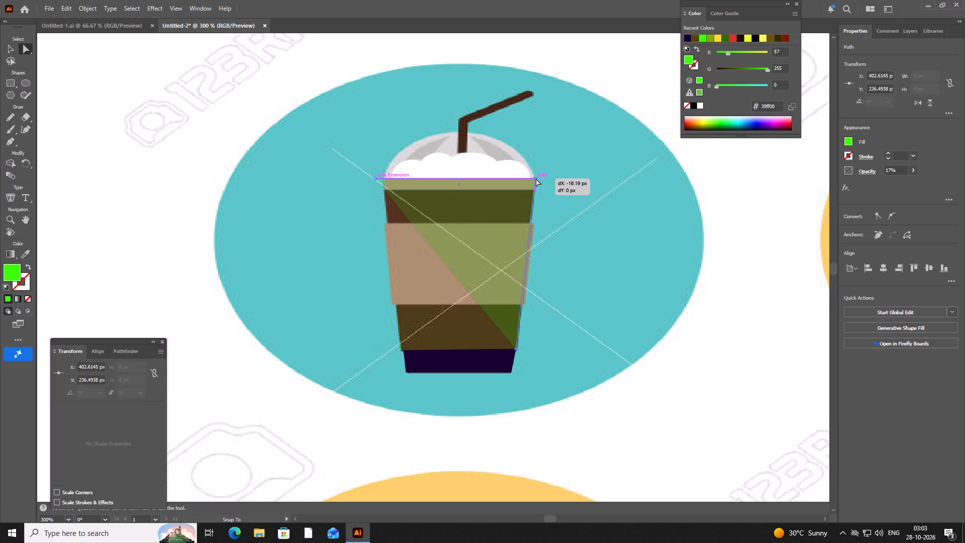
pyautogui.moveTo(536, 178); pyautogui.dragTo(535, 179)
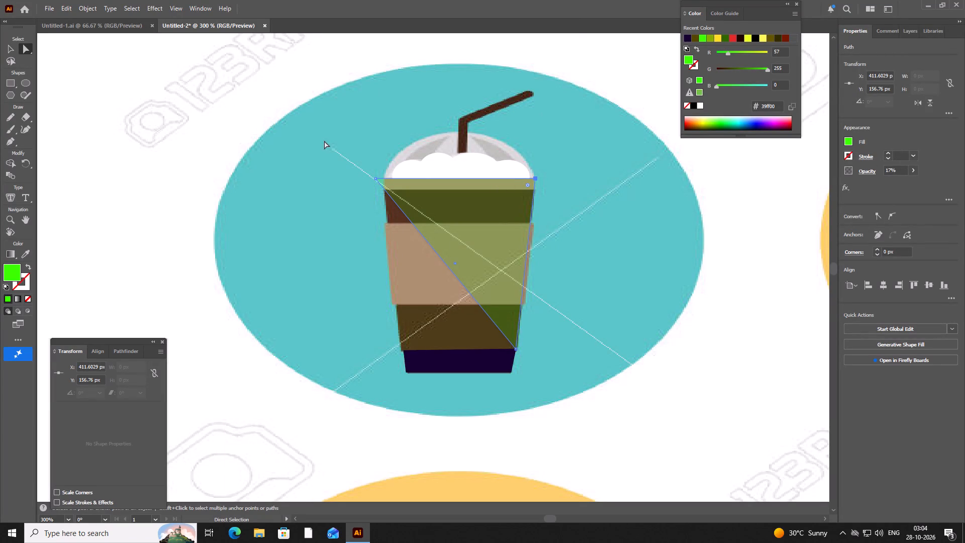
# Fill the triangular shadow shape with dark navy #160032.
pyautogui.click(686, 39)
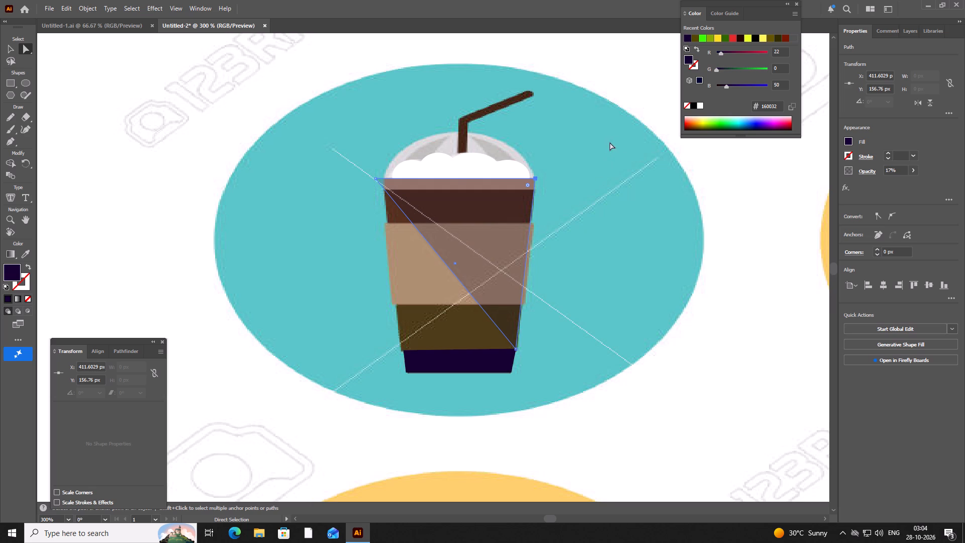
pyautogui.click(685, 36)
# Set the yellow sleeve's opacity back to 100%.
pyautogui.click(421, 263)
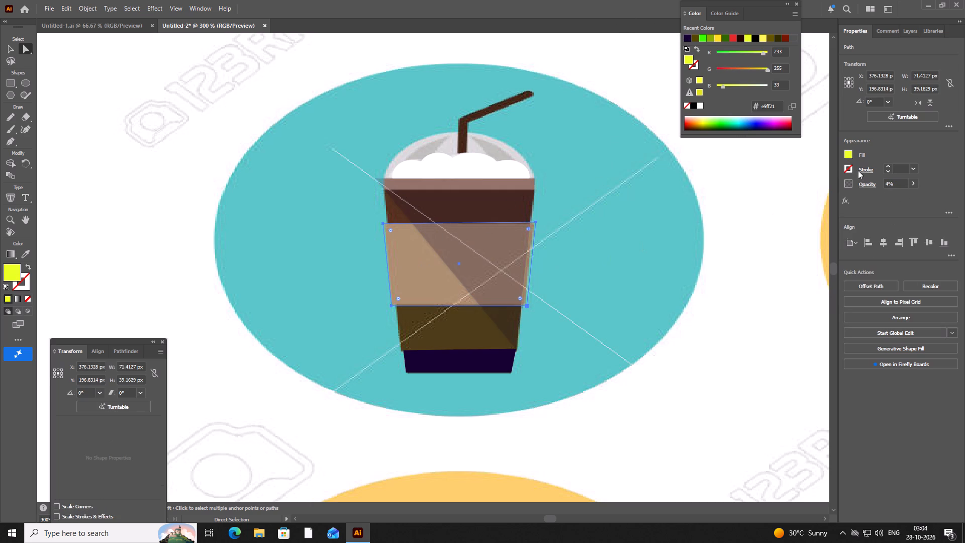
pyautogui.click(915, 182)
pyautogui.click(913, 201)
pyautogui.click(915, 187)
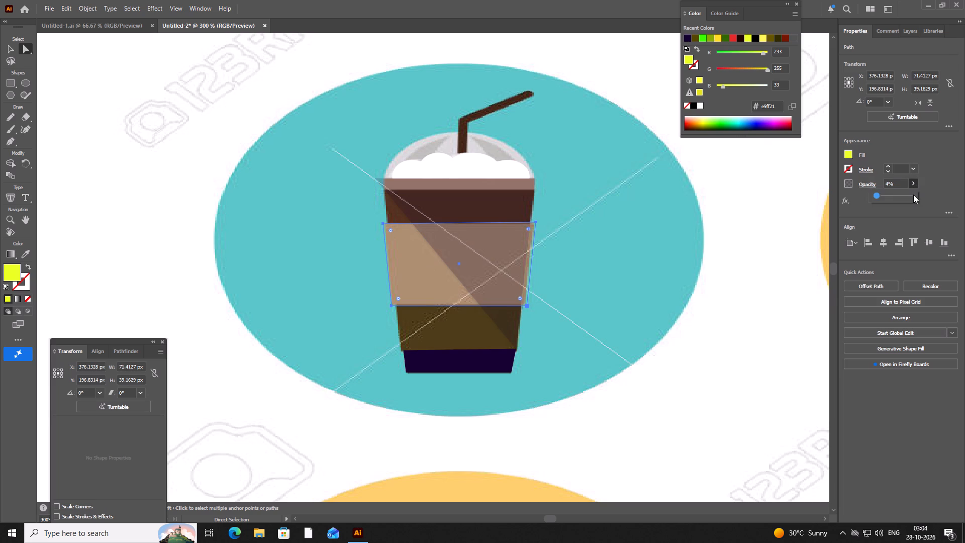
pyautogui.click(913, 195)
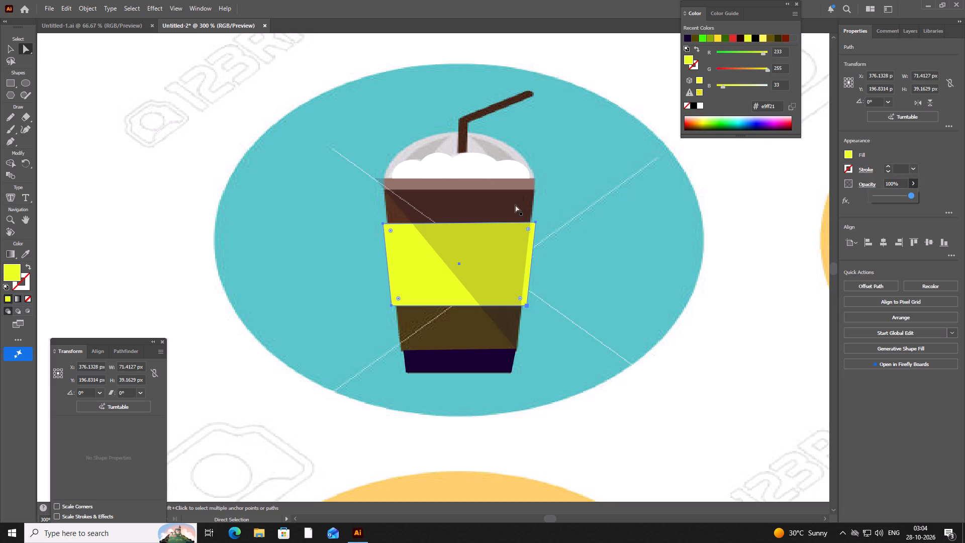
# Set the triangular shadow shape's opacity to 100%.
pyautogui.click(513, 204)
pyautogui.click(909, 182)
pyautogui.moveTo(906, 196); pyautogui.dragTo(921, 199)
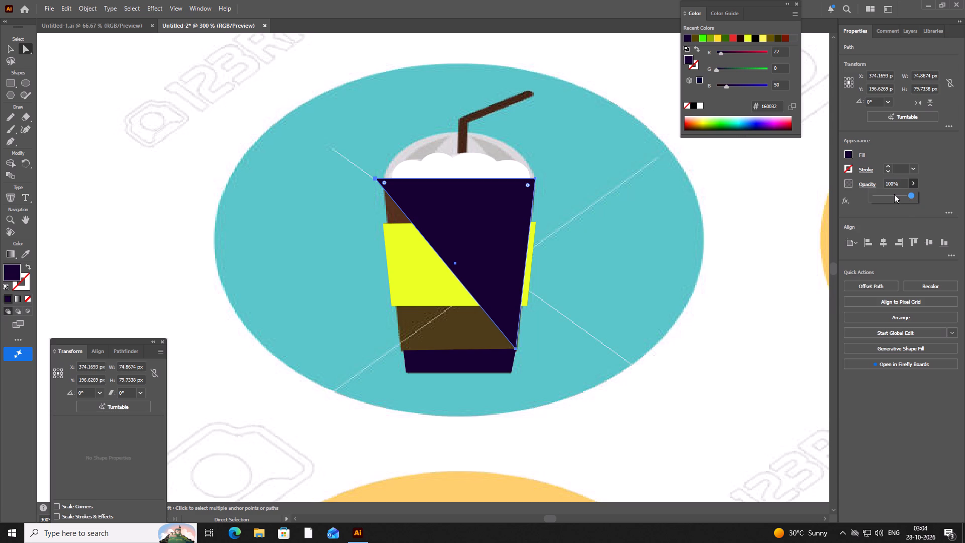
# Reduce the dark navy triangular shadow's opacity to 11%, keeping its #160032 fill.
pyautogui.hotkey('ctrl', 'z')
pyautogui.hotkey('ctrl', 'z')
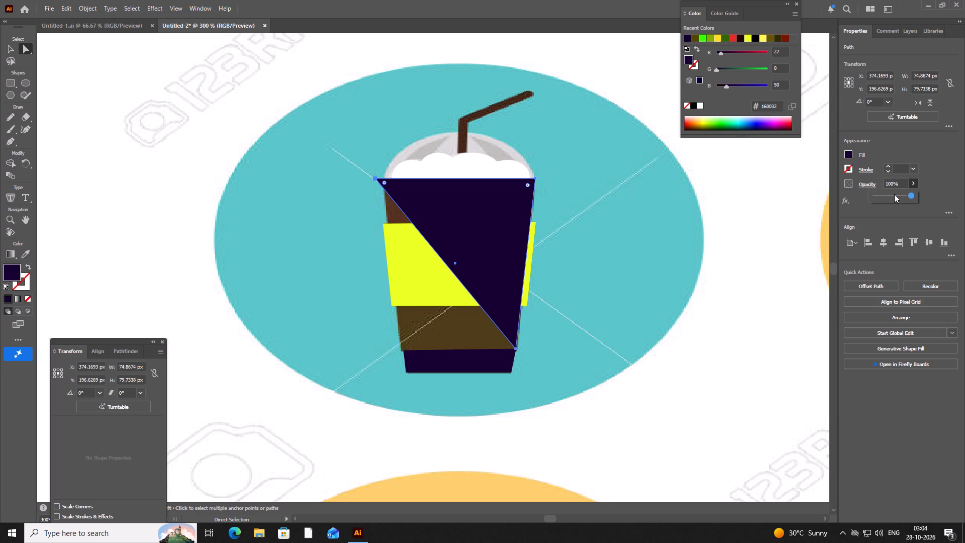
pyautogui.hotkey('ctrl', 'z')
pyautogui.keyDown('ctrl'); pyautogui.click(894, 194); pyautogui.keyUp('ctrl')
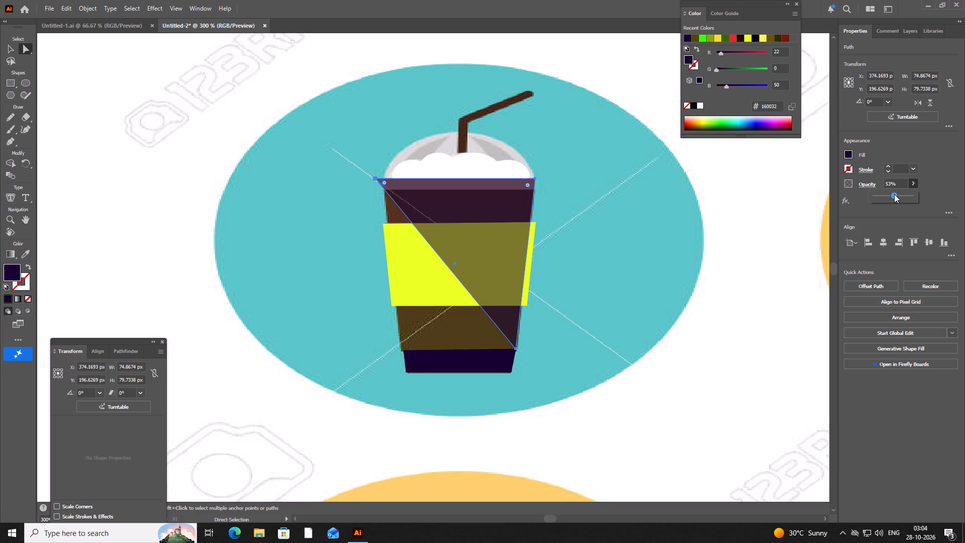
pyautogui.keyDown('ctrl'); pyautogui.click(690, 36); pyautogui.keyUp('ctrl')
pyautogui.keyDown('ctrl'); pyautogui.click(690, 36); pyautogui.keyUp('ctrl')
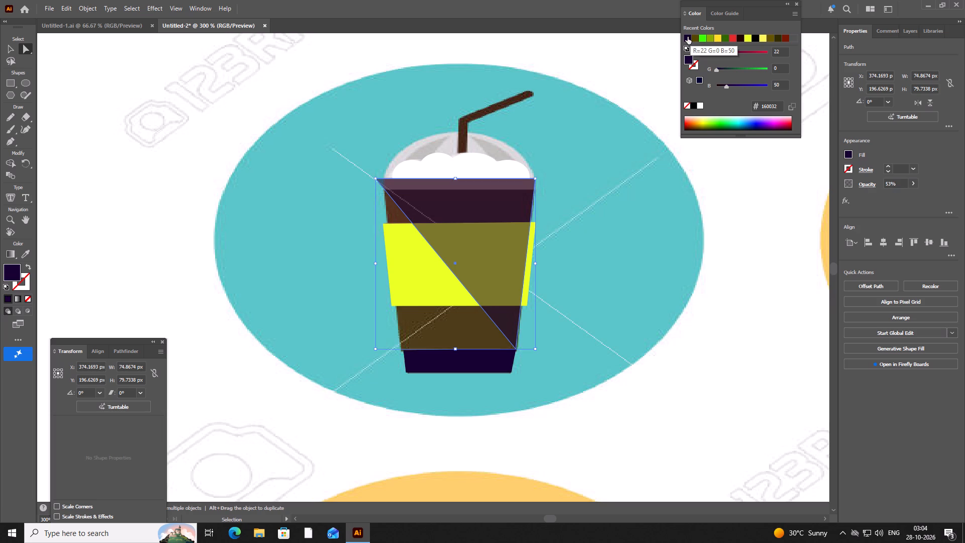
pyautogui.click(688, 37)
pyautogui.click(915, 183)
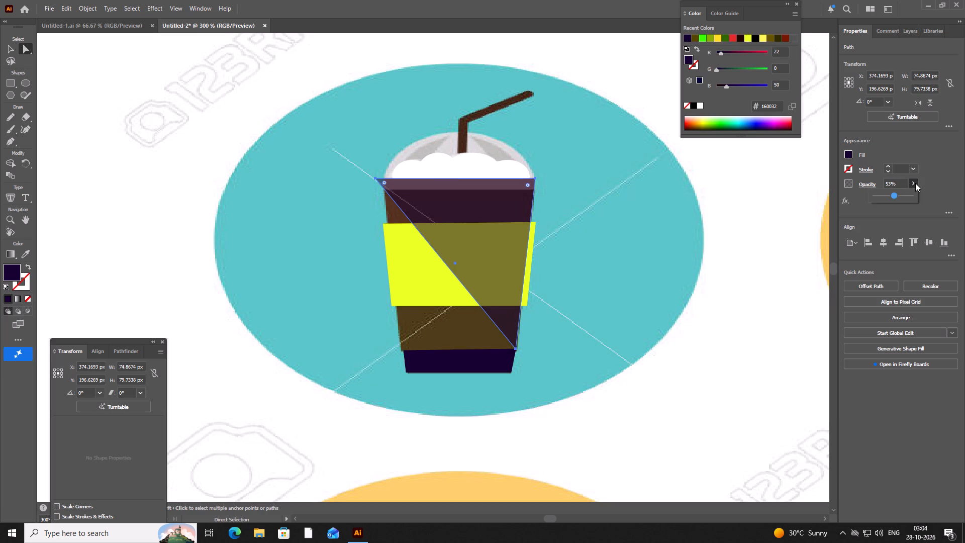
pyautogui.click(879, 194)
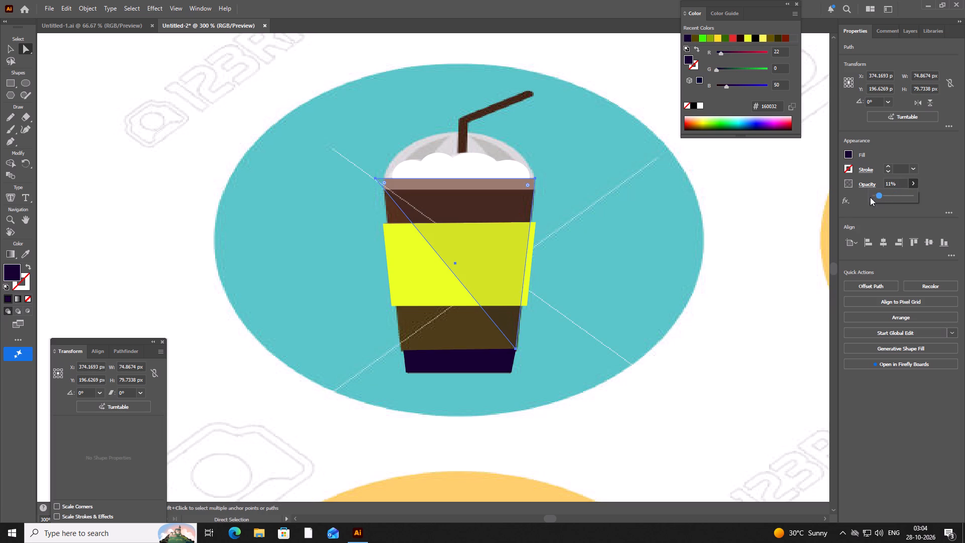
pyautogui.click(790, 215)
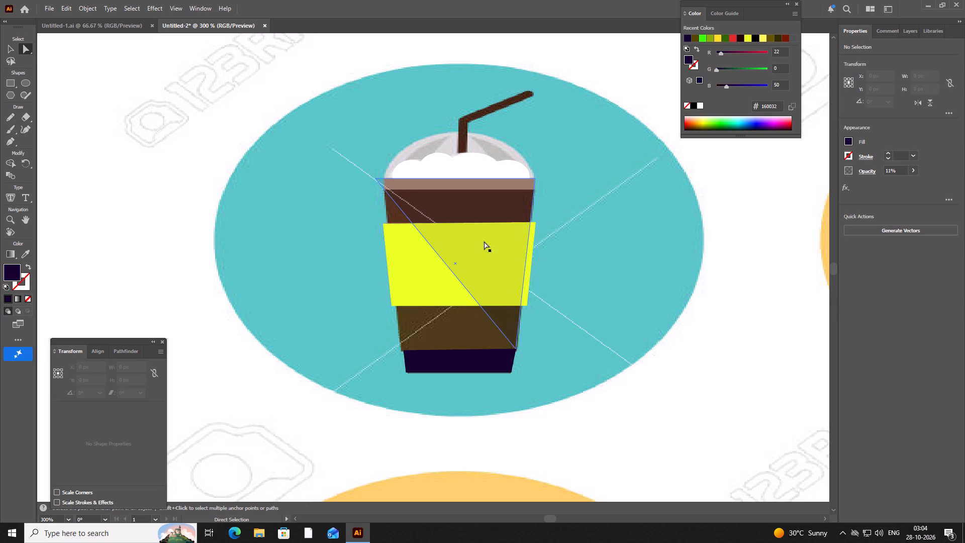
# Set the opacity of the cup's red section above the yellow sleeve to 100%.
pyautogui.click(410, 277)
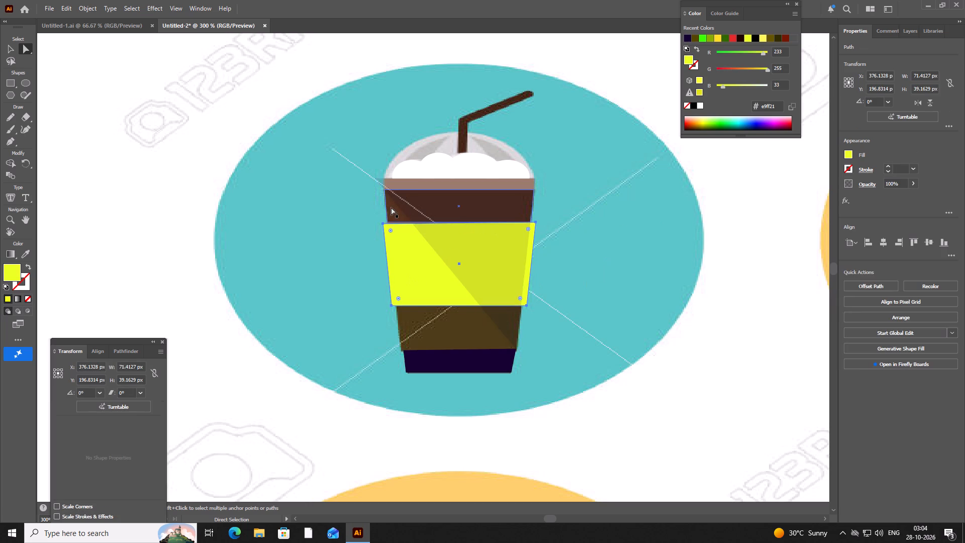
pyautogui.click(390, 214)
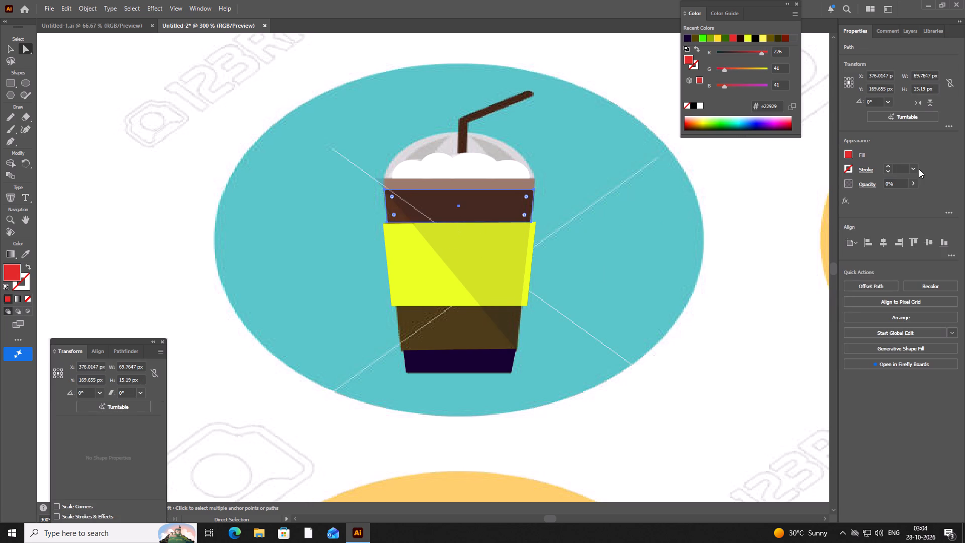
pyautogui.click(913, 180)
pyautogui.moveTo(907, 195); pyautogui.dragTo(925, 196)
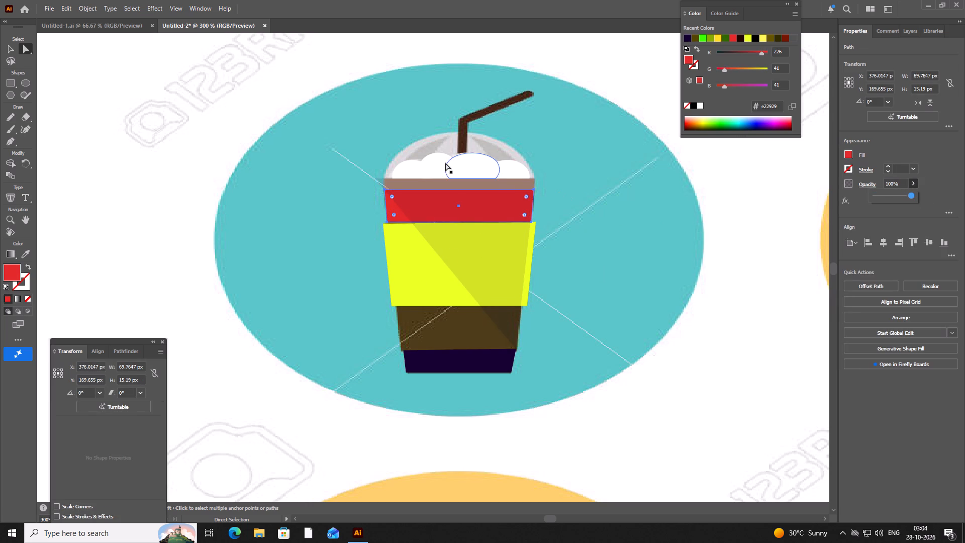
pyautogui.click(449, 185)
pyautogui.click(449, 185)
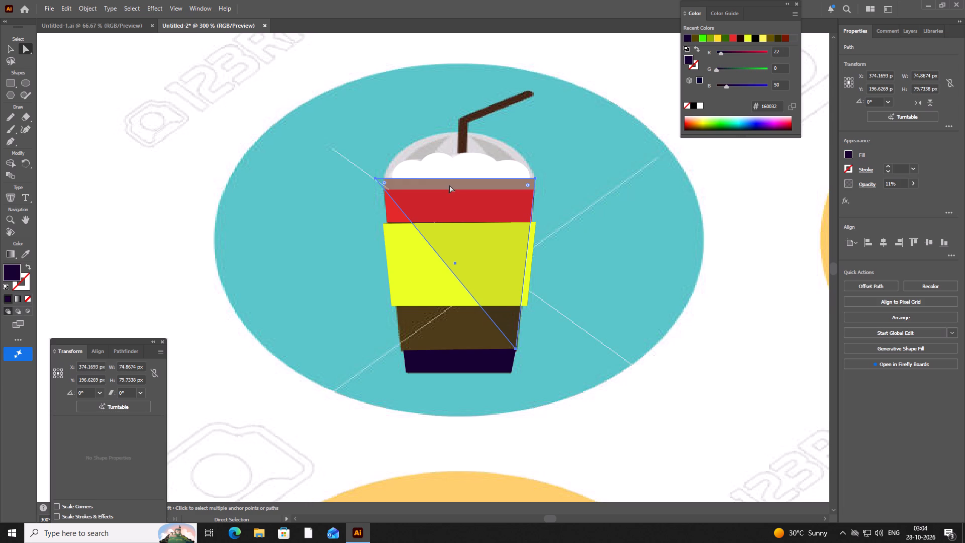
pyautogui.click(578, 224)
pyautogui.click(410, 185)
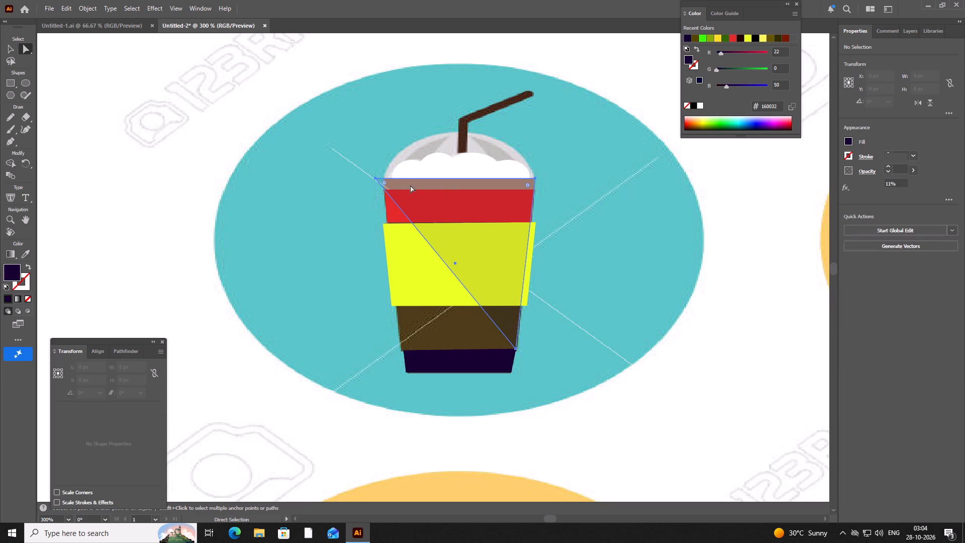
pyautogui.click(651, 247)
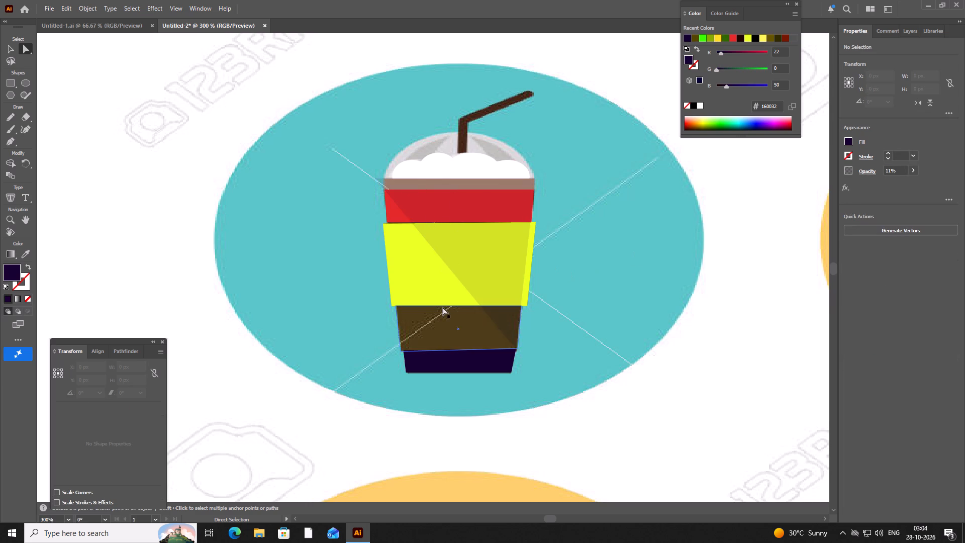
# Set the opacity of the dark green section below the yellow sleeve to 100%.
pyautogui.click(437, 327)
pyautogui.click(915, 180)
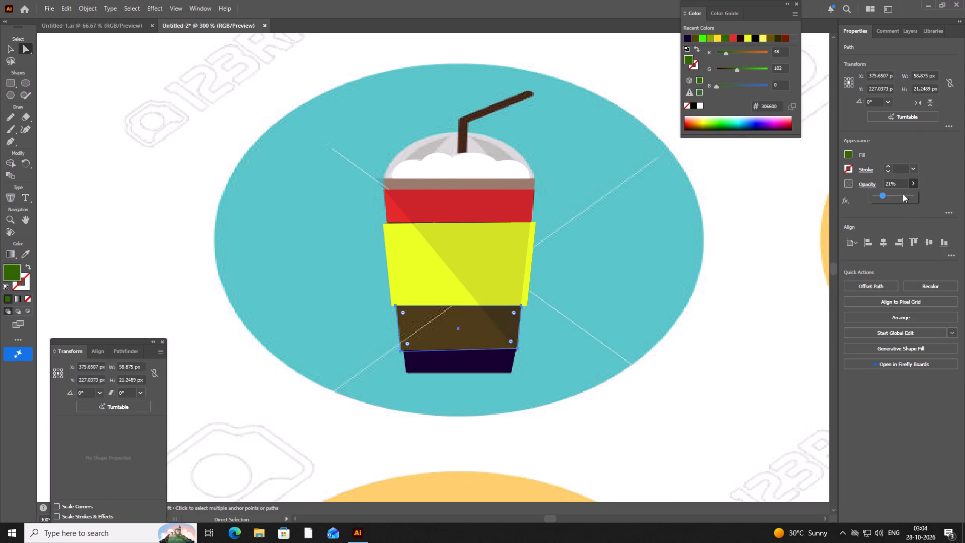
pyautogui.click(914, 197)
pyautogui.click(909, 182)
pyautogui.moveTo(905, 196); pyautogui.dragTo(928, 197)
pyautogui.click(482, 357)
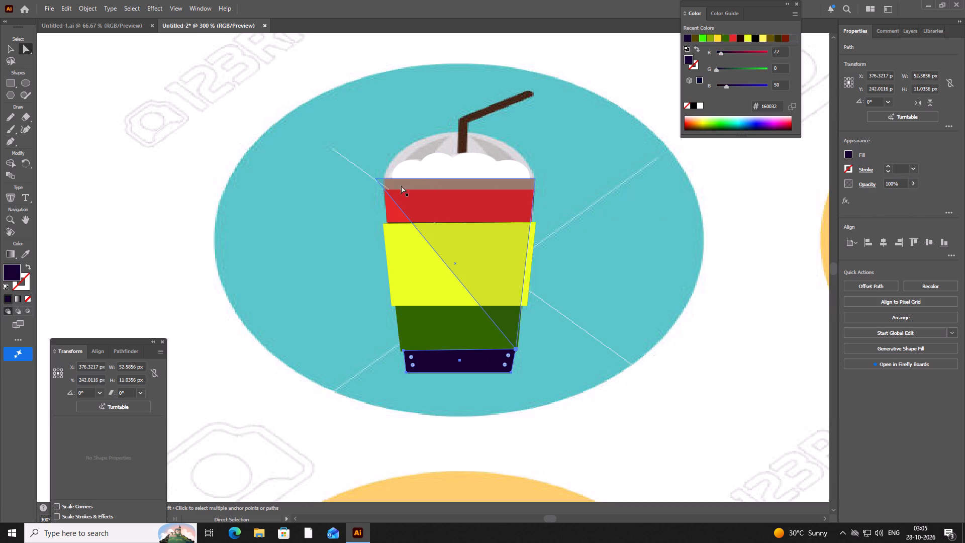
pyautogui.click(355, 185)
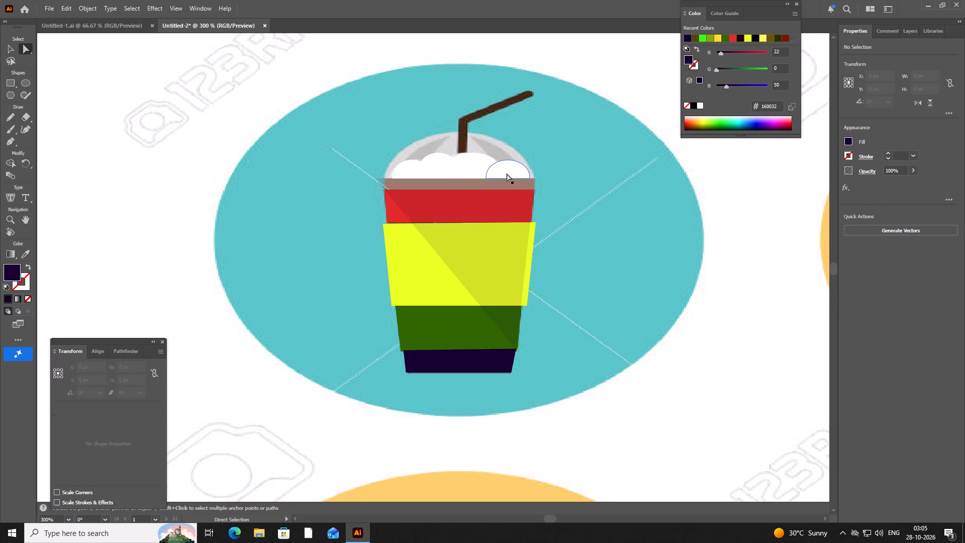
# Move the triangular shadow off the cup to its right and set the bright green rim strip's opacity to 100%.
pyautogui.moveTo(461, 225); pyautogui.dragTo(479, 234)
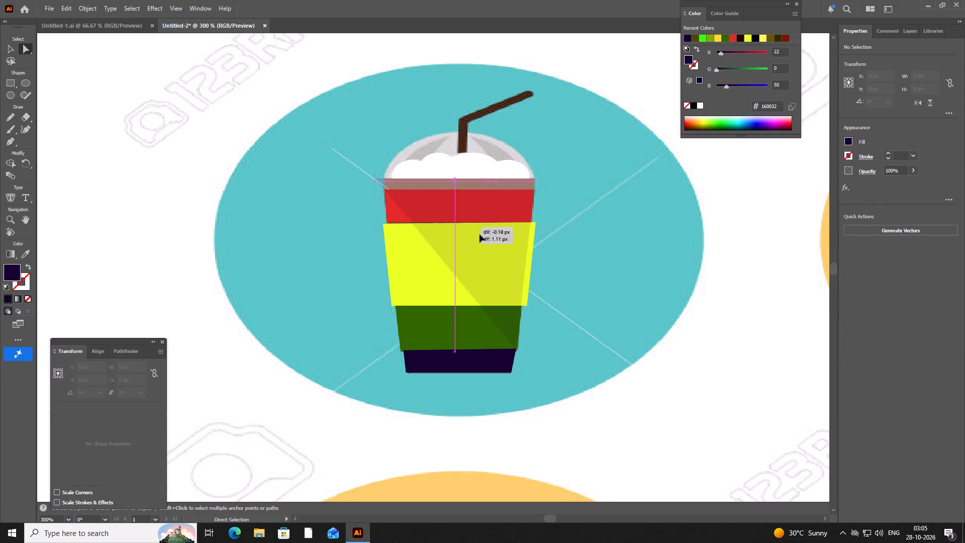
pyautogui.moveTo(479, 234); pyautogui.dragTo(634, 254)
pyautogui.click(396, 182)
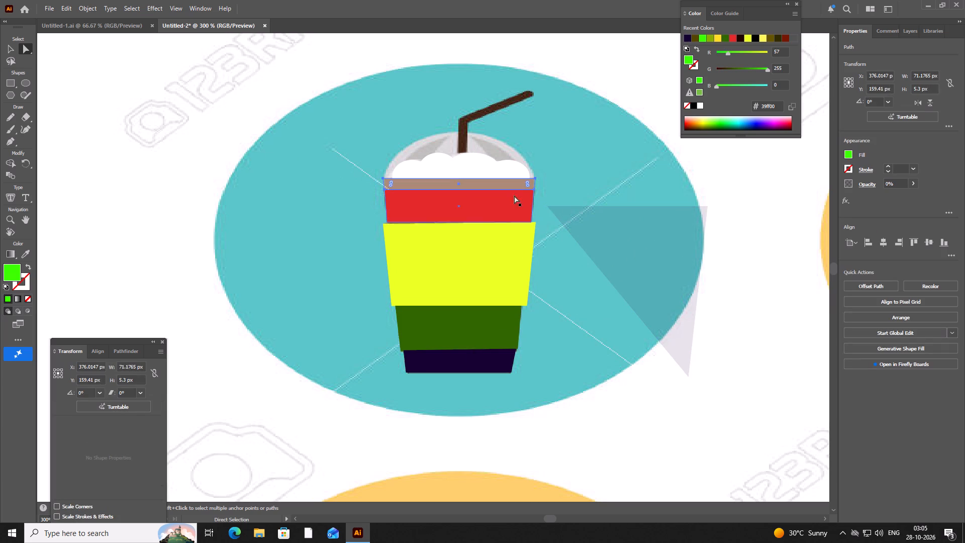
pyautogui.click(913, 184)
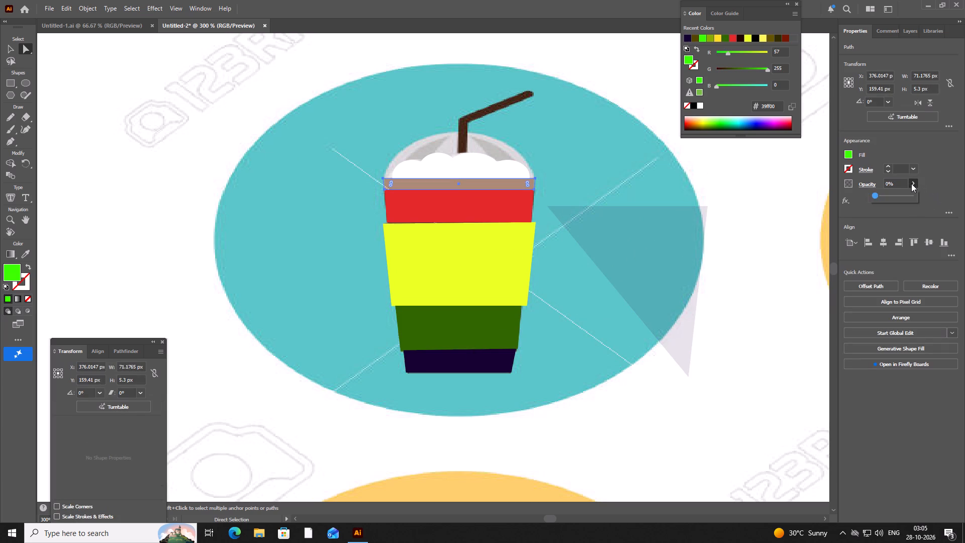
pyautogui.moveTo(913, 194); pyautogui.dragTo(928, 194)
# Move the triangular shadow back over the cup, aligning its top edge with the top of the green rim strip.
pyautogui.moveTo(644, 251); pyautogui.dragTo(479, 226)
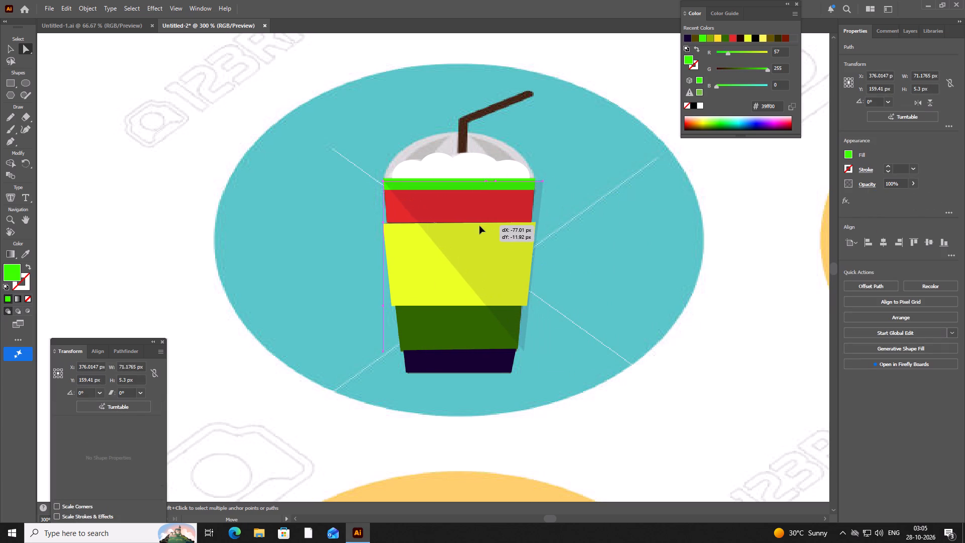
pyautogui.moveTo(479, 226); pyautogui.dragTo(472, 223)
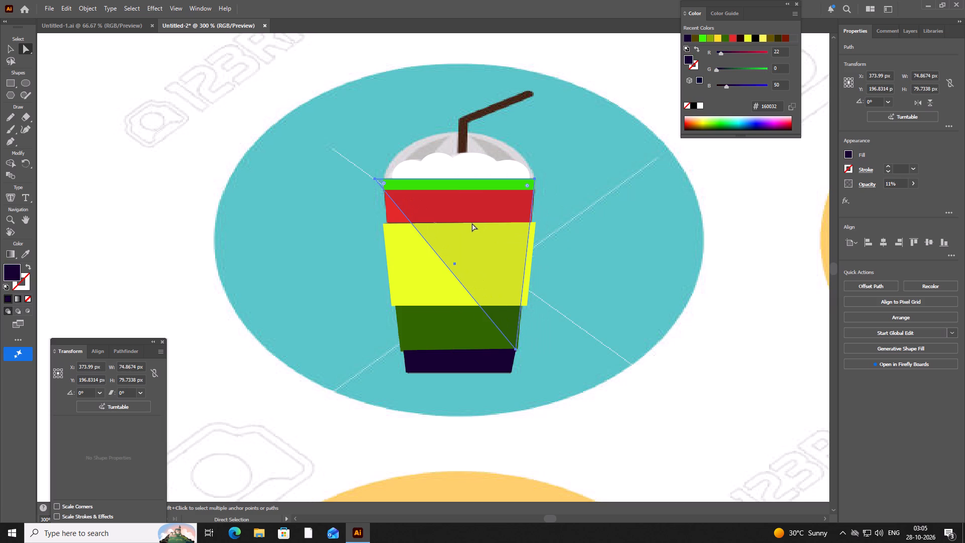
pyautogui.moveTo(472, 223); pyautogui.dragTo(474, 223)
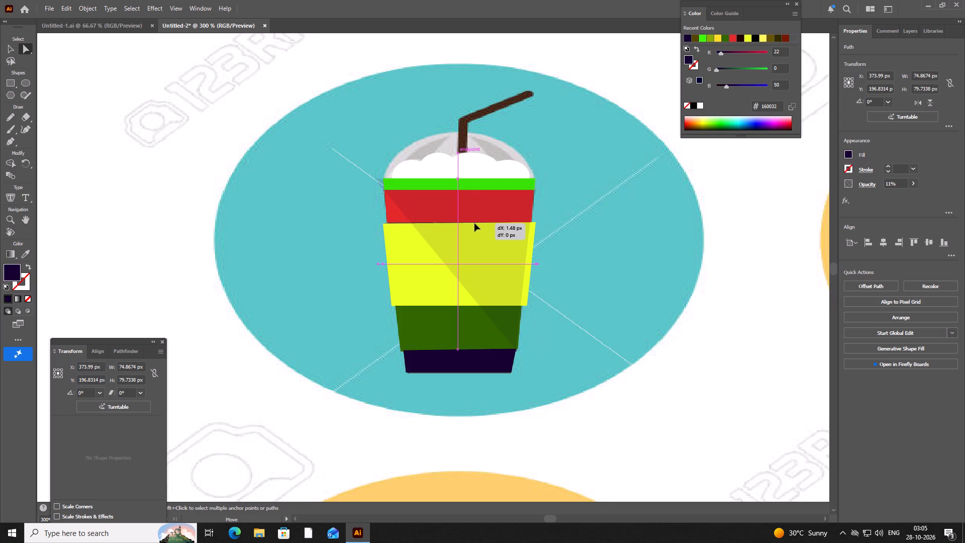
pyautogui.moveTo(474, 223); pyautogui.dragTo(479, 224)
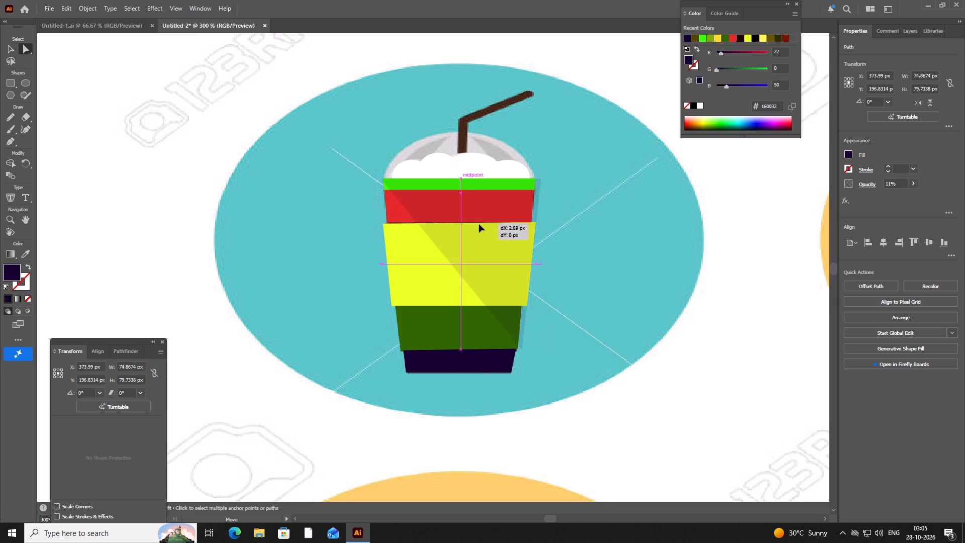
pyautogui.moveTo(479, 224); pyautogui.dragTo(473, 220)
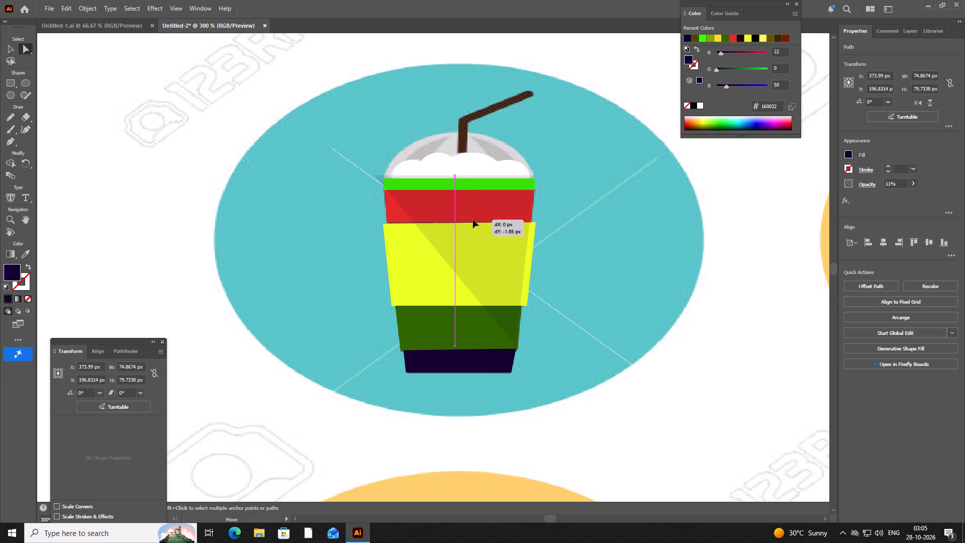
pyautogui.moveTo(473, 220); pyautogui.dragTo(476, 224)
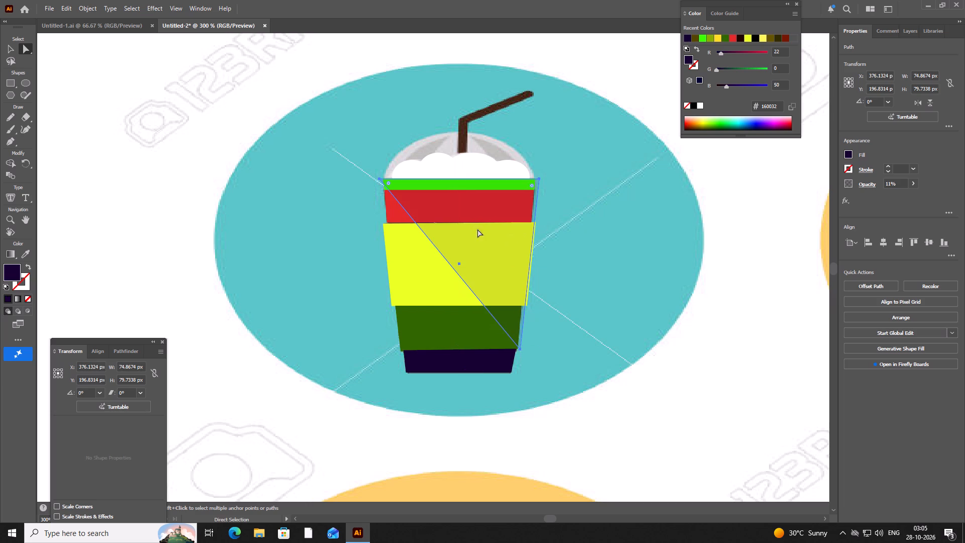
# Refit the shadow by moving its top-right corner to the rim's right end and its bottom corner to the dark green section's bottom-right corner.
pyautogui.click(538, 179)
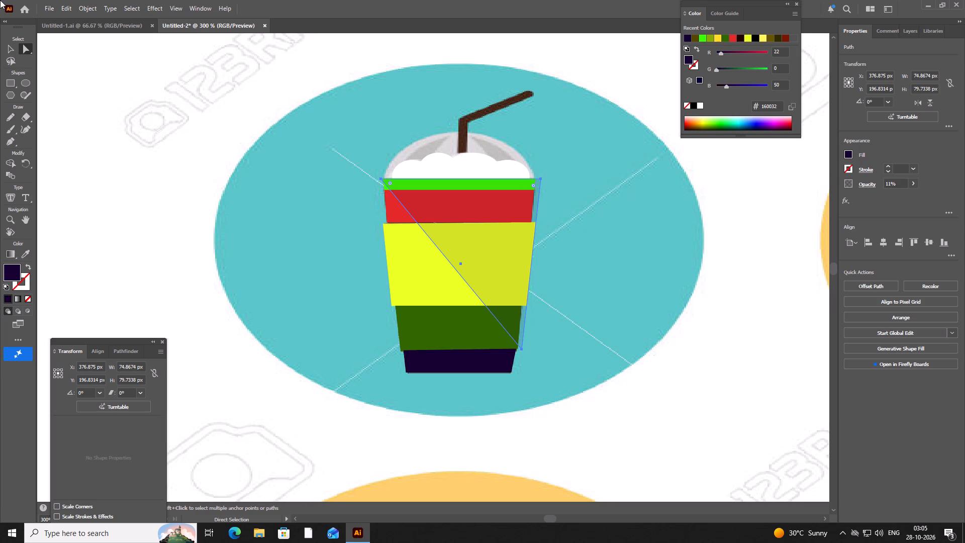
pyautogui.tripleClick(540, 179)
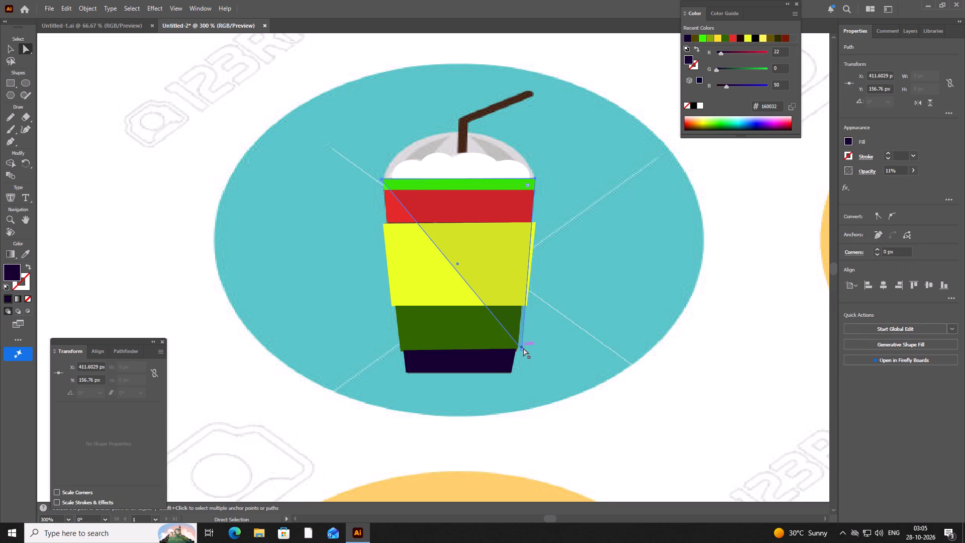
pyautogui.moveTo(523, 348); pyautogui.dragTo(516, 346)
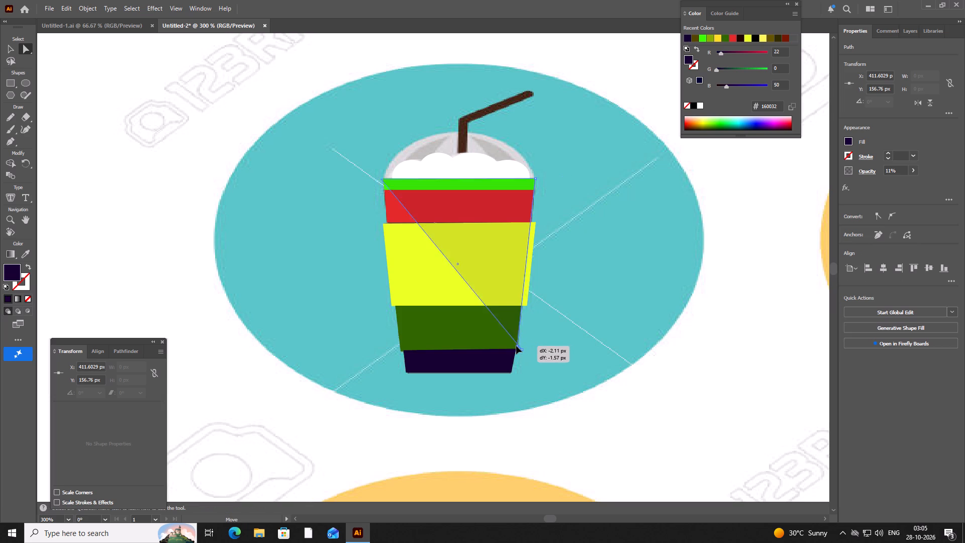
pyautogui.moveTo(516, 346); pyautogui.dragTo(519, 342)
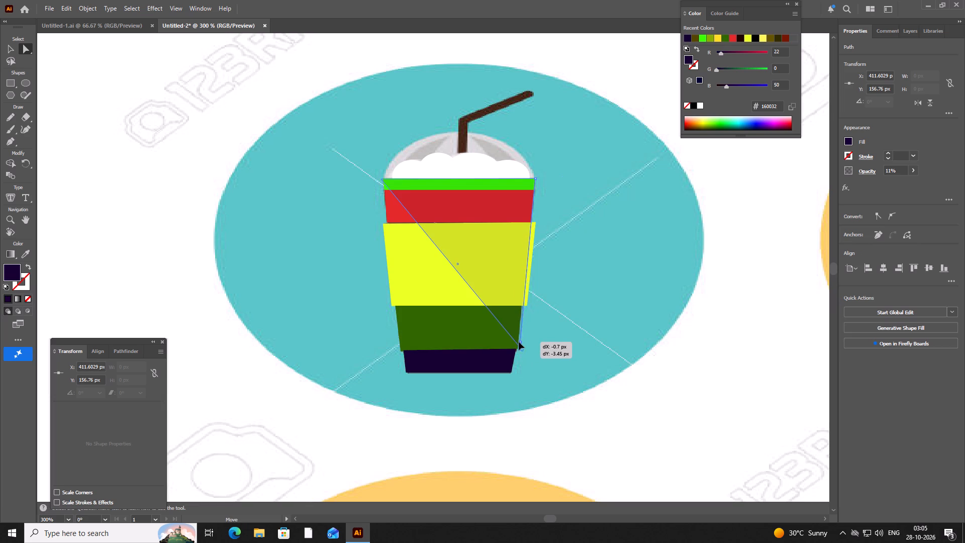
pyautogui.moveTo(519, 342); pyautogui.dragTo(518, 348)
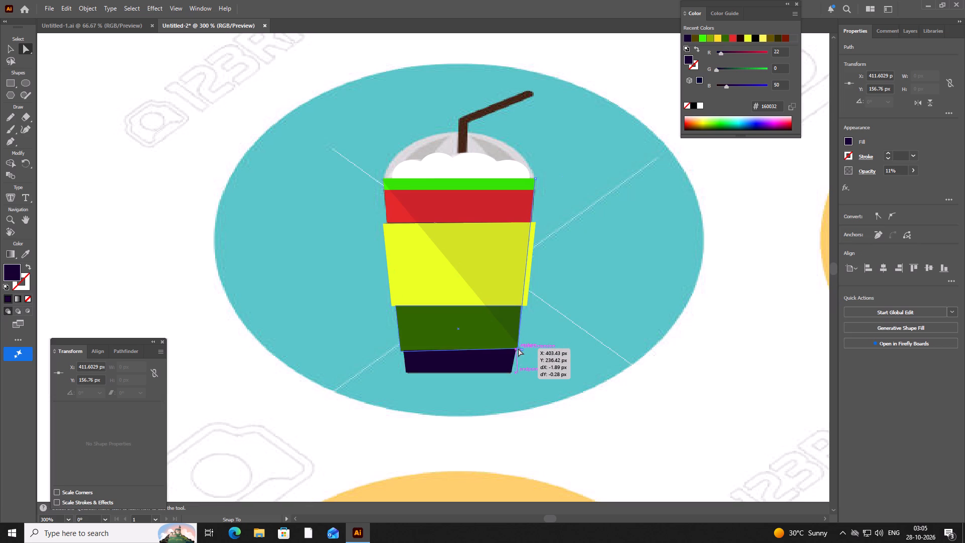
pyautogui.moveTo(518, 348); pyautogui.dragTo(519, 347)
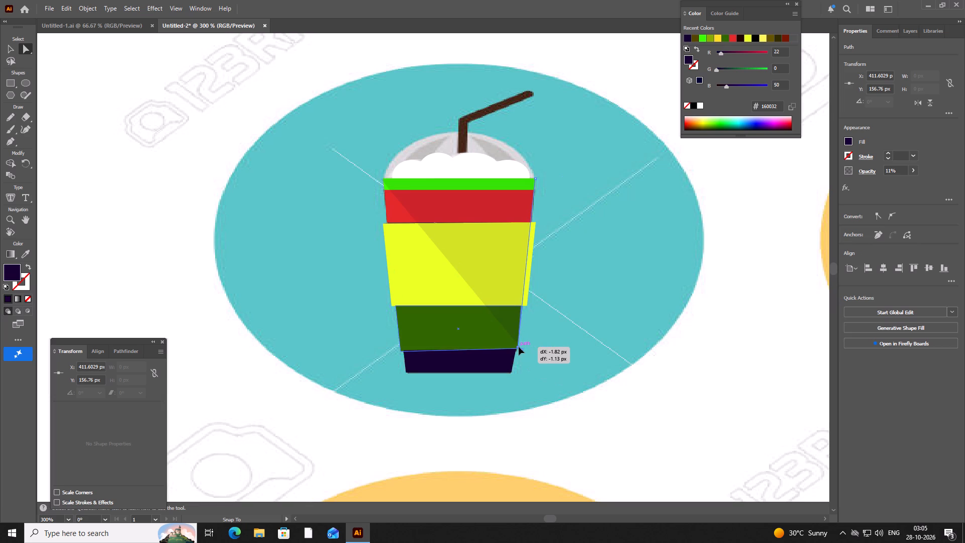
pyautogui.moveTo(519, 347); pyautogui.dragTo(507, 343)
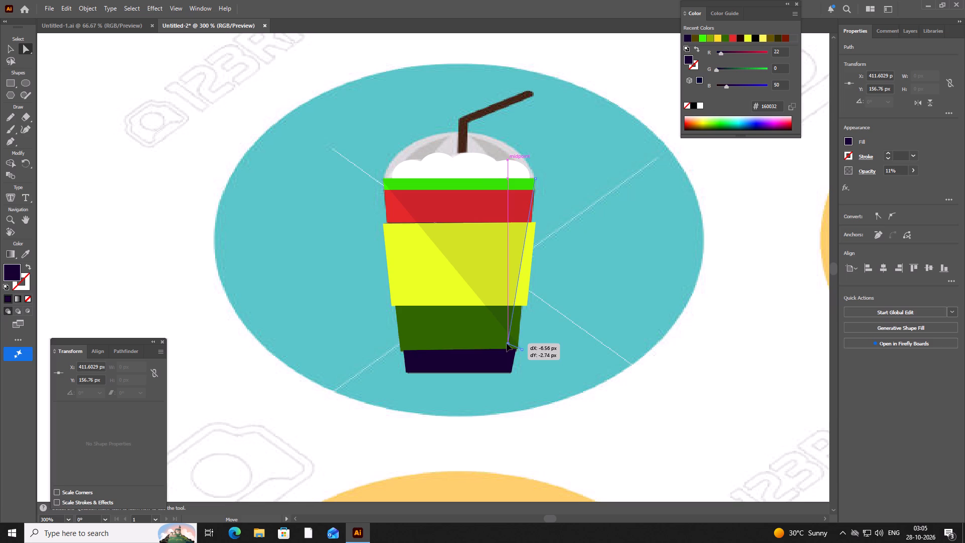
pyautogui.moveTo(507, 343); pyautogui.dragTo(518, 345)
pyautogui.click(679, 241)
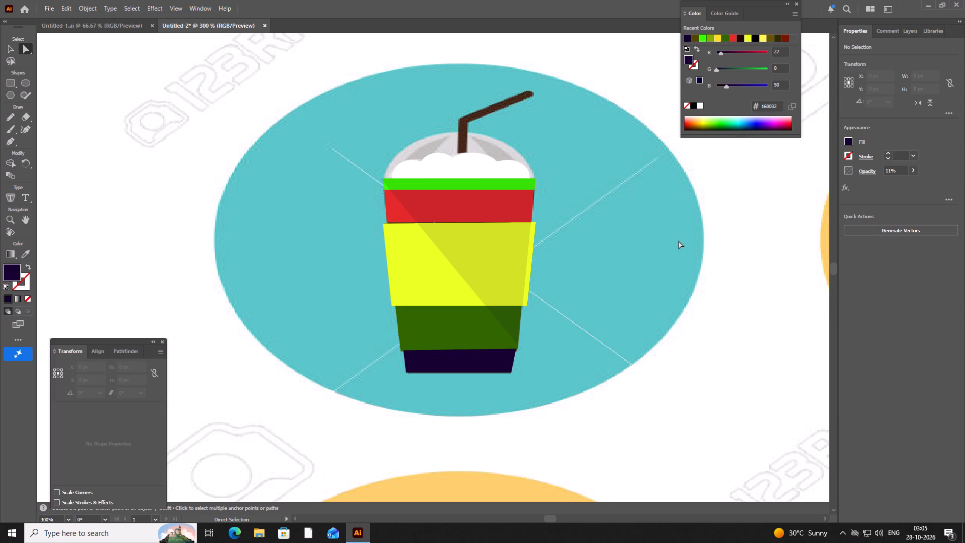
# Save the document as Untitled-2 in the ICON folder, in Adobe Illustrator format with Illustrator 2020 compatibility.
pyautogui.hotkey('ctrl', 's')
pyautogui.hotkey('ctrl', 's')
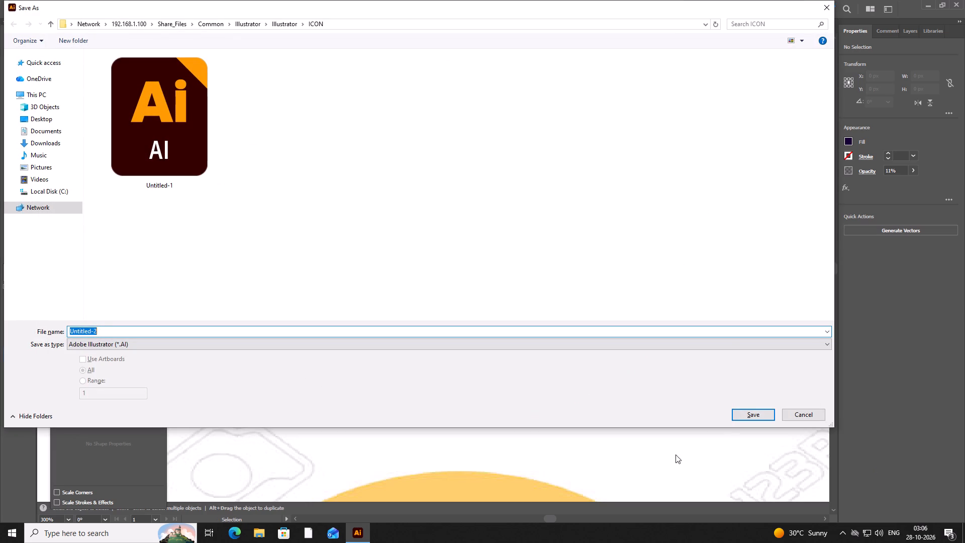
pyautogui.click(759, 416)
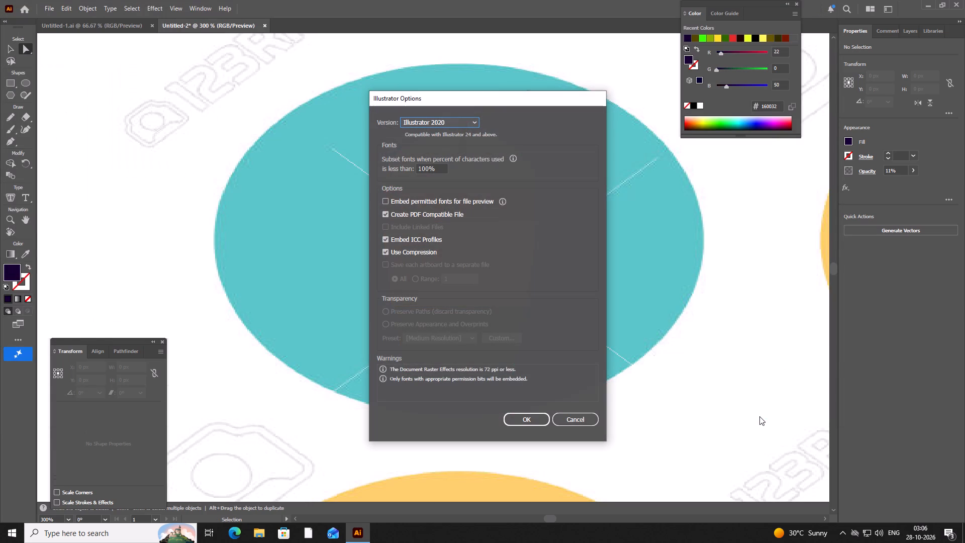
pyautogui.click(515, 414)
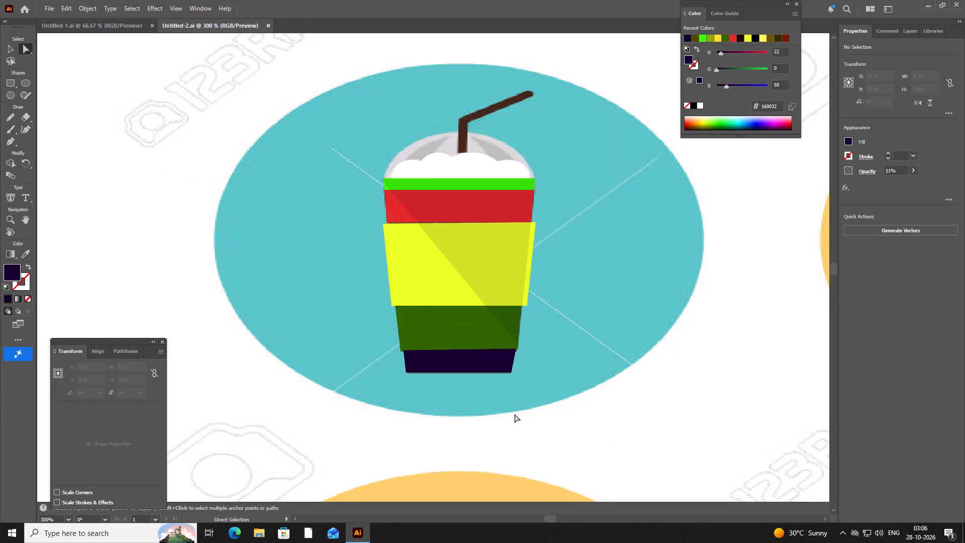
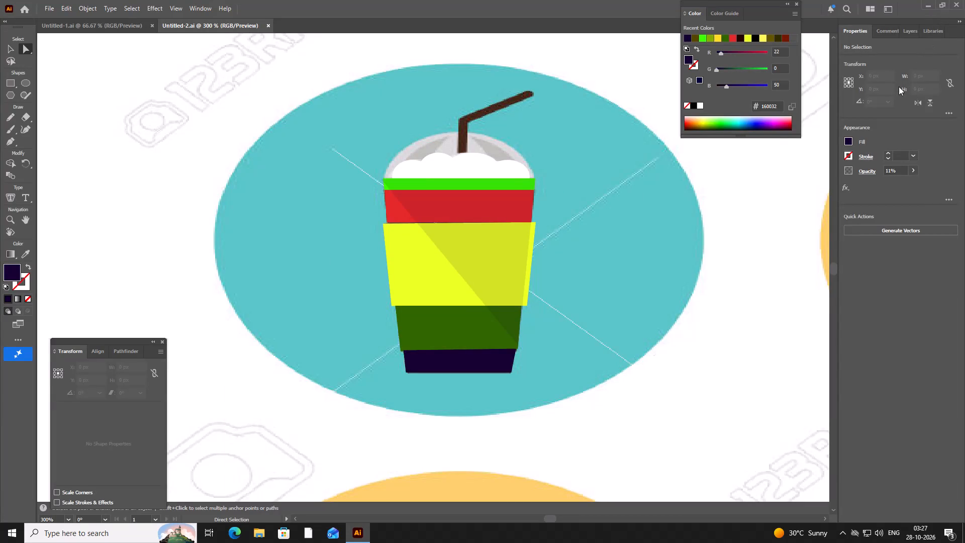
# Review the finished iced coffee cup at several magnifications and look over the whole sheet of coffee icons.
pyautogui.scroll(-1, 510, 384)
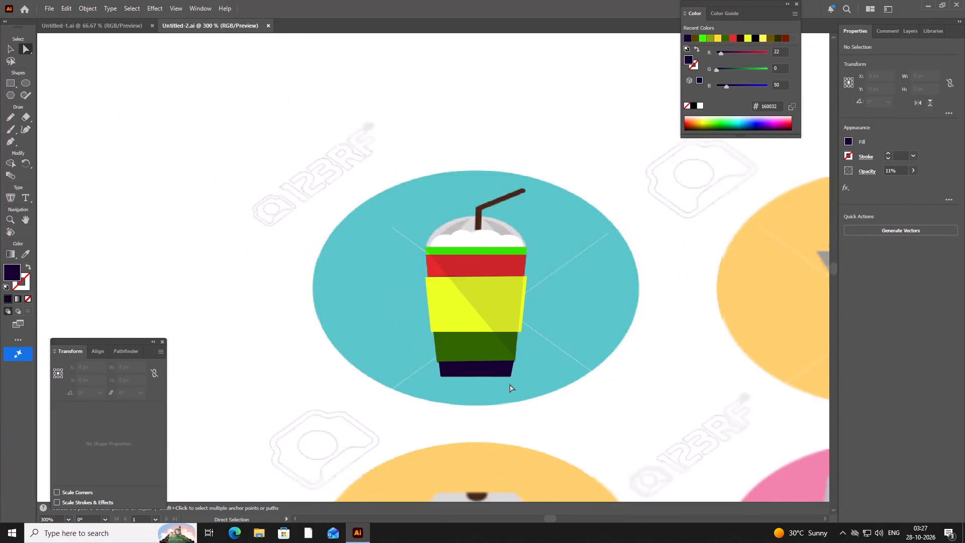
pyautogui.scroll(-2, 510, 384)
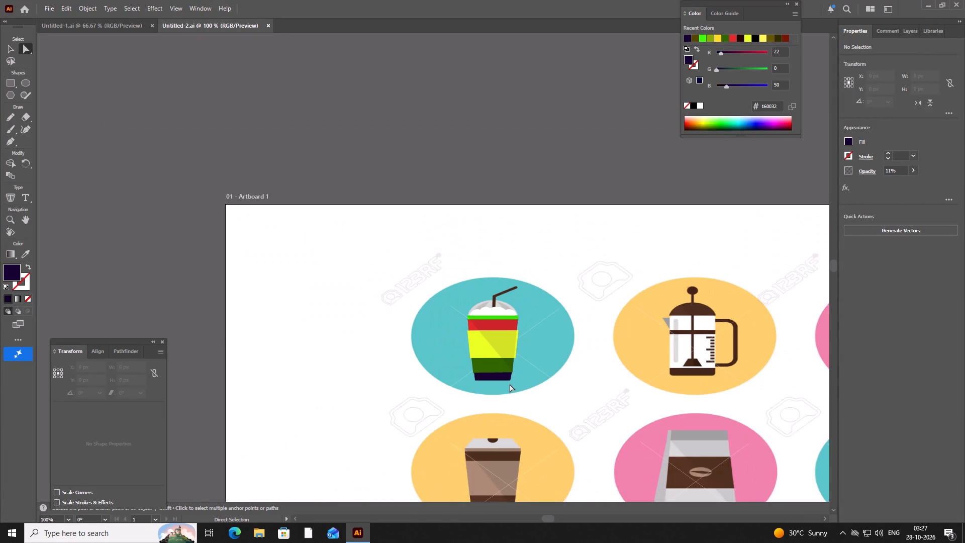
pyautogui.scroll(4, 510, 384)
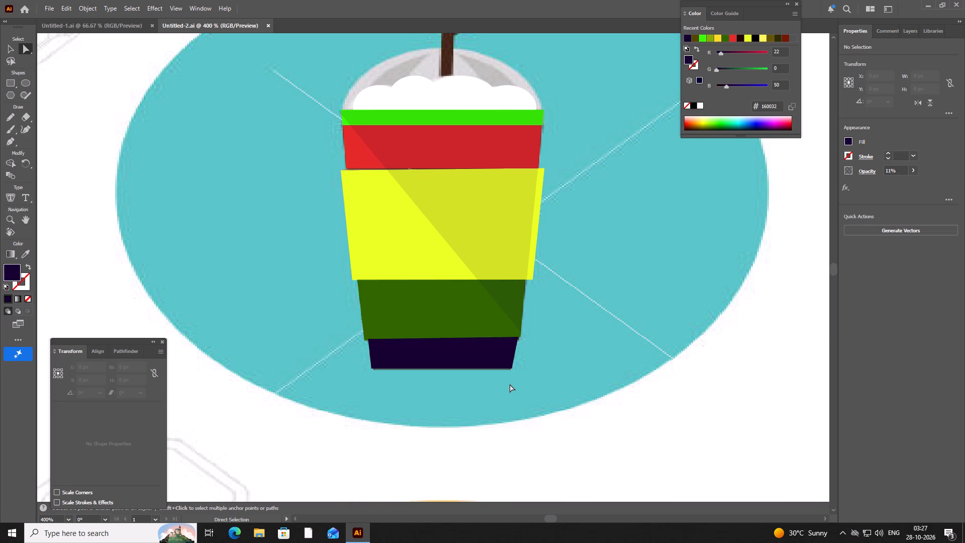
pyautogui.scroll(-1, 510, 384)
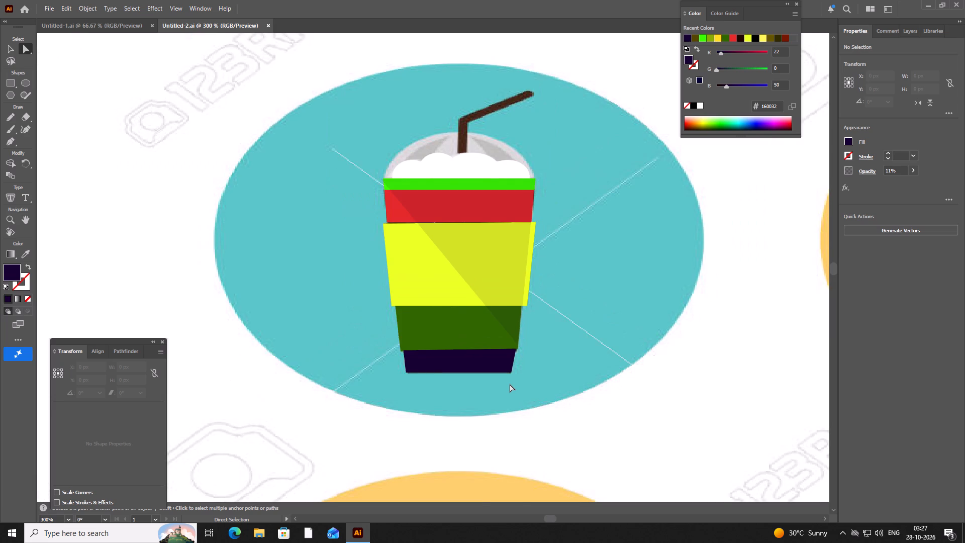
pyautogui.scroll(-1, 510, 384)
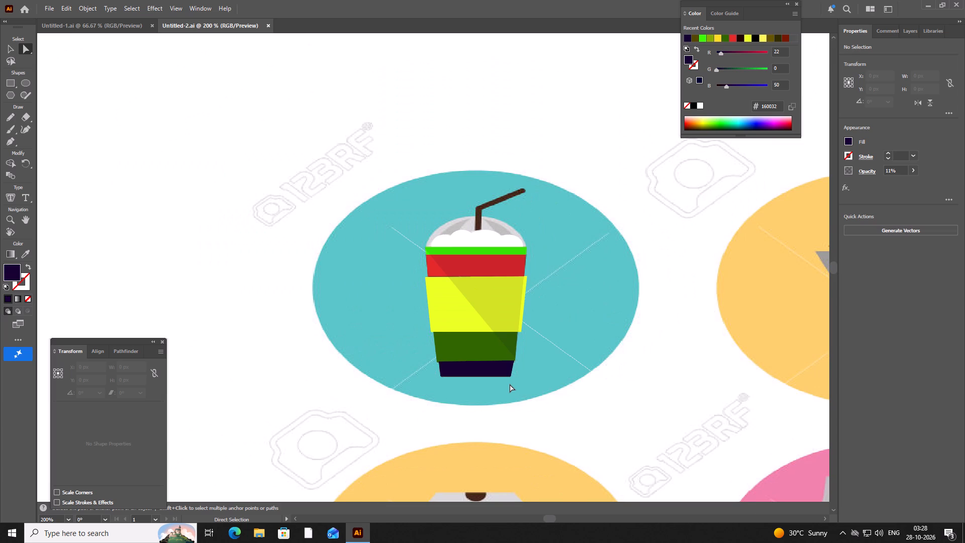
pyautogui.scroll(-2, 510, 384)
pyautogui.scroll(1, 510, 384)
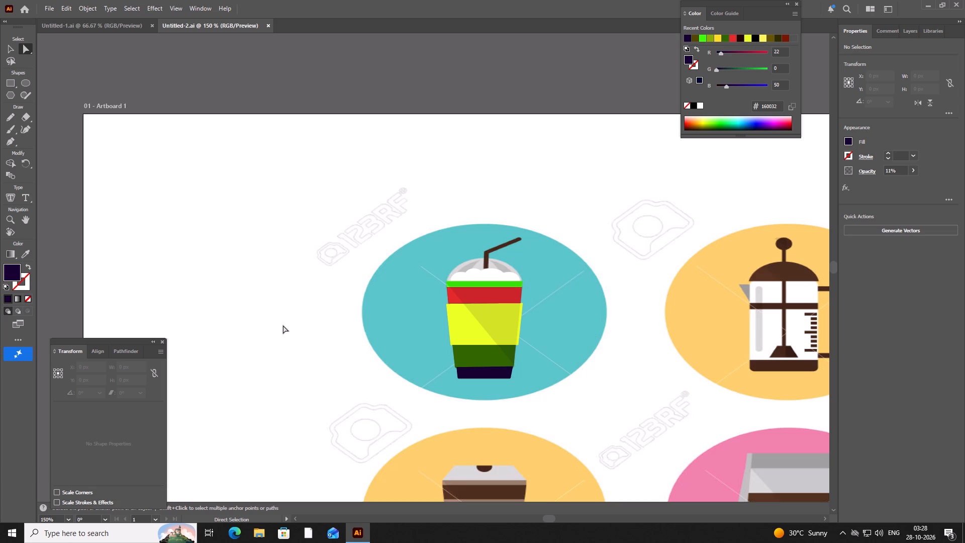
pyautogui.scroll(-2, 283, 325)
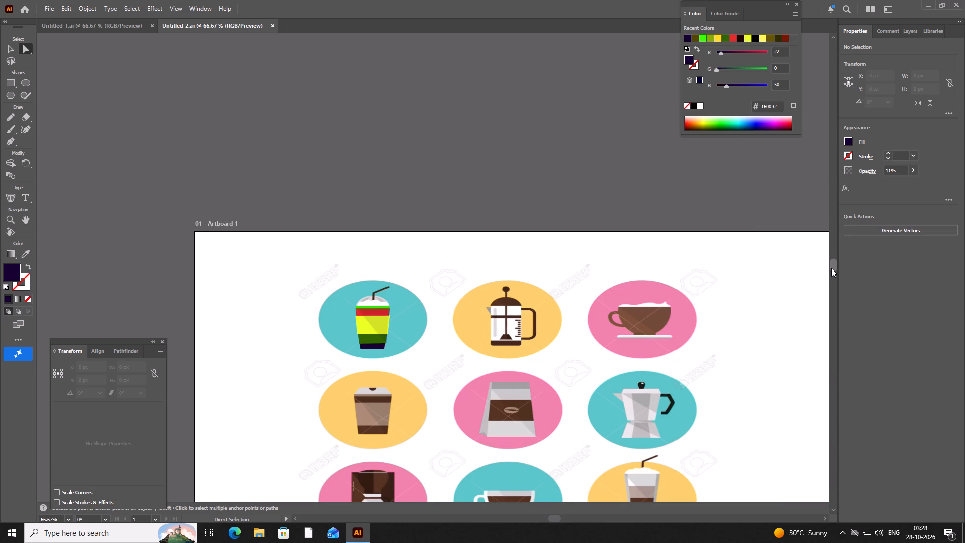
pyautogui.moveTo(831, 268); pyautogui.dragTo(828, 275)
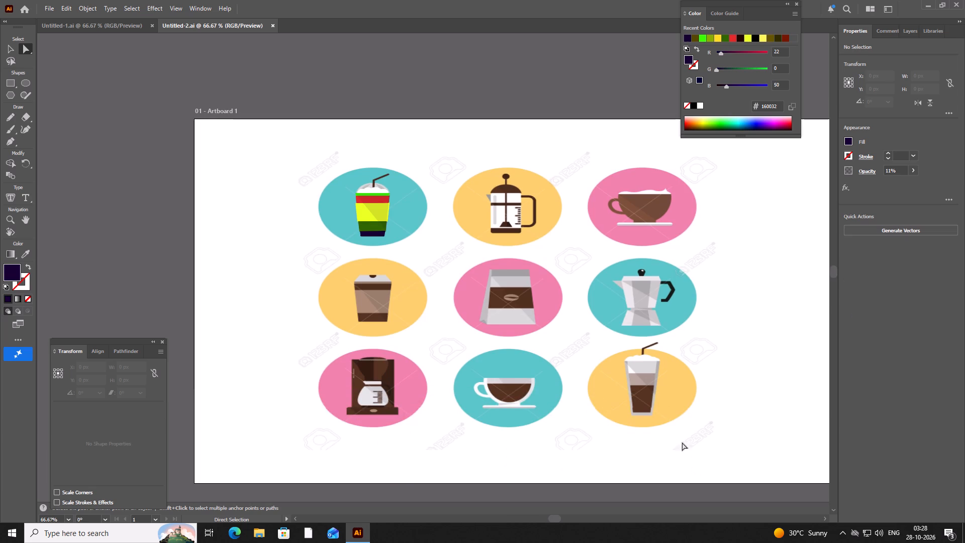
pyautogui.moveTo(560, 516); pyautogui.dragTo(571, 516)
pyautogui.moveTo(571, 516); pyautogui.dragTo(601, 523)
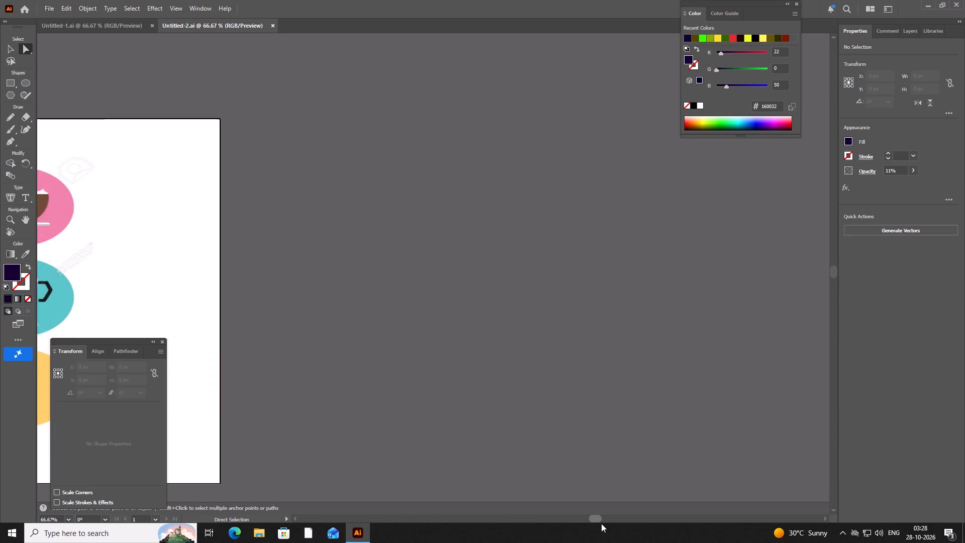
pyautogui.moveTo(601, 523); pyautogui.dragTo(546, 535)
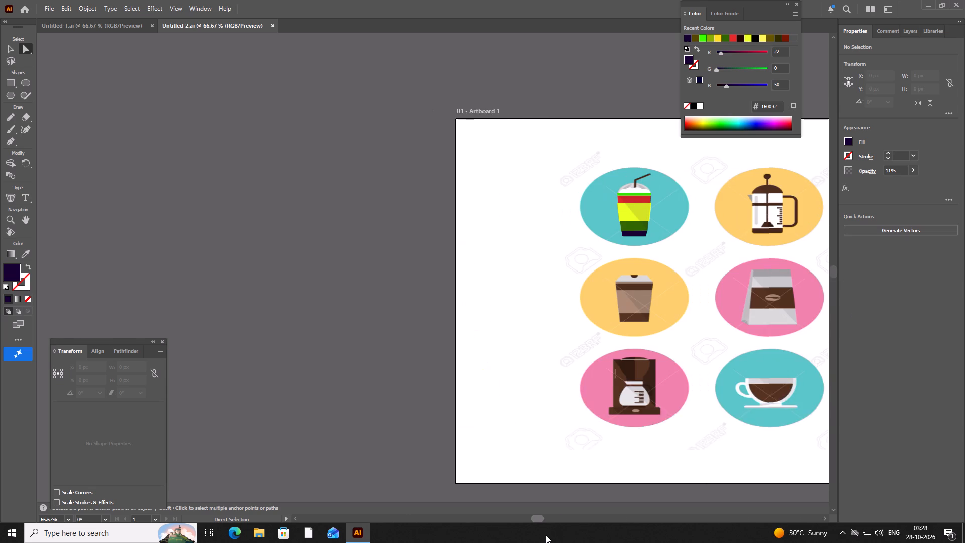
pyautogui.moveTo(546, 535); pyautogui.dragTo(557, 533)
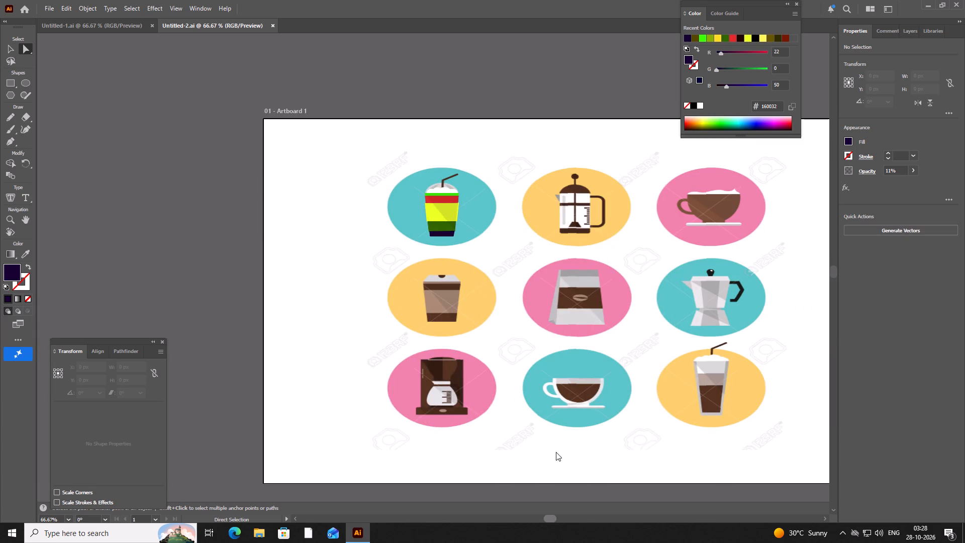
pyautogui.click(556, 452)
# Trace the coffee inside the white cup and saucer icon with the Pen tool as a closed half-round shape about 92 by 40 px.
pyautogui.scroll(3, 571, 405)
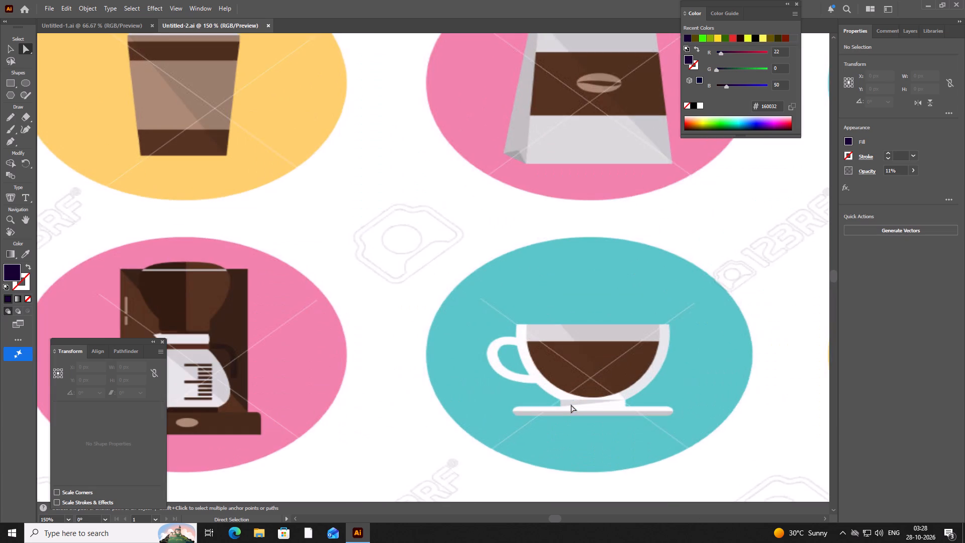
pyautogui.scroll(2, 571, 405)
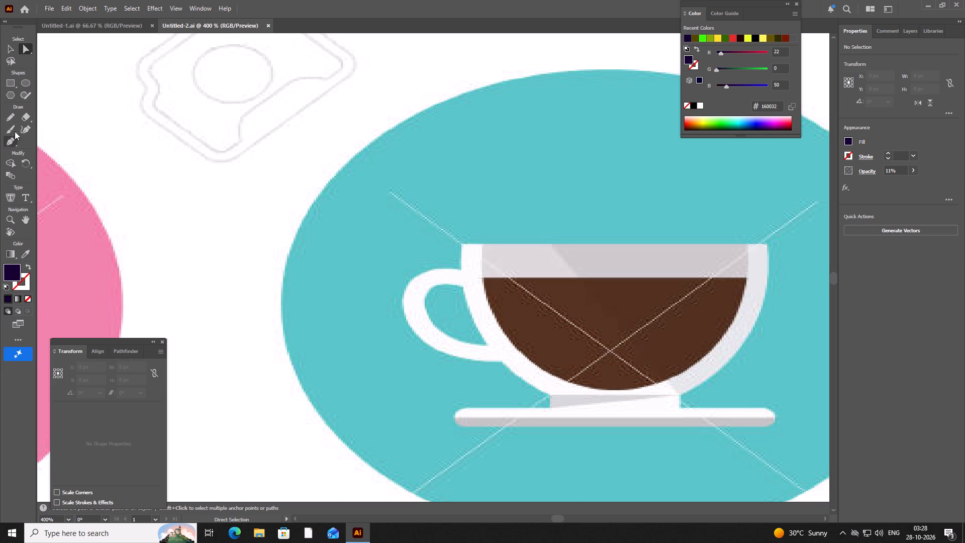
pyautogui.click(7, 146)
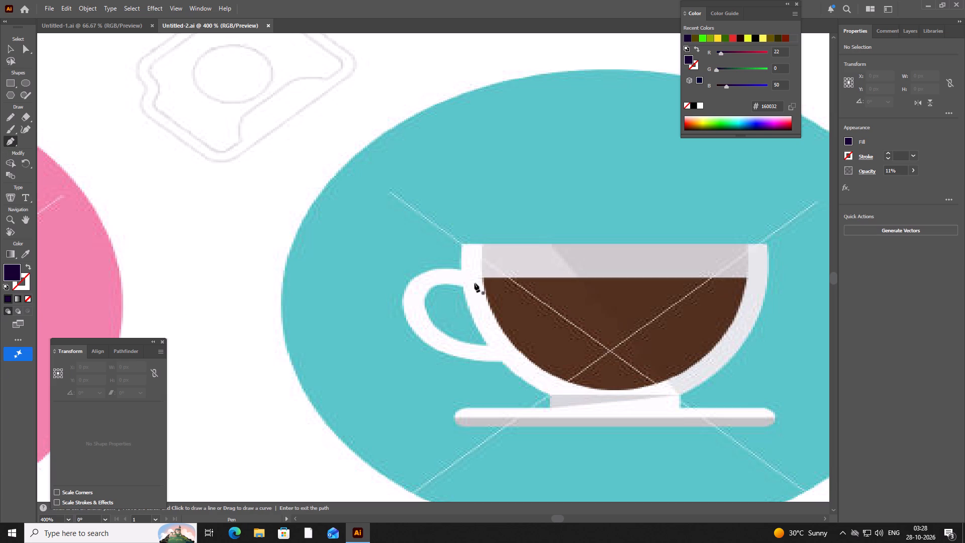
pyautogui.click(484, 280)
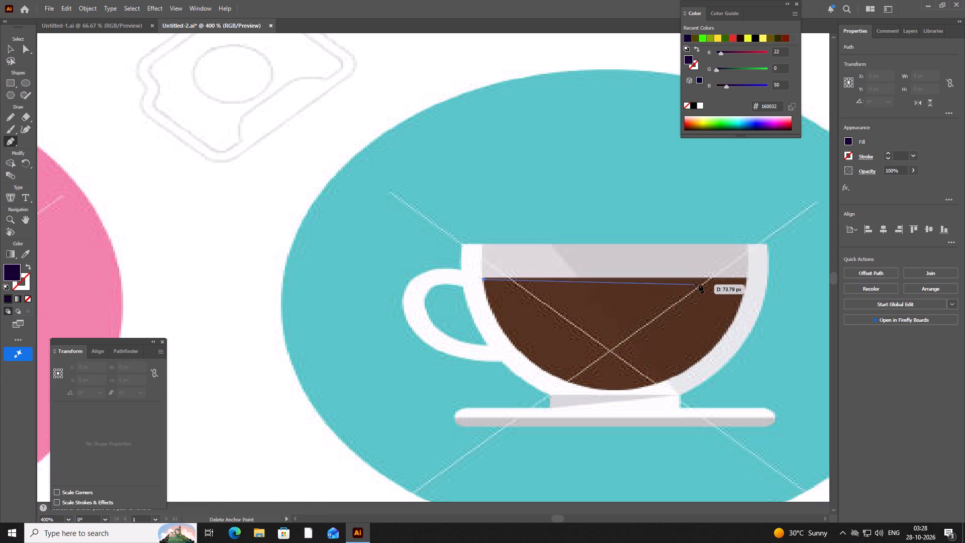
pyautogui.click(745, 277)
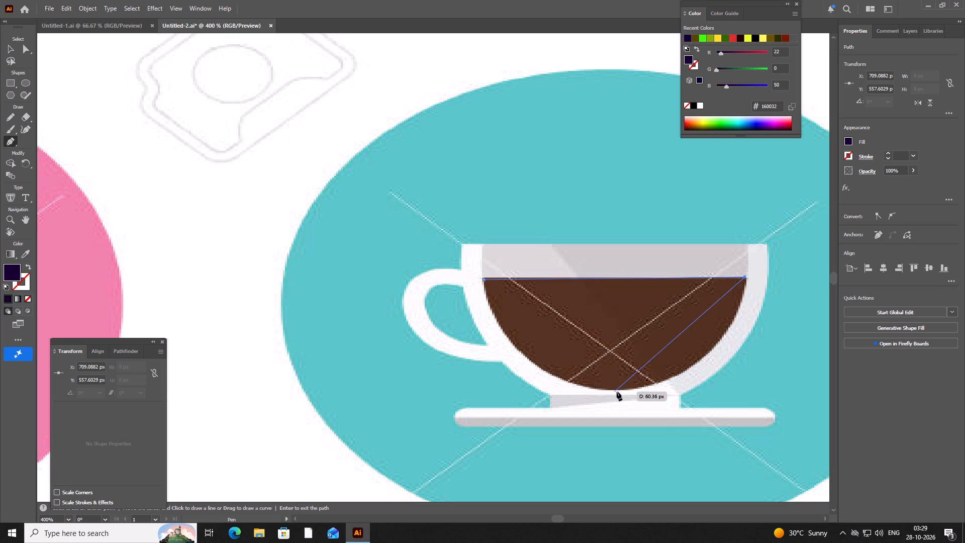
pyautogui.moveTo(617, 392); pyautogui.dragTo(518, 410)
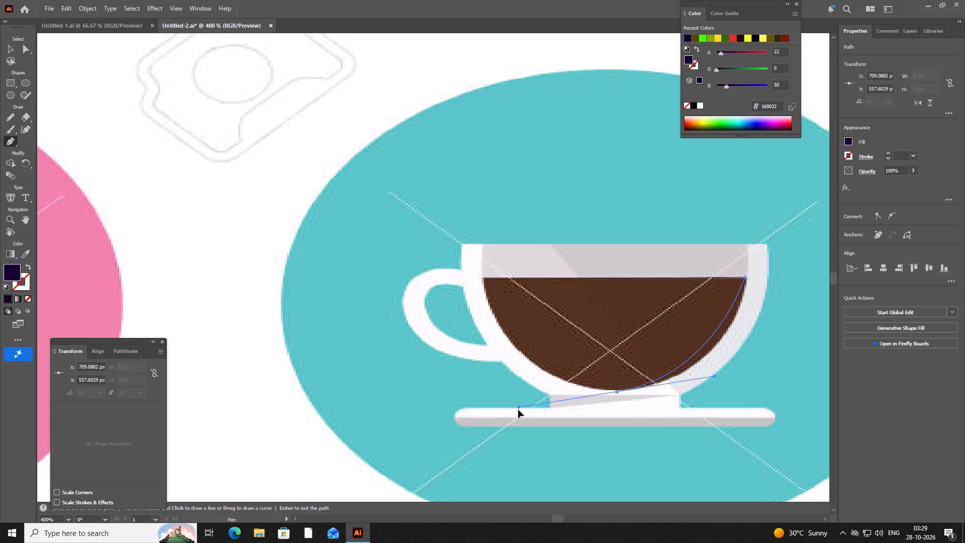
pyautogui.moveTo(518, 410); pyautogui.dragTo(492, 402)
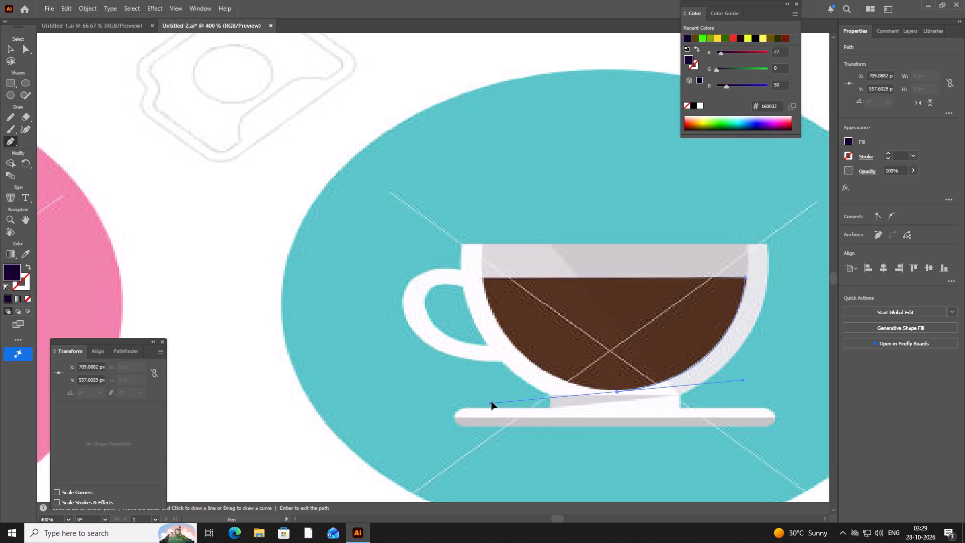
pyautogui.moveTo(492, 402); pyautogui.dragTo(492, 404)
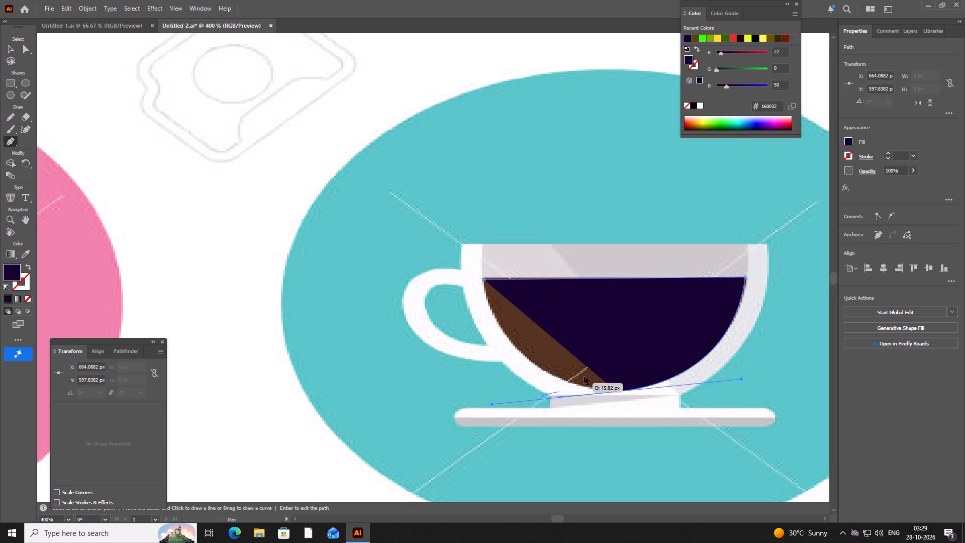
pyautogui.click(615, 391)
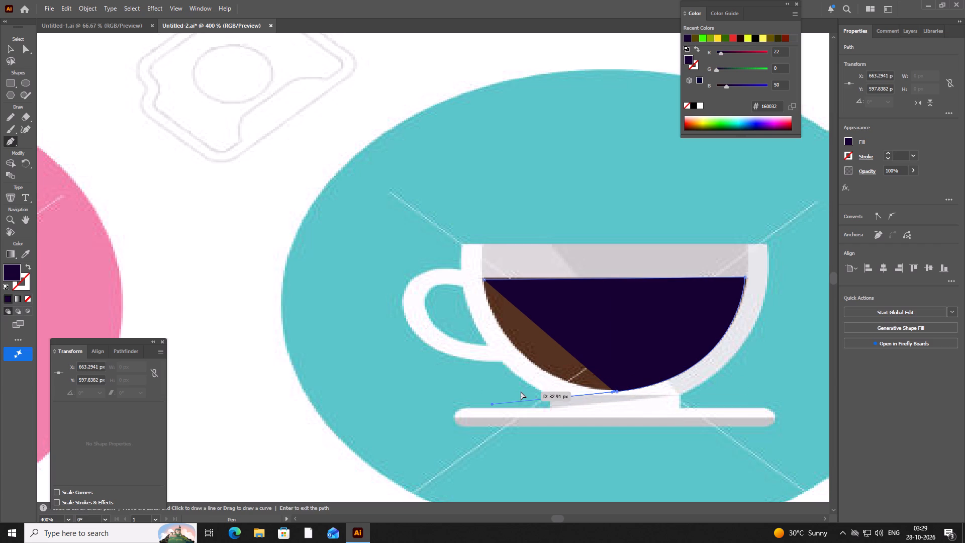
pyautogui.hotkey('ctrl', 'z')
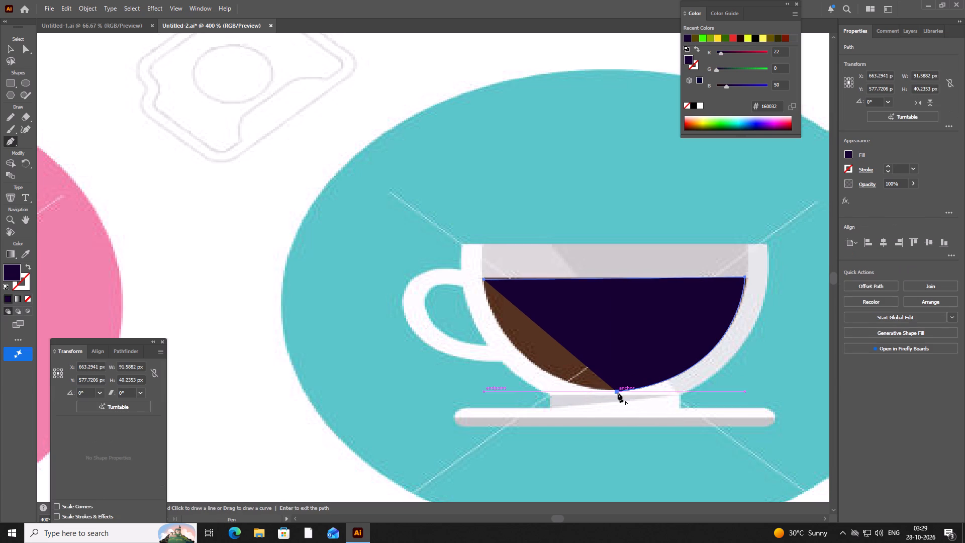
pyautogui.click(617, 392)
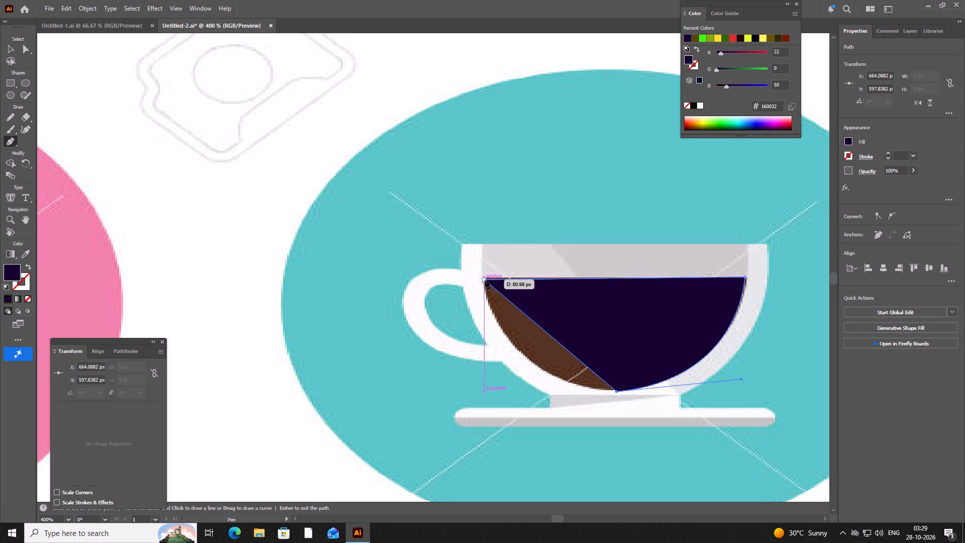
pyautogui.moveTo(485, 280); pyautogui.dragTo(497, 167)
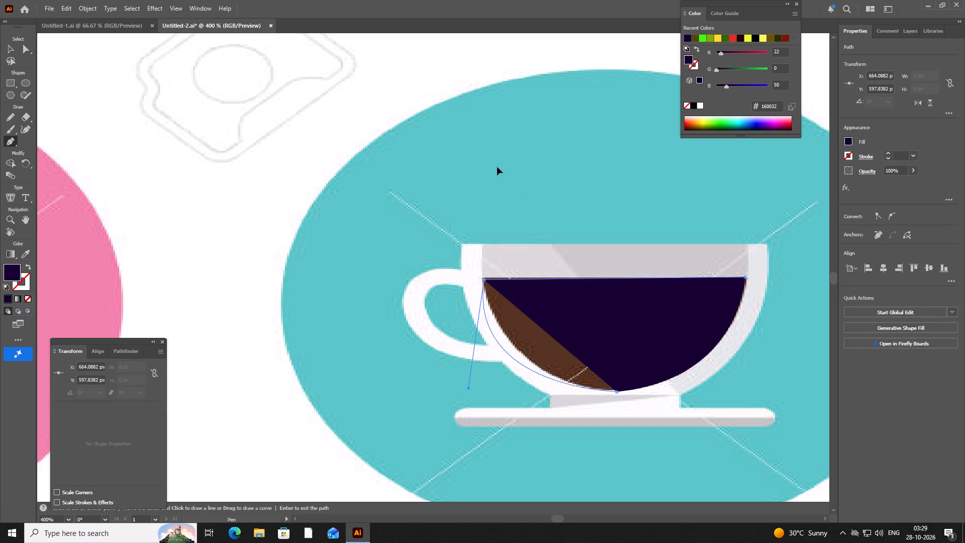
pyautogui.moveTo(497, 167); pyautogui.dragTo(468, 177)
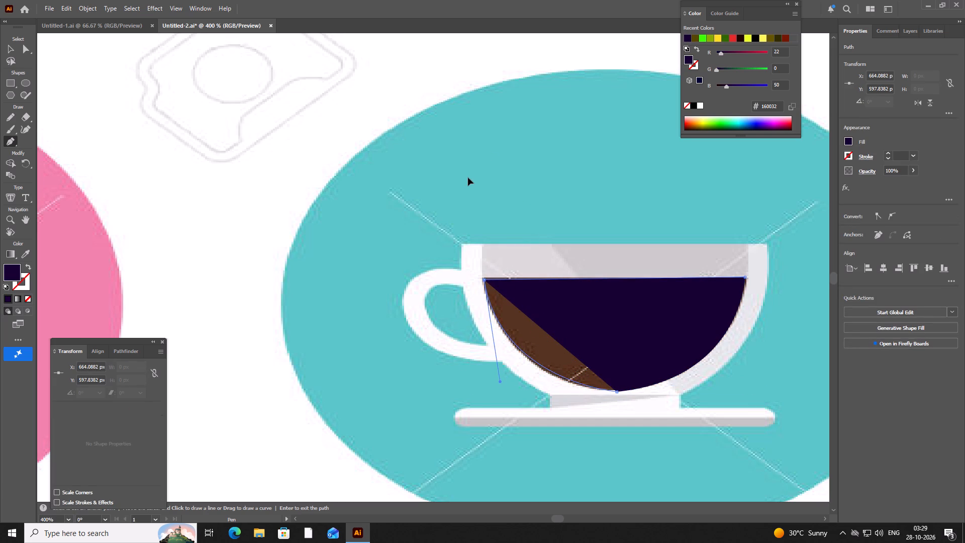
pyautogui.moveTo(468, 177); pyautogui.dragTo(475, 173)
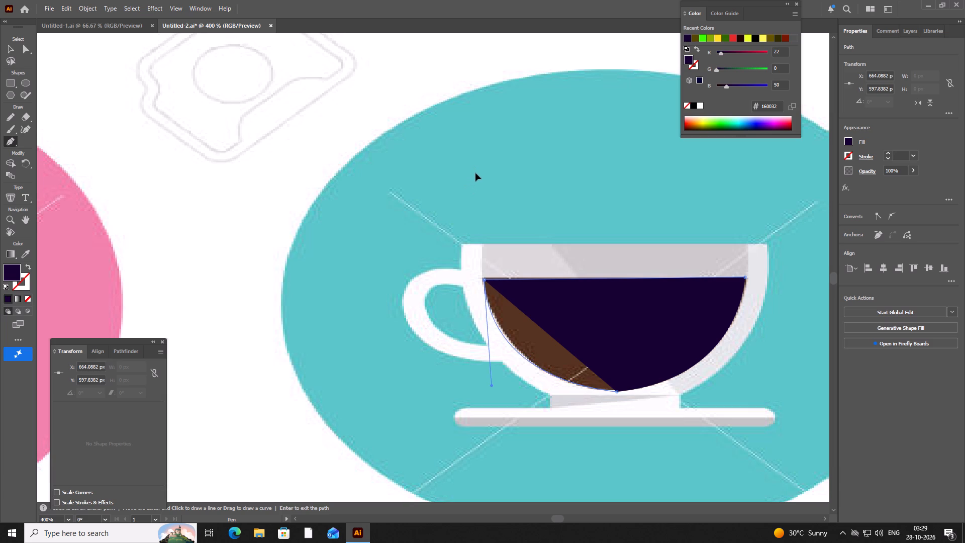
pyautogui.moveTo(475, 173); pyautogui.dragTo(465, 166)
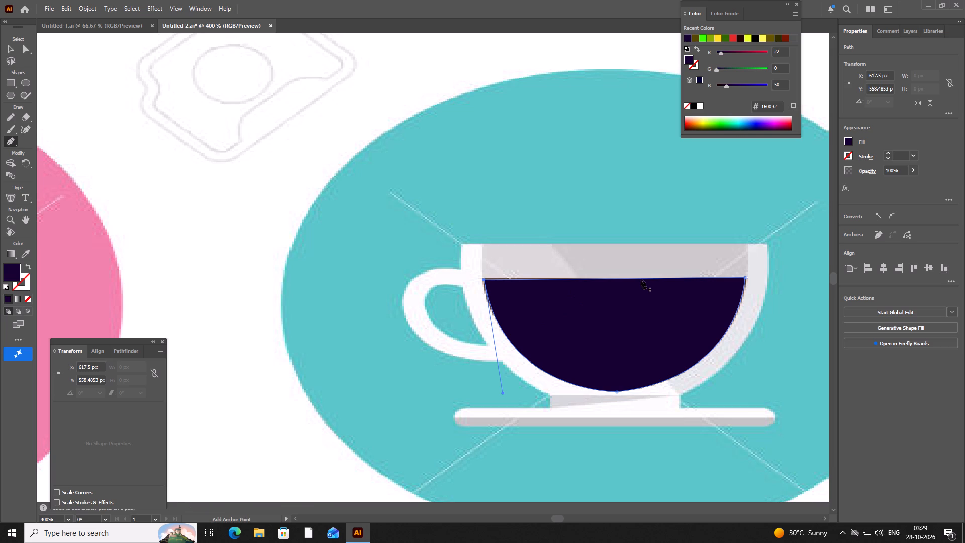
# Give the traced coffee shape a yellow fill of RGB 255, 247, 85 and a 1 pt dark navy stroke, #160032.
pyautogui.click(761, 39)
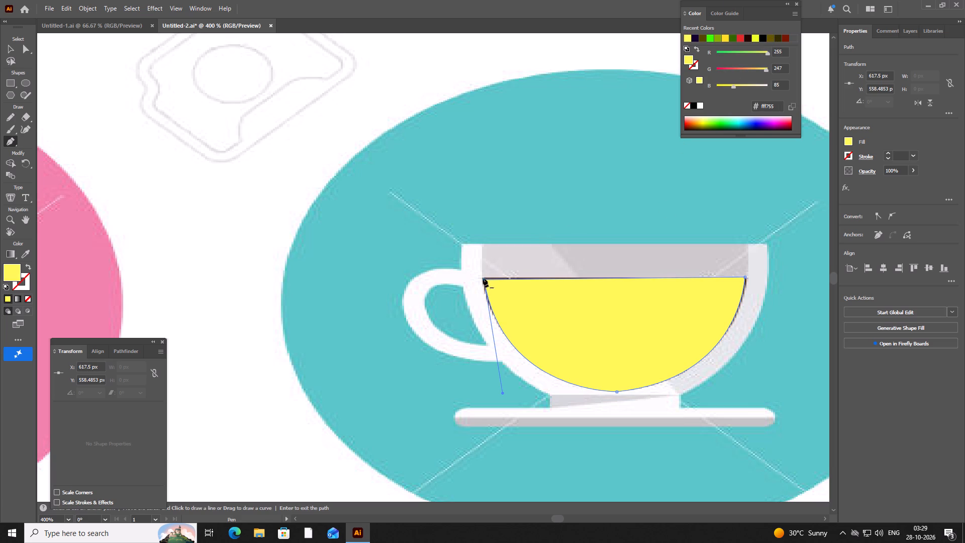
pyautogui.click(12, 50)
pyautogui.click(590, 306)
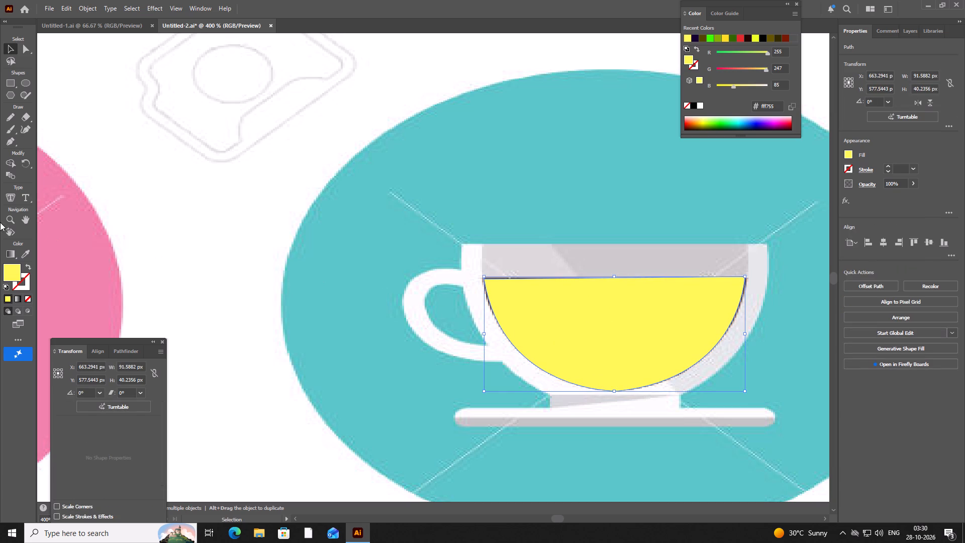
pyautogui.click(21, 287)
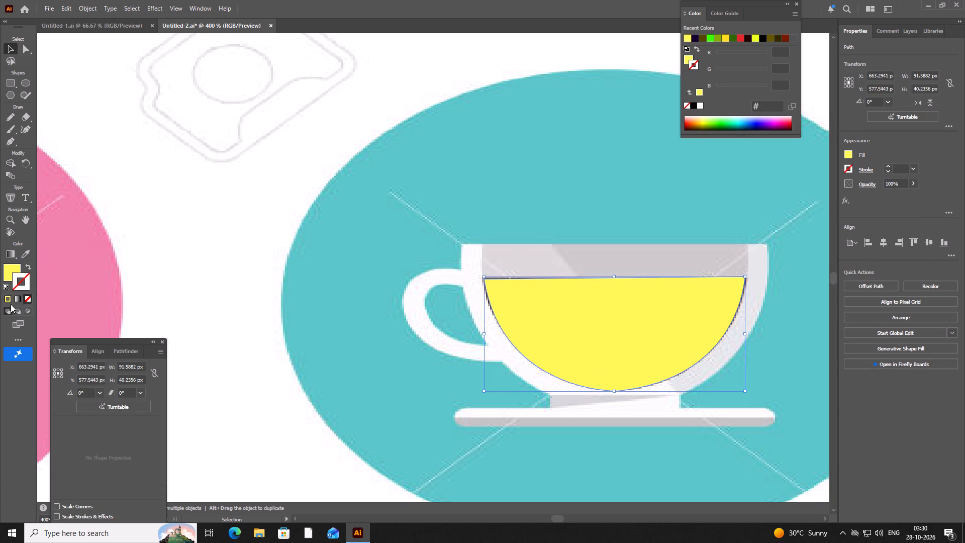
pyautogui.click(7, 295)
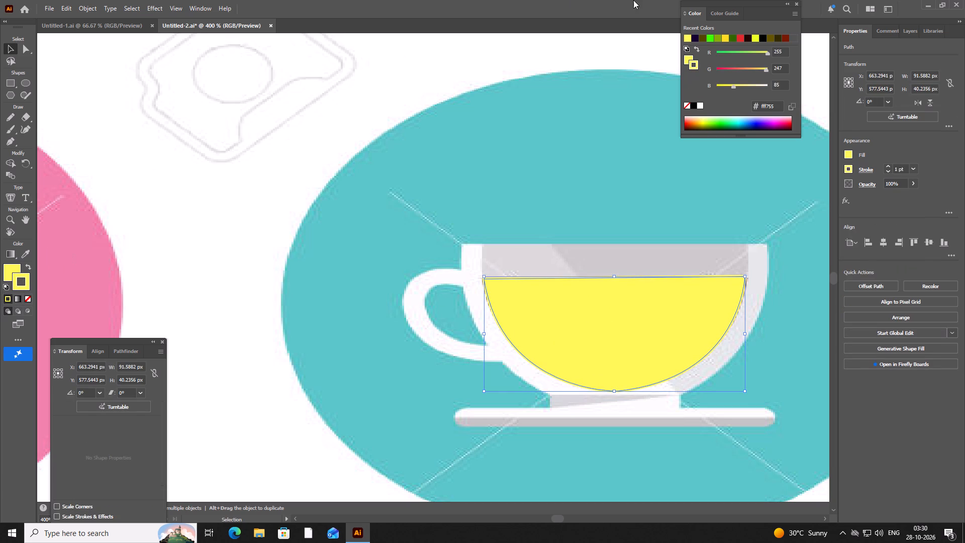
pyautogui.click(696, 41)
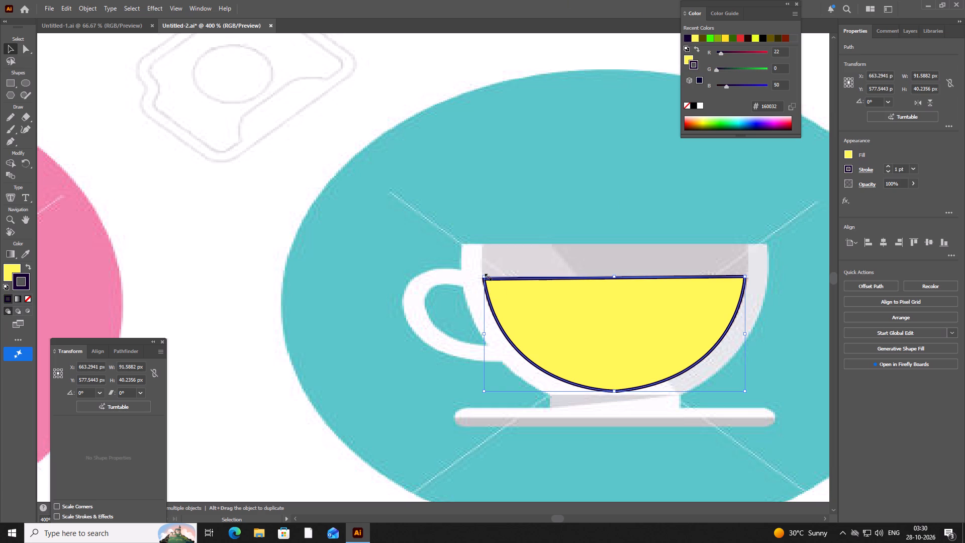
# Enlarge the yellow coffee shape to about 93 by 42 px so it fully covers the brown coffee in the reference.
pyautogui.moveTo(485, 279); pyautogui.dragTo(482, 274)
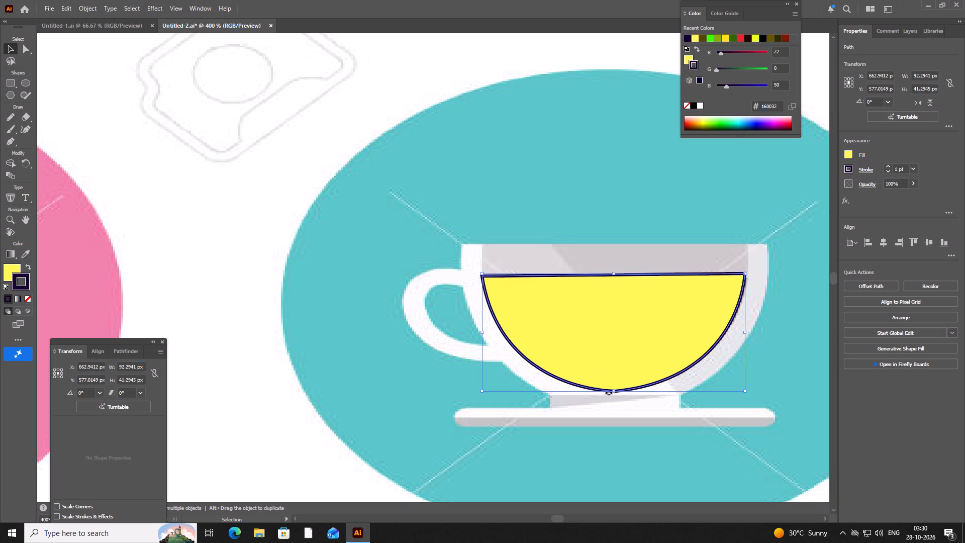
pyautogui.click(613, 393)
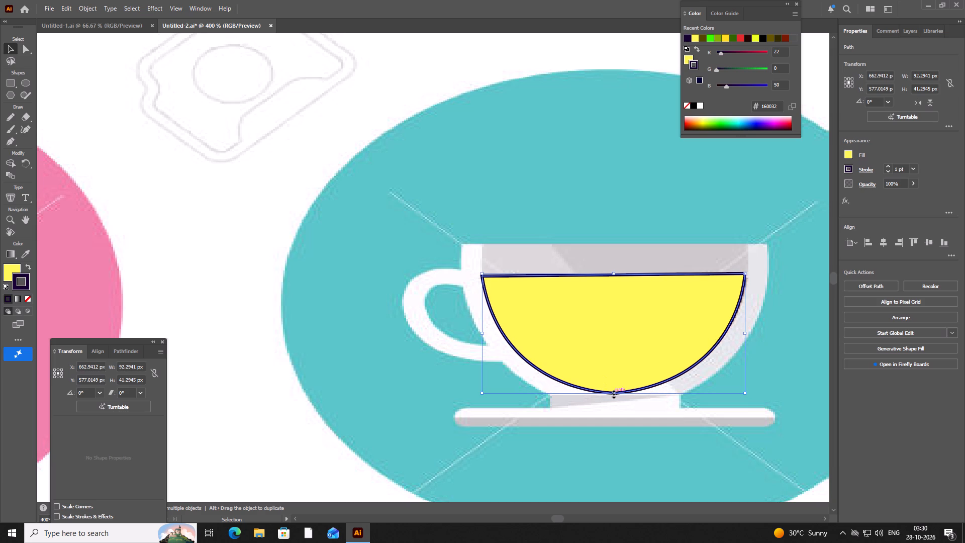
pyautogui.click(746, 274)
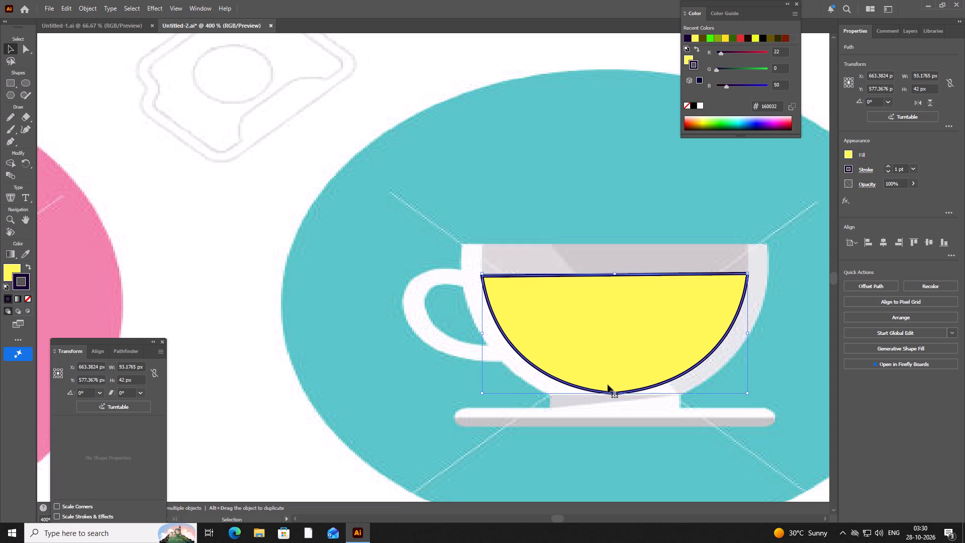
pyautogui.scroll(-3, 437, 227)
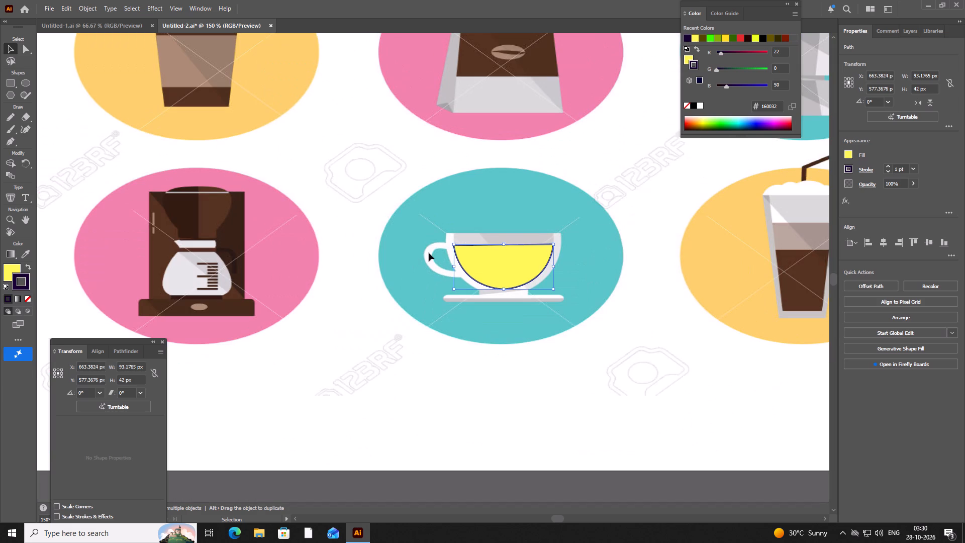
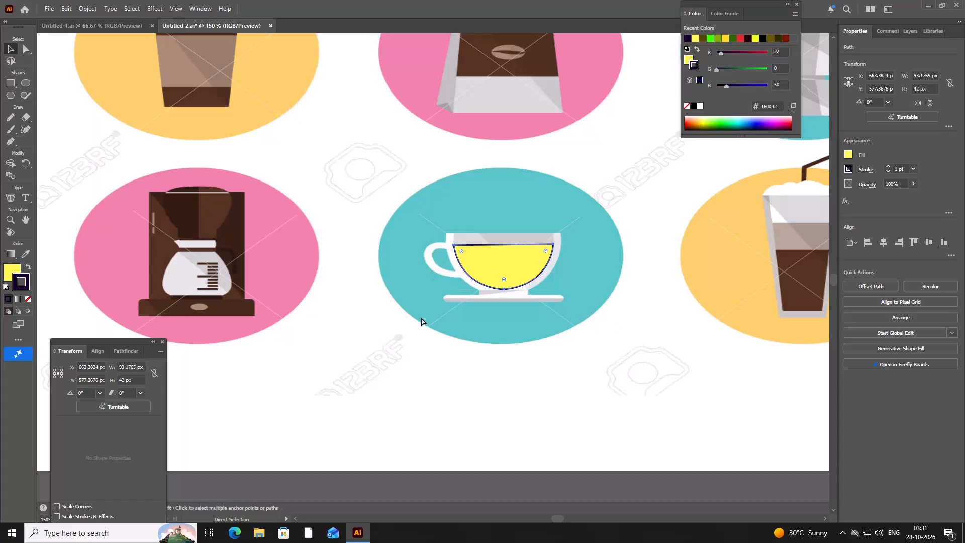
# Save the document.
pyautogui.hotkey('ctrl', 's')
# Nudge the yellow coffee shape in the white cup 7 px to the right.
pyautogui.scroll(-2, 421, 318)
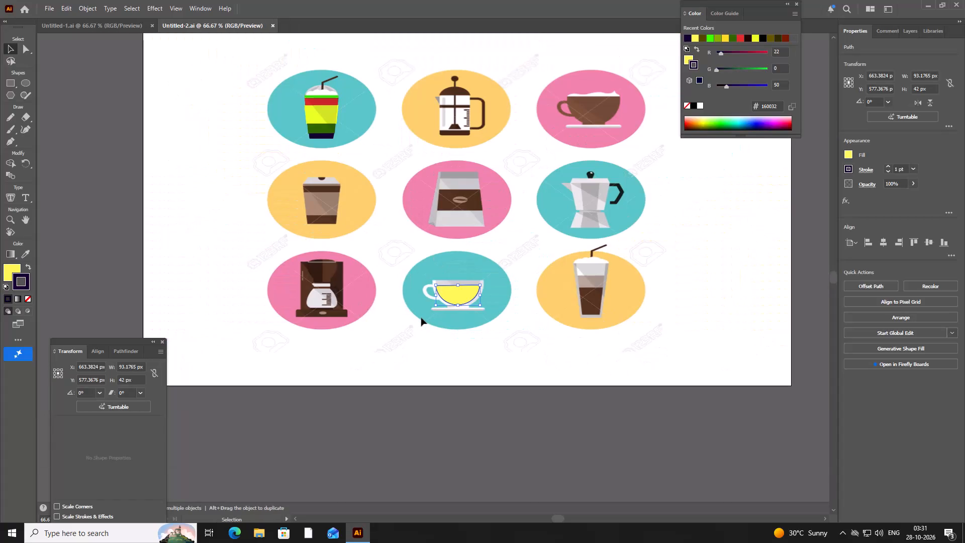
pyautogui.scroll(1, 421, 318)
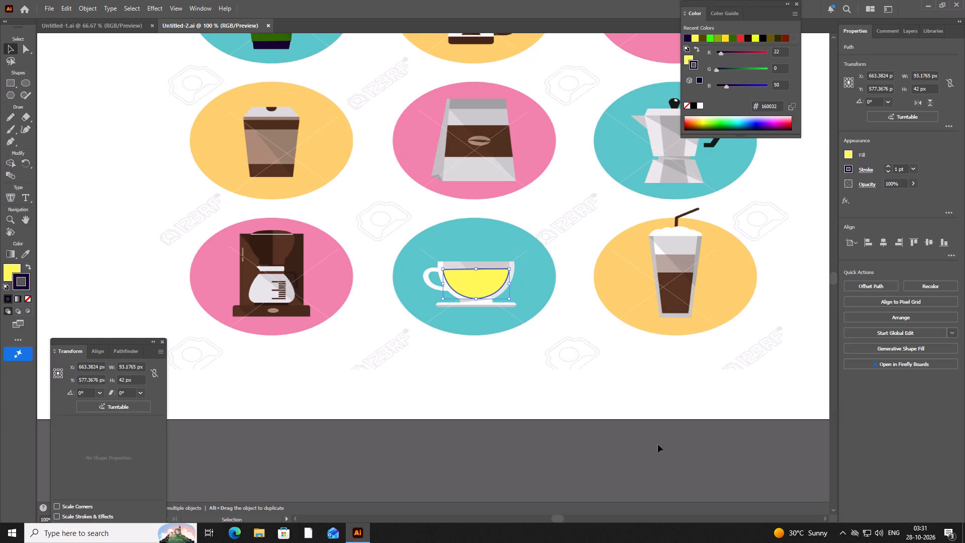
pyautogui.press('Right')
pyautogui.press('Right')
pyautogui.press('Right')
pyautogui.press('Right')
pyautogui.press('Right')
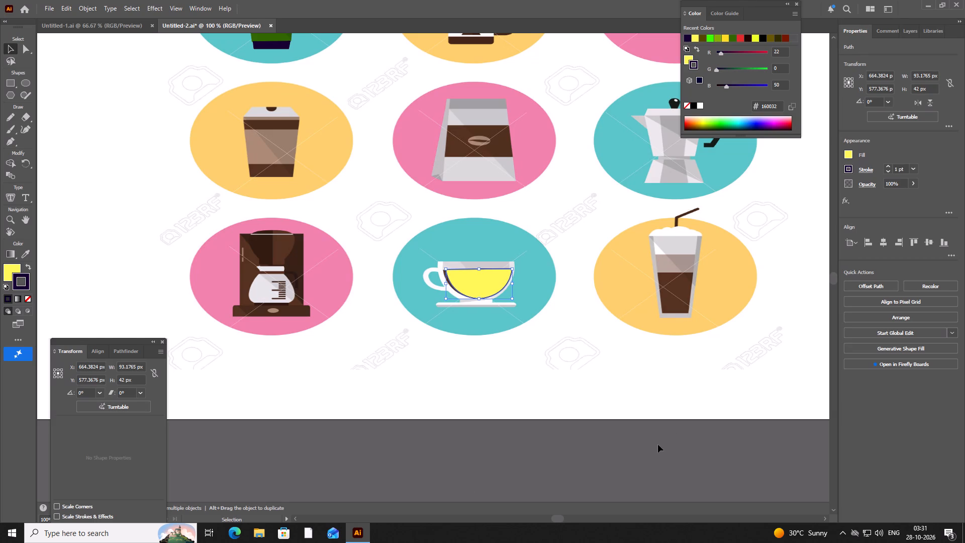
pyautogui.press('Right')
pyautogui.press('Right')
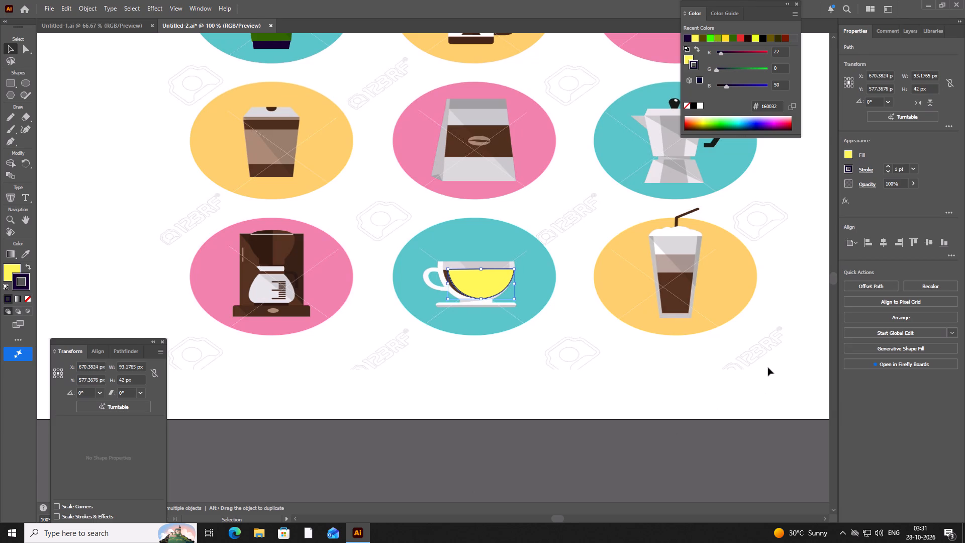
# Trace the dark brown bottom layer of the tall glass with the Pen tool as a closed four-sided shape about 50 by 56 px.
pyautogui.scroll(3, 768, 365)
pyautogui.scroll(-1, 768, 367)
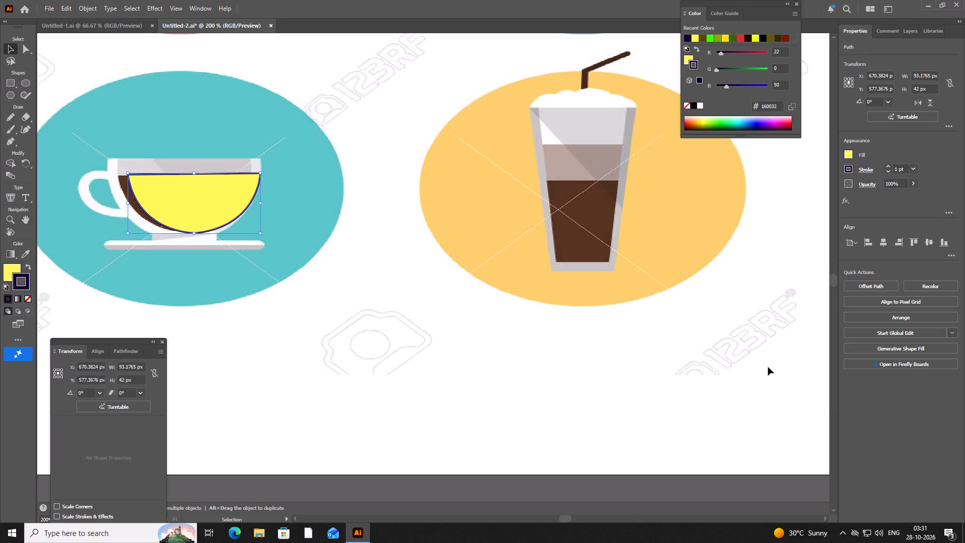
pyautogui.moveTo(835, 280); pyautogui.dragTo(831, 285)
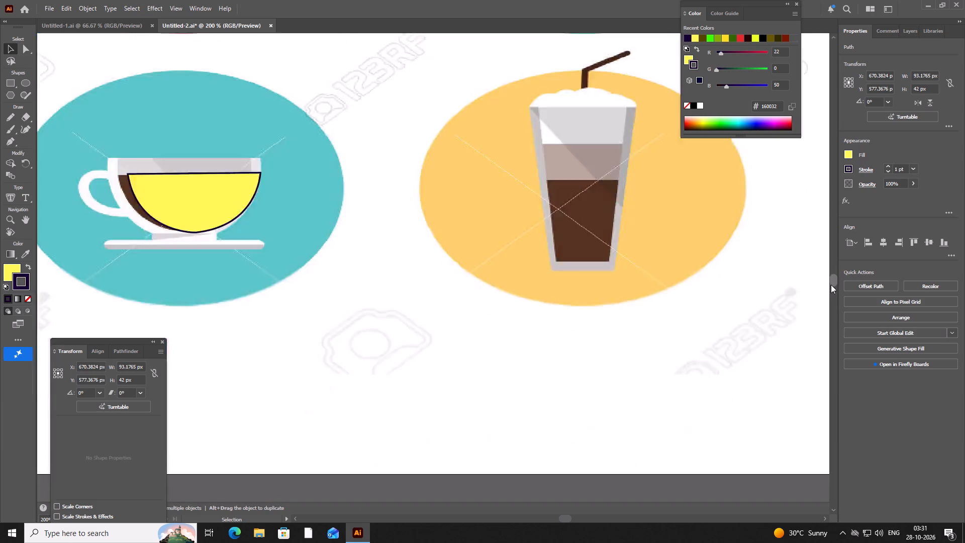
pyautogui.moveTo(831, 285); pyautogui.dragTo(835, 279)
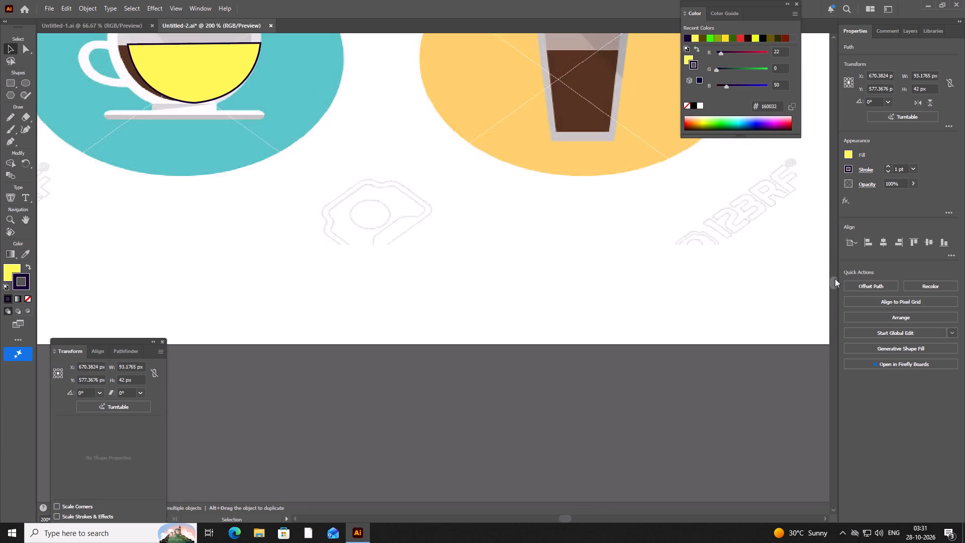
pyautogui.moveTo(835, 279); pyautogui.dragTo(835, 274)
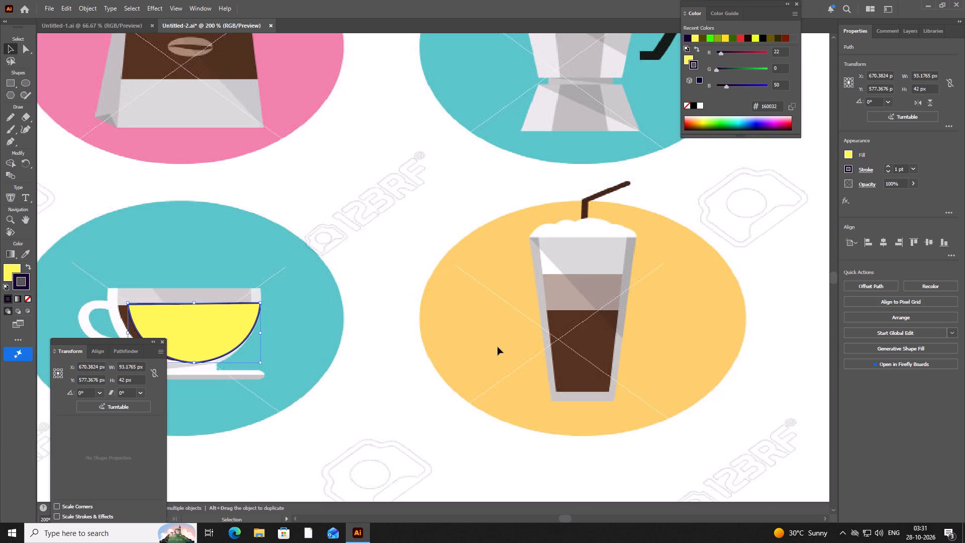
pyautogui.click(546, 310)
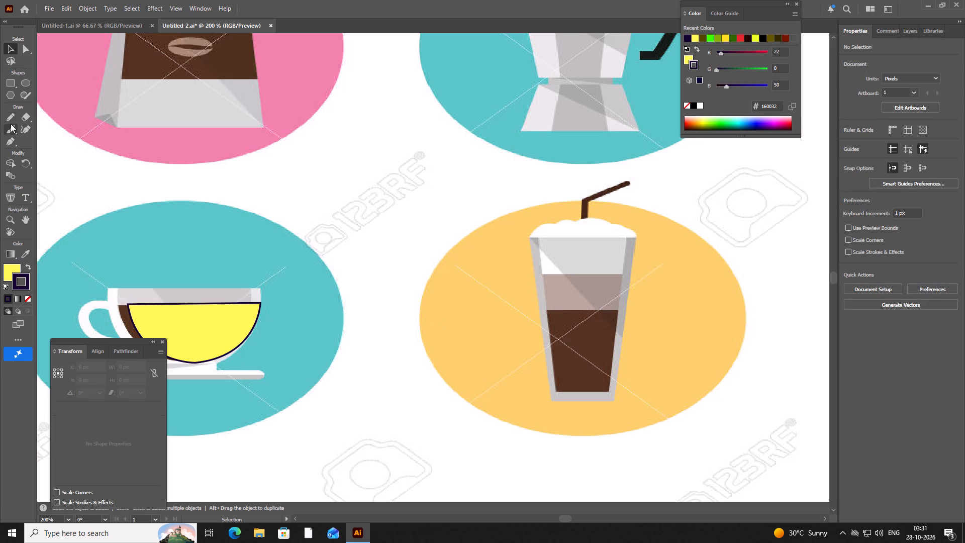
pyautogui.click(8, 143)
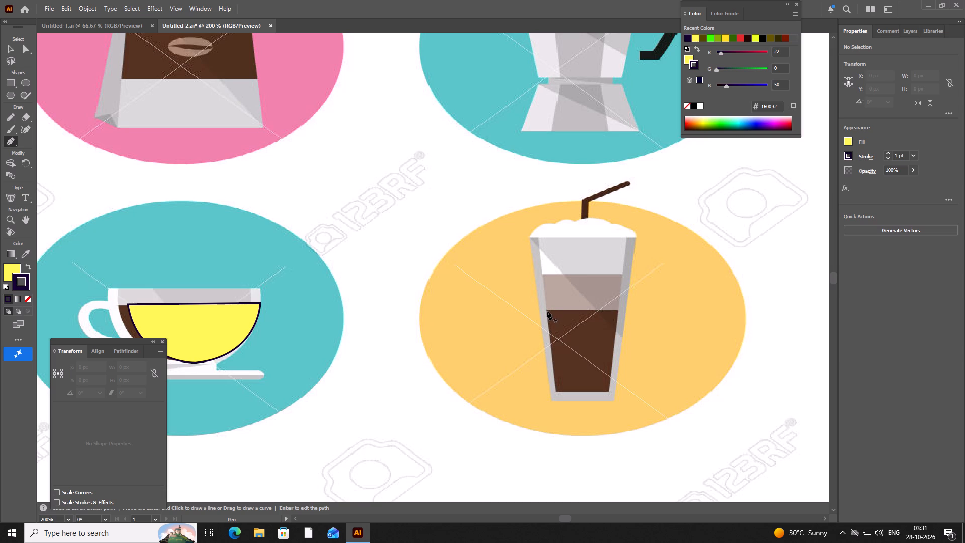
pyautogui.click(547, 311)
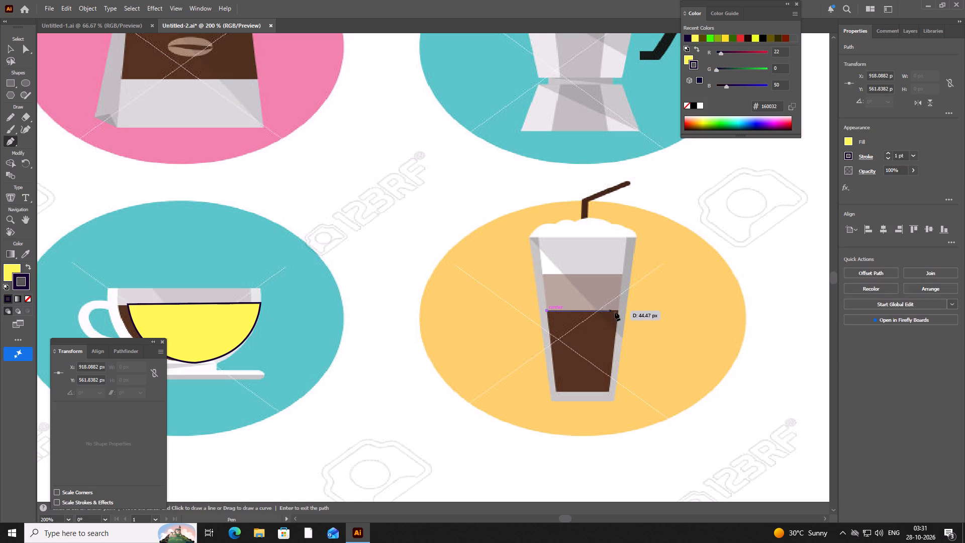
pyautogui.click(619, 311)
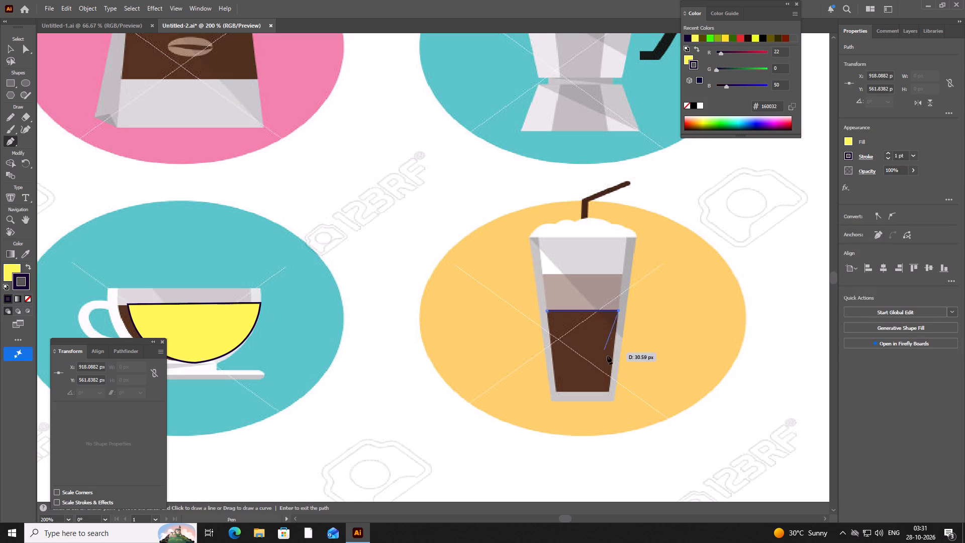
pyautogui.click(610, 391)
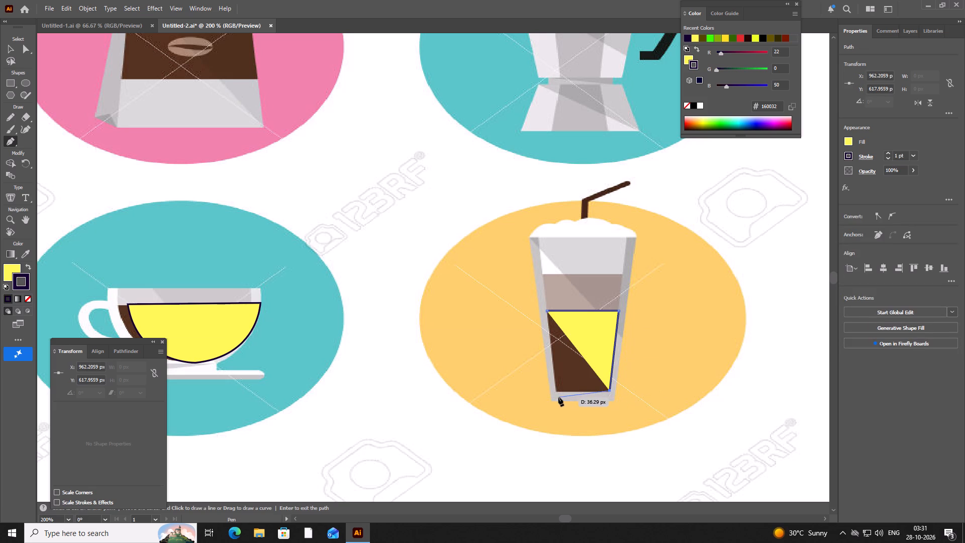
pyautogui.click(556, 392)
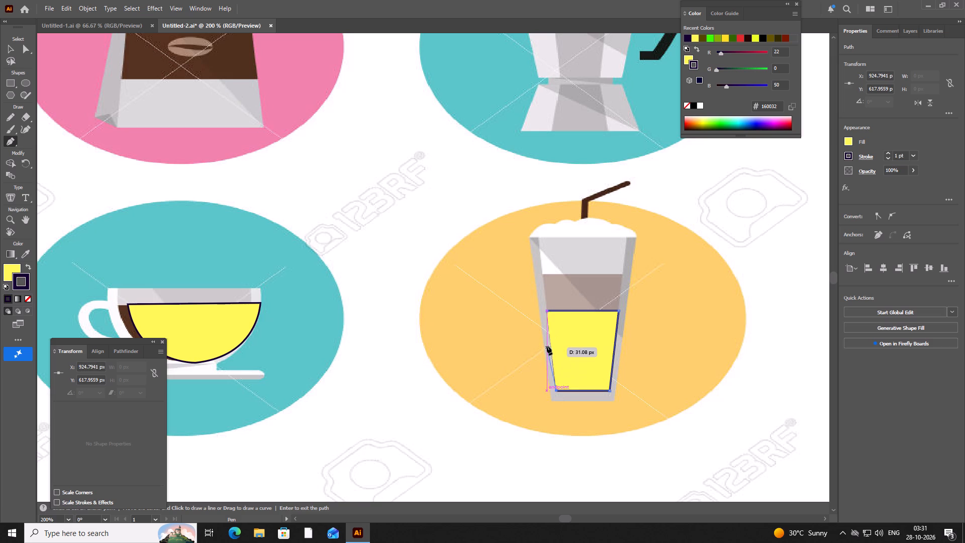
pyautogui.click(548, 311)
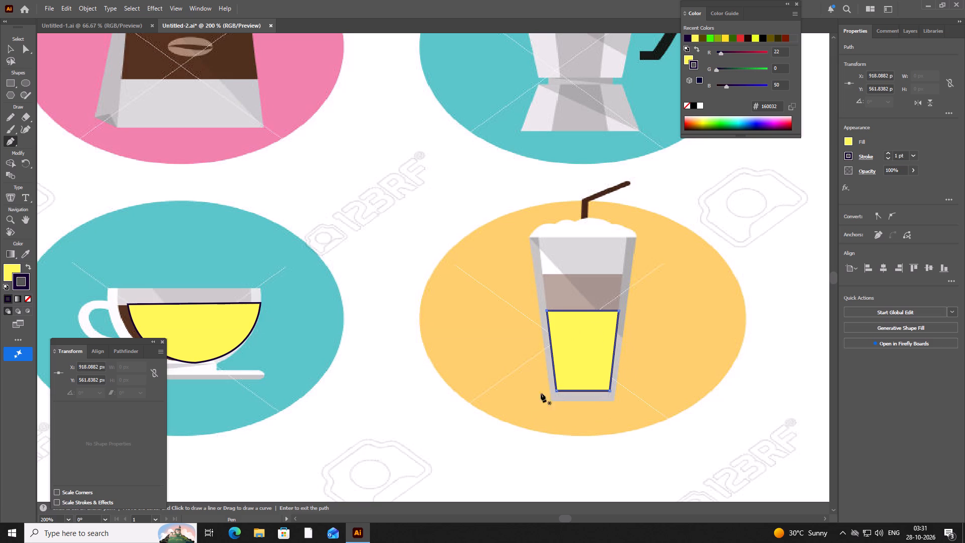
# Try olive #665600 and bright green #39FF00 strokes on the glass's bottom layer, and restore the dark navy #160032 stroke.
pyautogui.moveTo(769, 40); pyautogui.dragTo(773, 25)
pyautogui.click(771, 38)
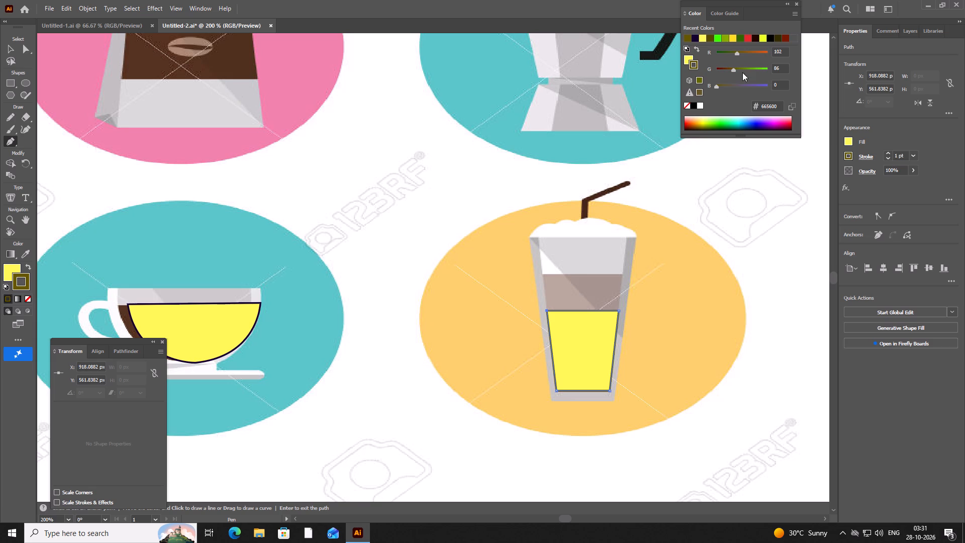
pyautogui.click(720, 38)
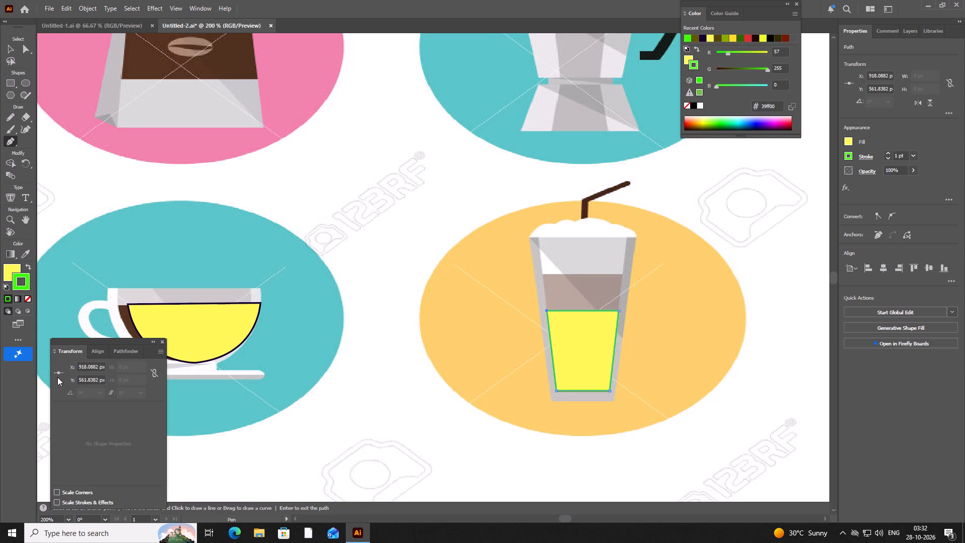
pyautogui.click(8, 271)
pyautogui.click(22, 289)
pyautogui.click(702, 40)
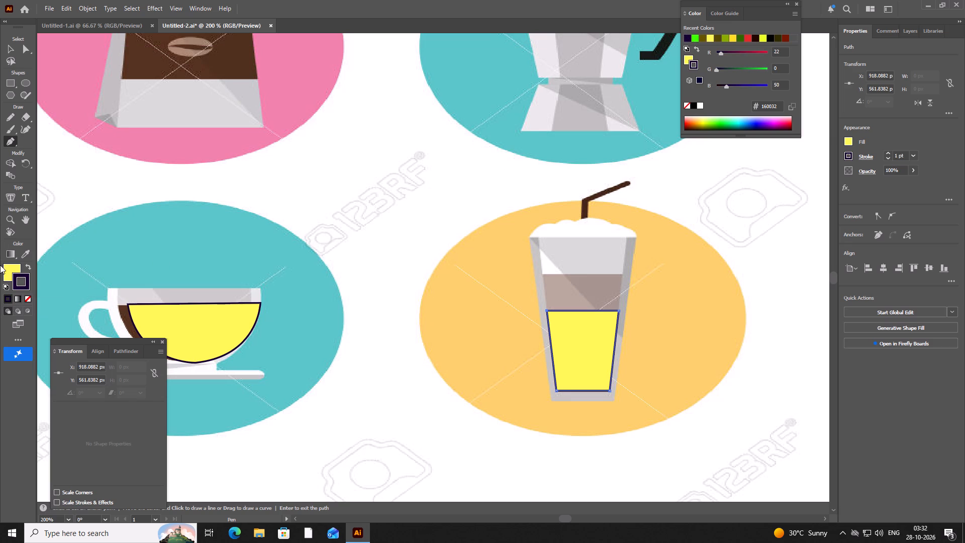
# Fill the glass's bottom layer with dark olive, #665600.
pyautogui.click(12, 271)
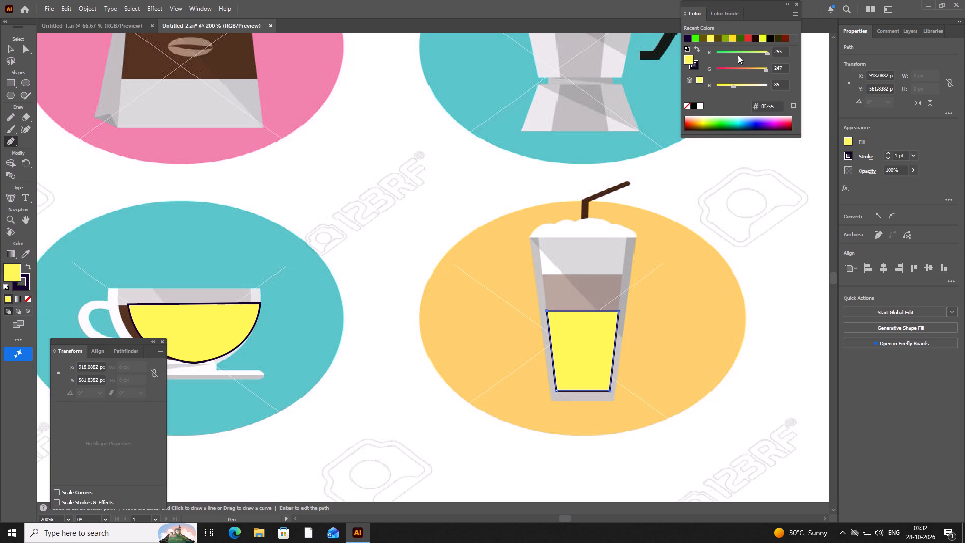
pyautogui.click(703, 37)
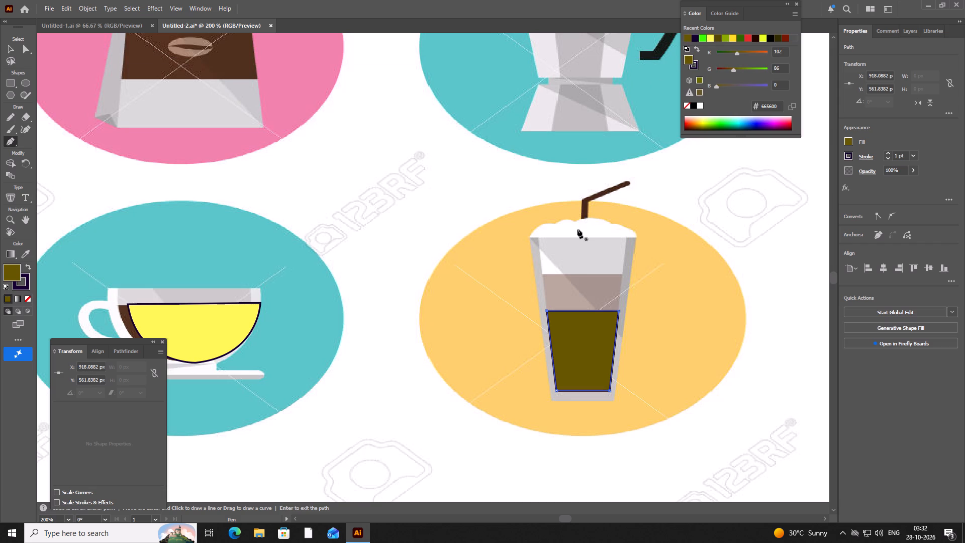
# Trace the glass's middle coffee layer with the Pen tool as a closed four-sided shape about 56 by 25 px, filled yellow #FFDC21.
pyautogui.click(10, 141)
pyautogui.scroll(1, 587, 205)
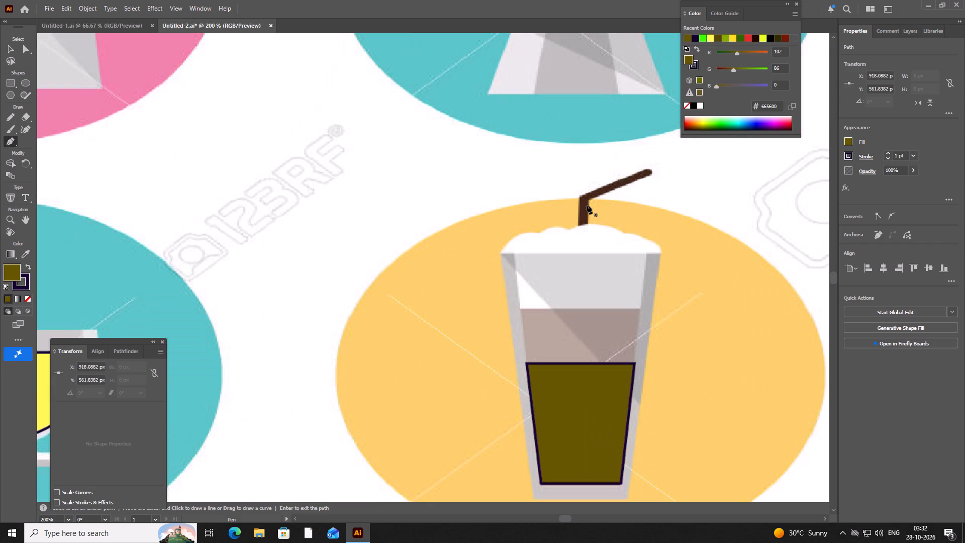
pyautogui.click(519, 310)
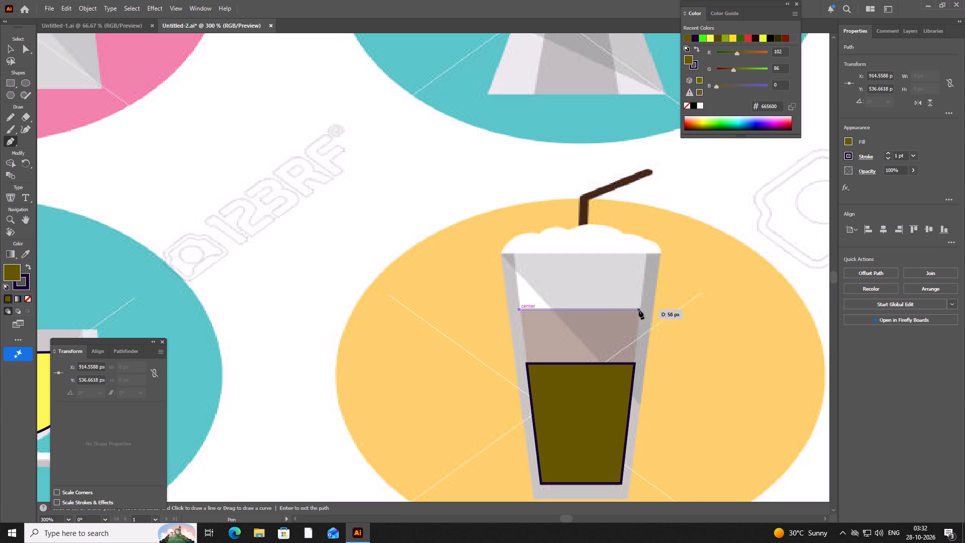
pyautogui.click(639, 308)
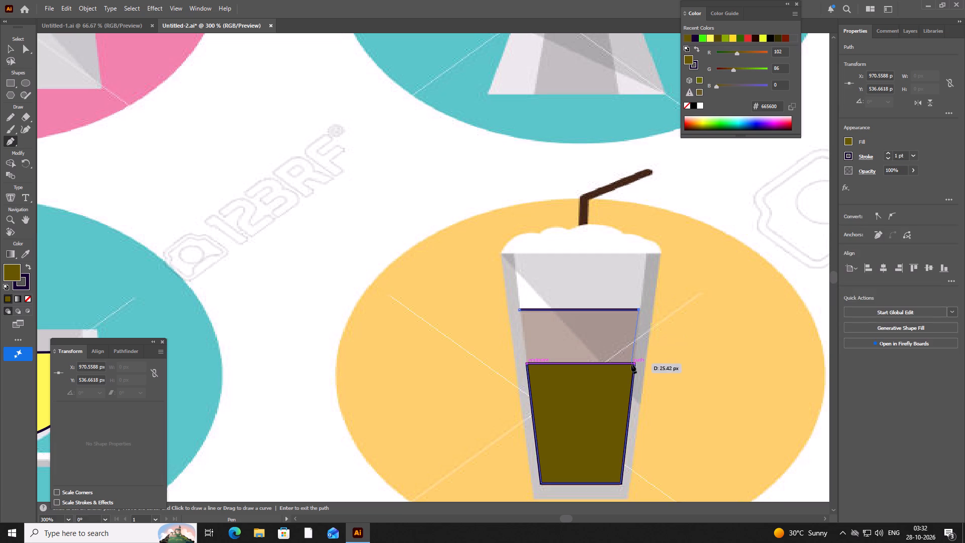
pyautogui.click(634, 363)
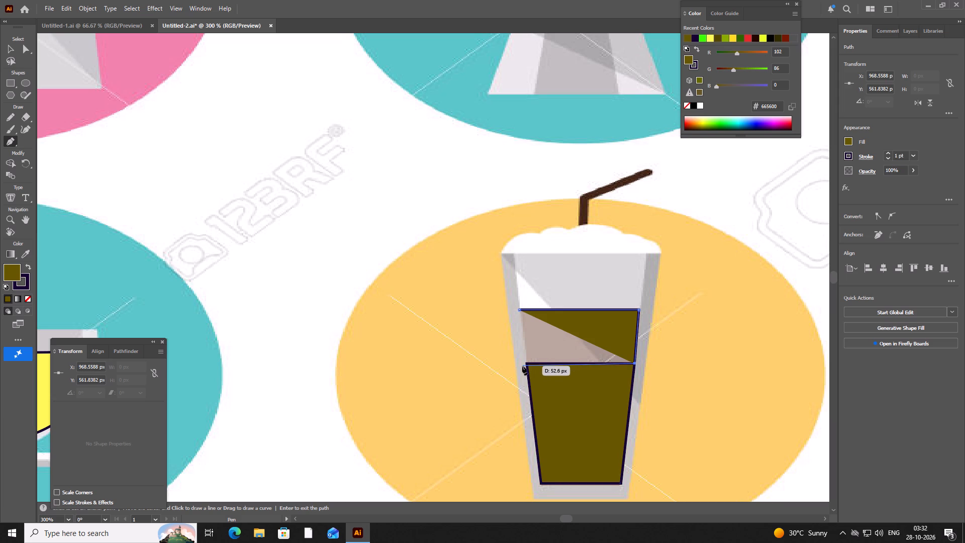
pyautogui.click(526, 362)
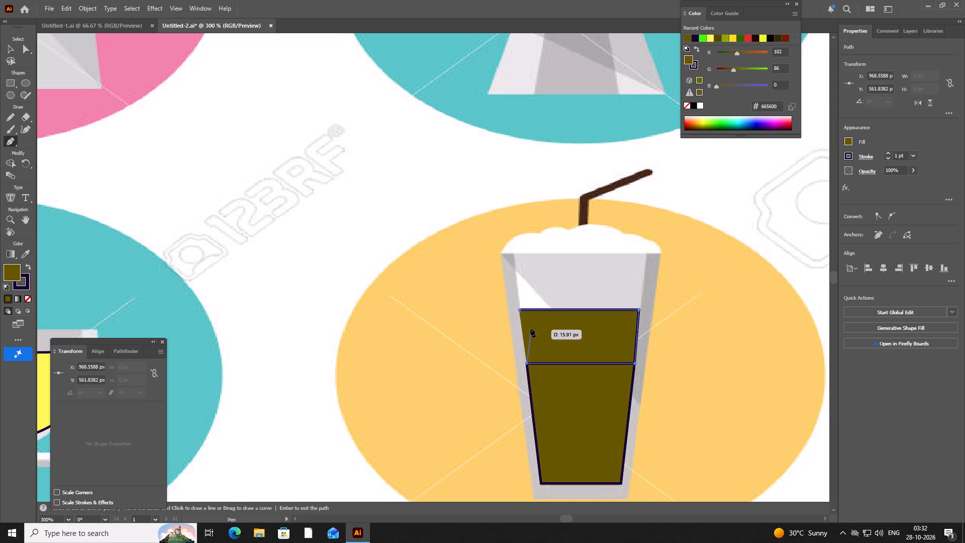
pyautogui.click(520, 308)
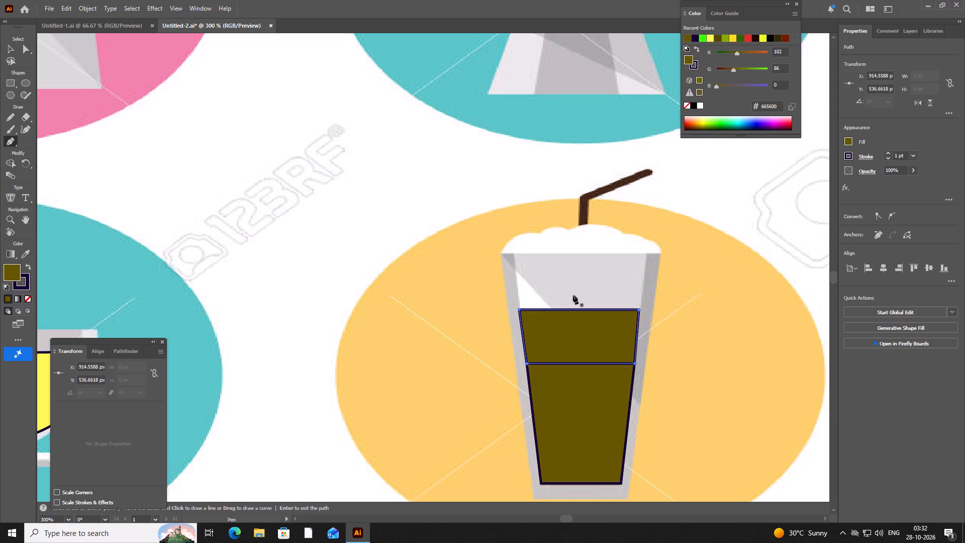
pyautogui.click(736, 37)
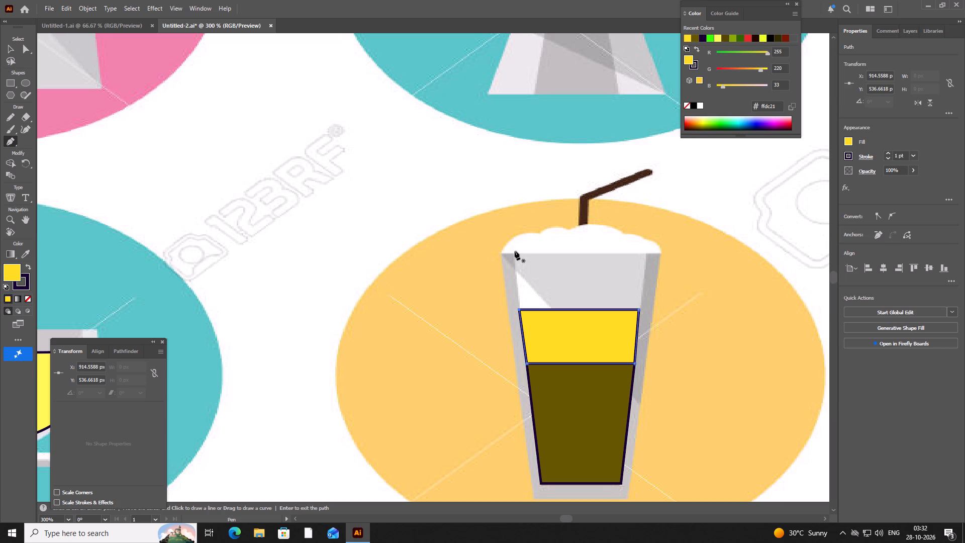
# Trace the glass's top layer below the foam with the Pen tool as a closed shape about 61 by 25 px, filled red #E22929.
pyautogui.click(515, 254)
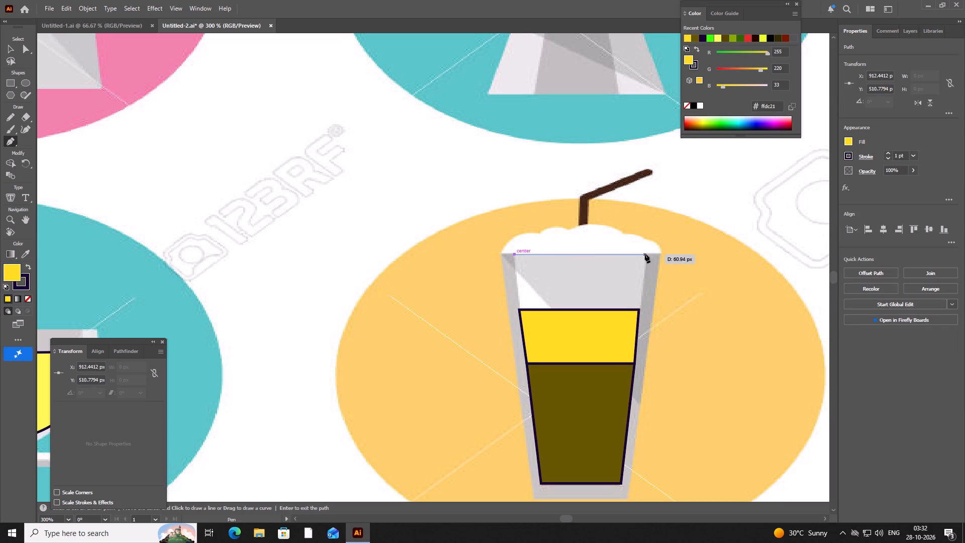
pyautogui.click(645, 254)
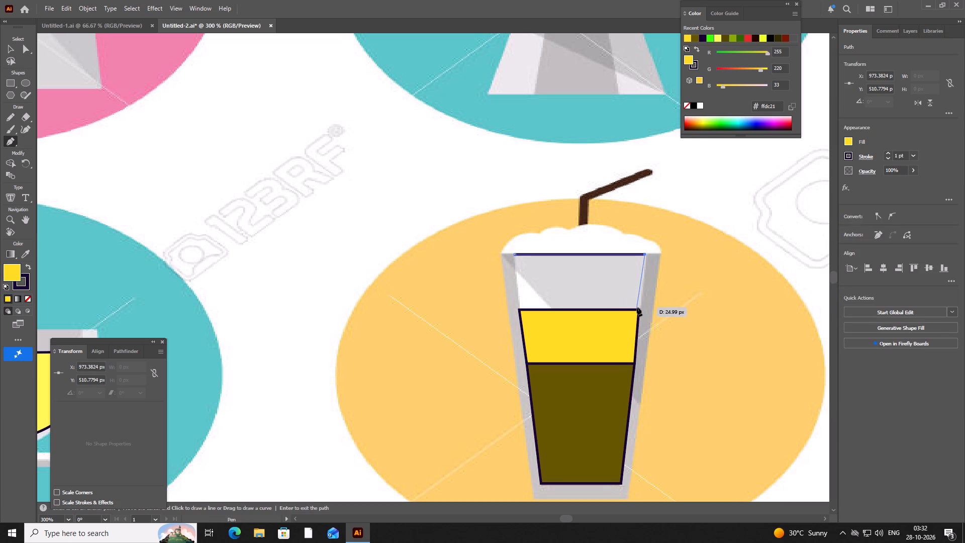
pyautogui.click(641, 308)
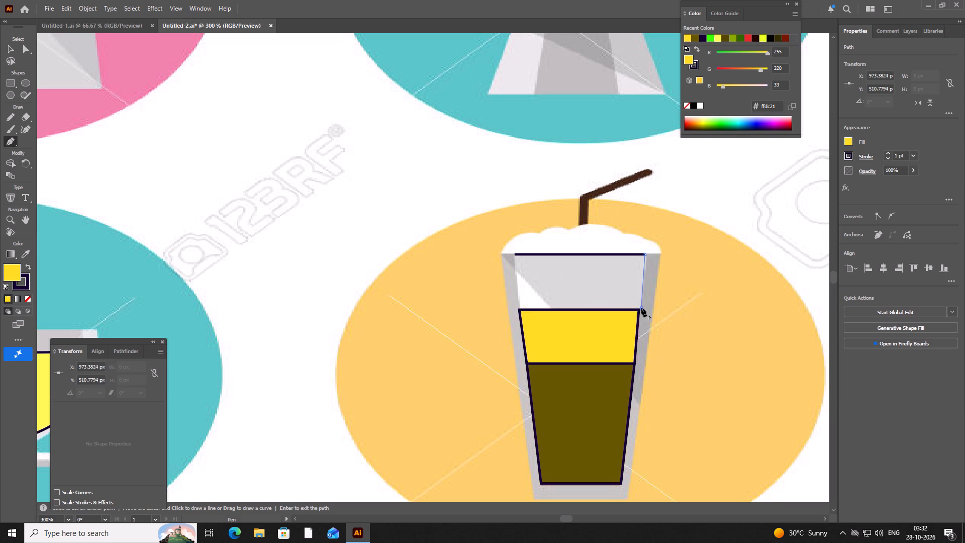
pyautogui.click(519, 308)
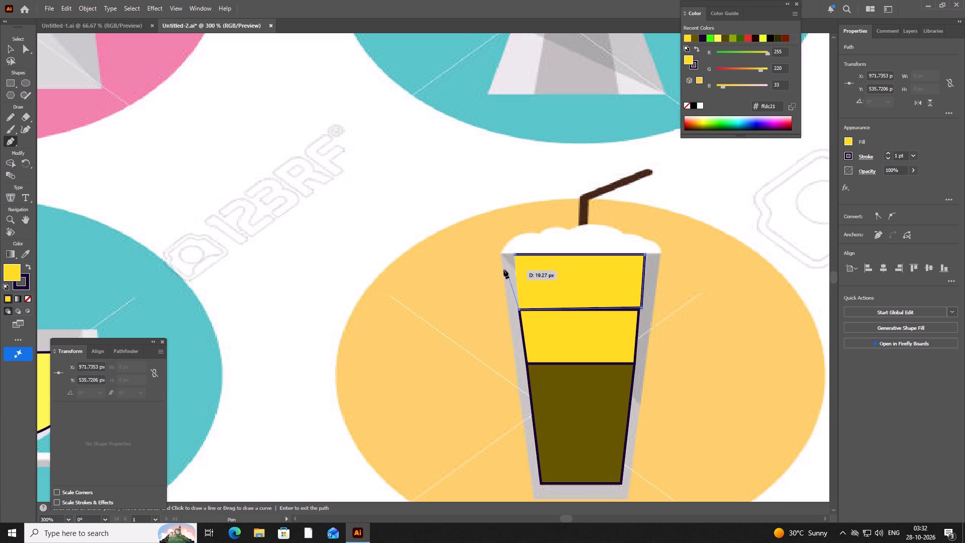
pyautogui.click(515, 254)
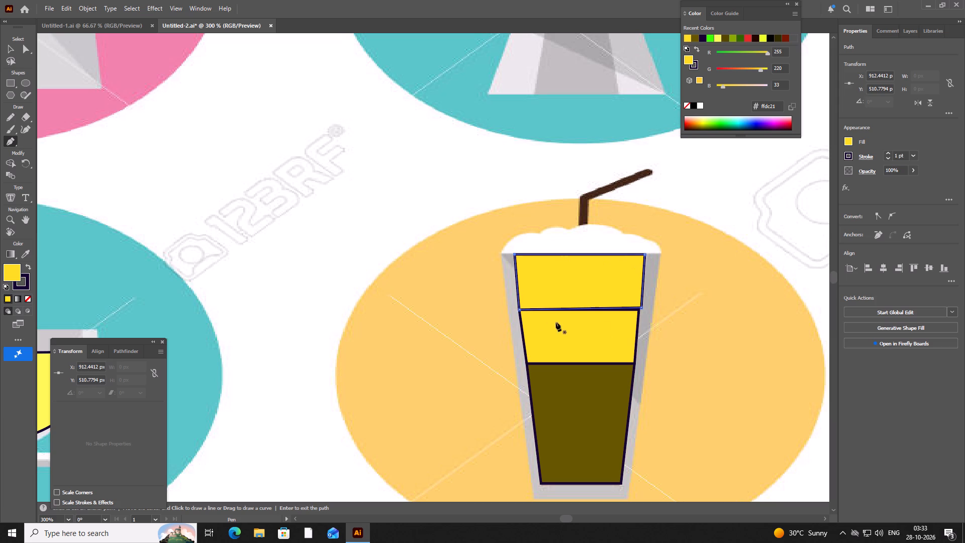
pyautogui.click(750, 36)
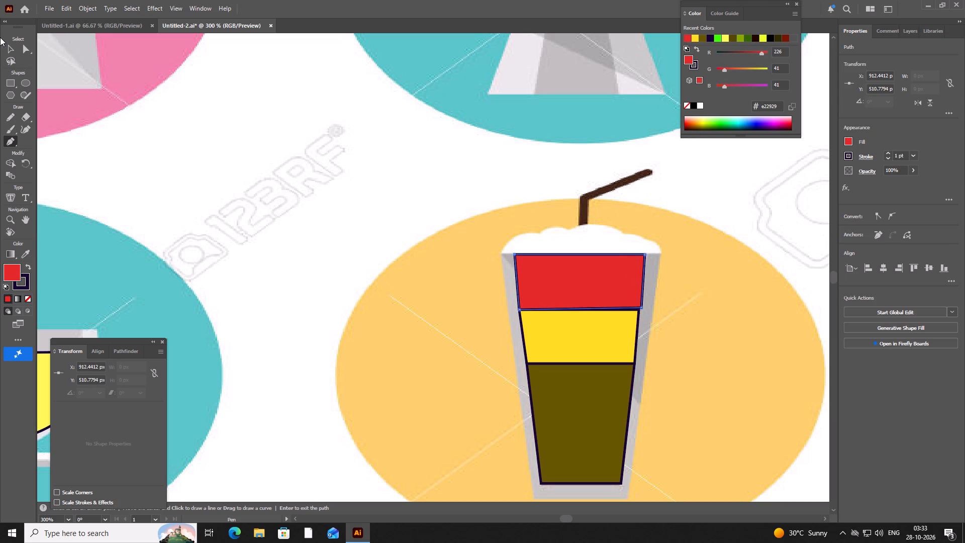
pyautogui.click(11, 46)
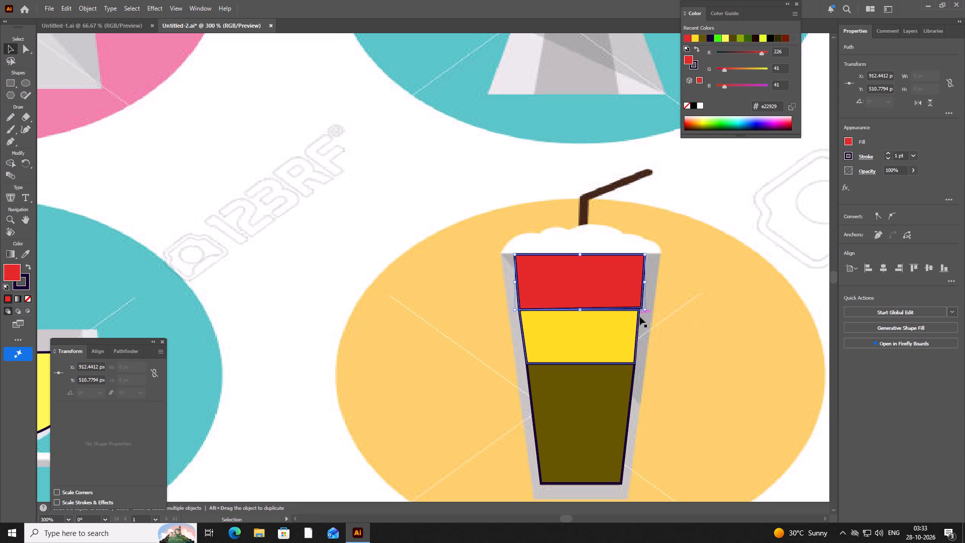
# Resize the red top layer to about 61.5 by 25.5 px so it fits between the foam and the yellow layer.
pyautogui.click(646, 311)
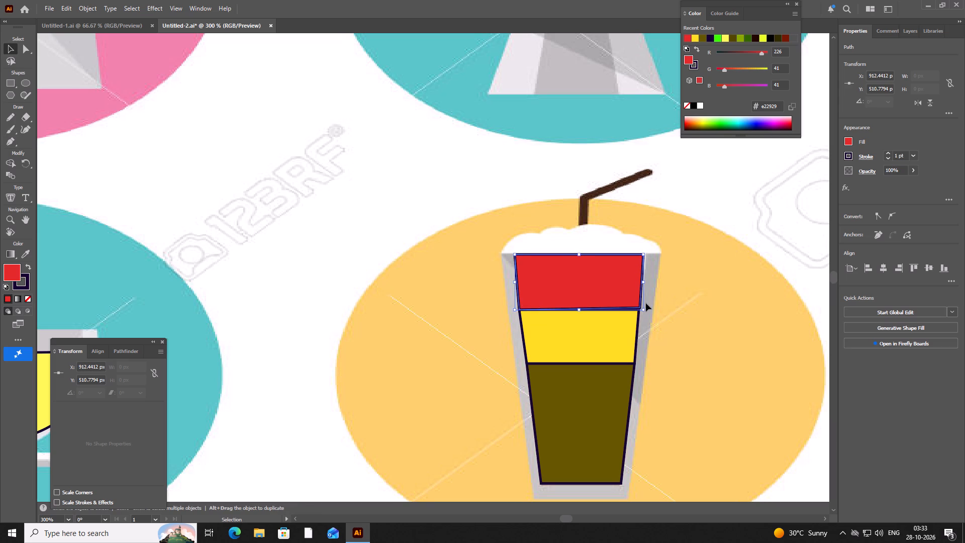
pyautogui.click(648, 307)
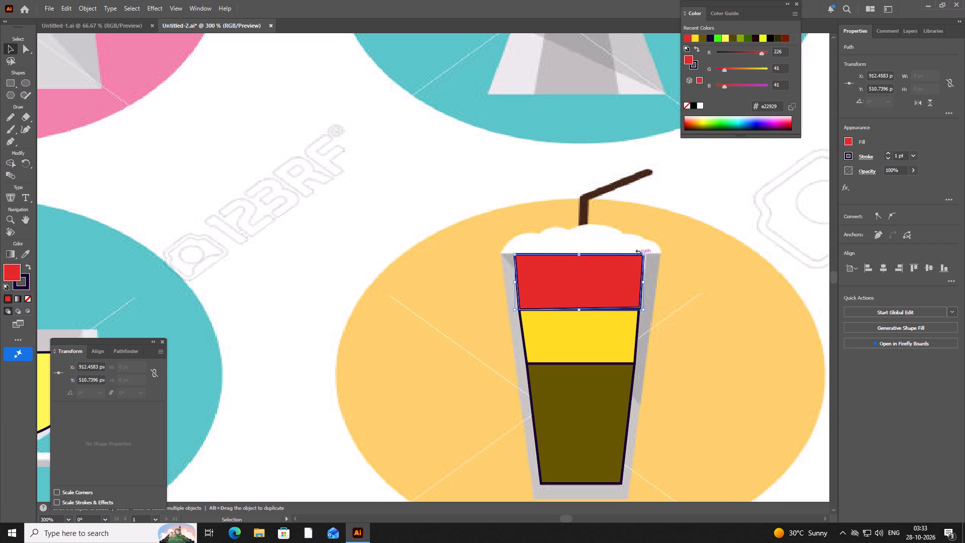
pyautogui.click(643, 252)
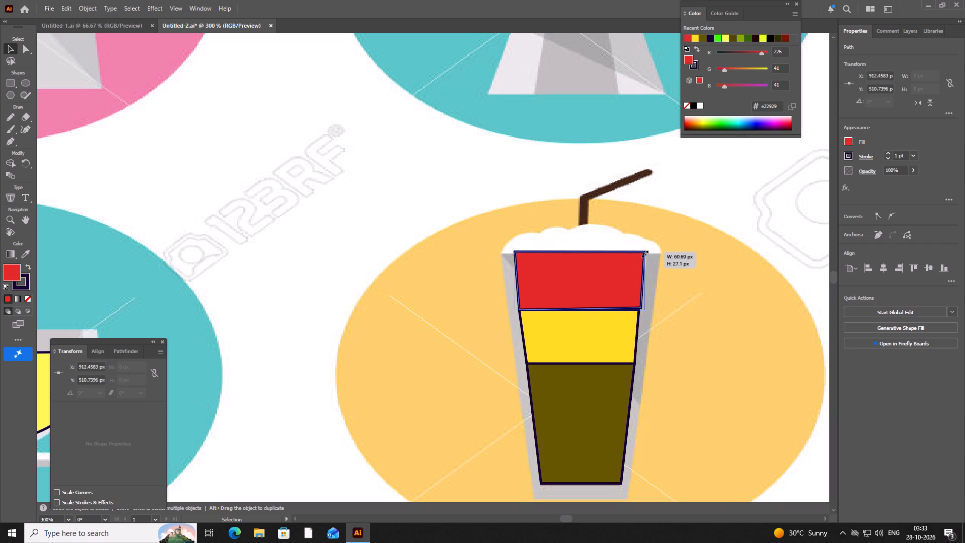
pyautogui.click(648, 310)
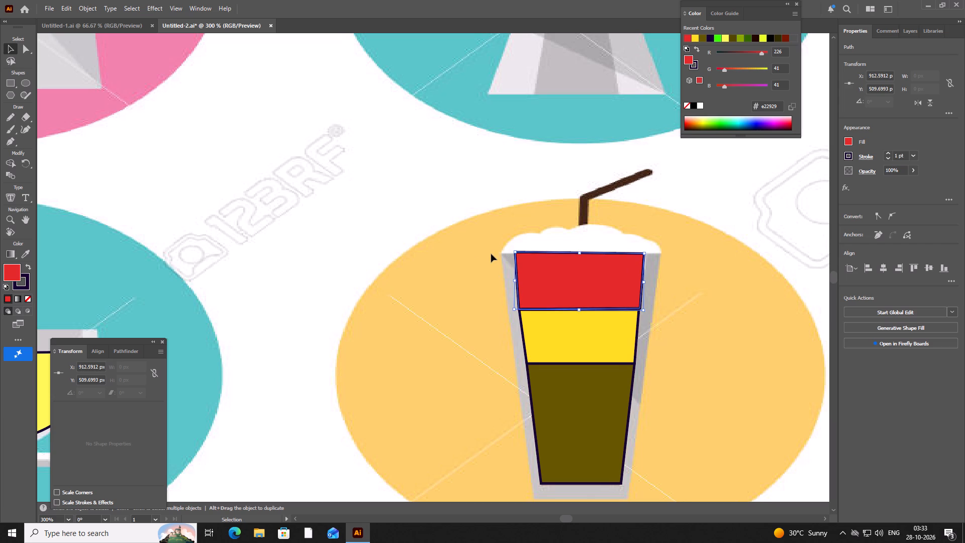
pyautogui.click(645, 253)
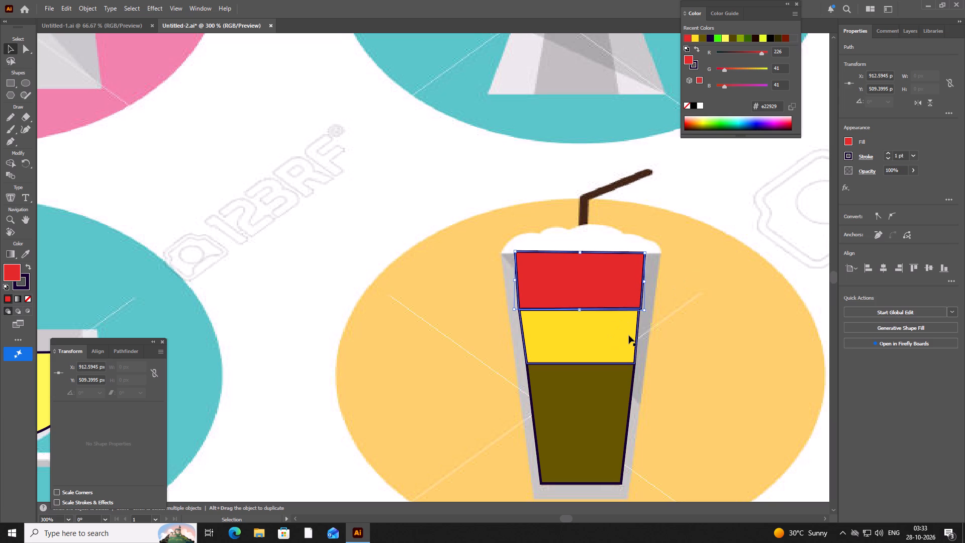
pyautogui.click(6, 142)
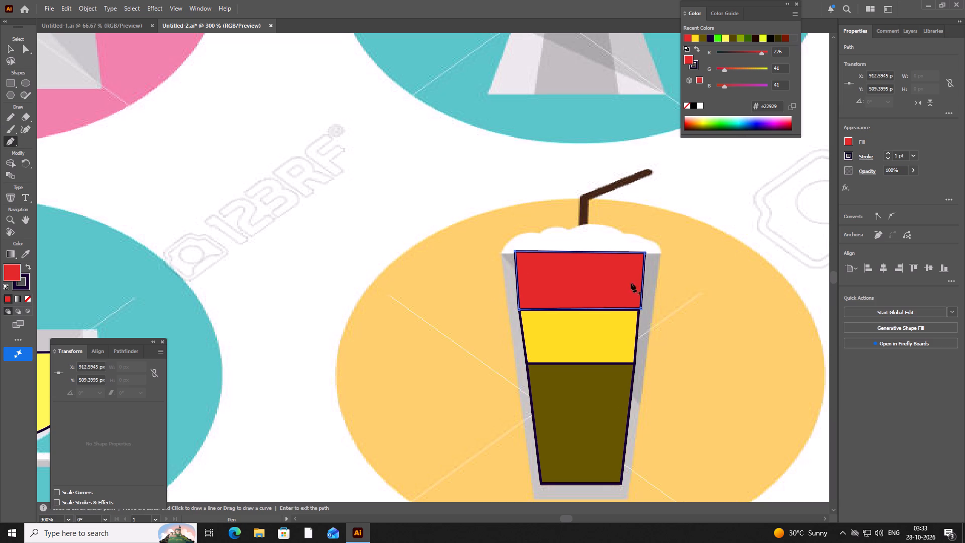
pyautogui.click(9, 48)
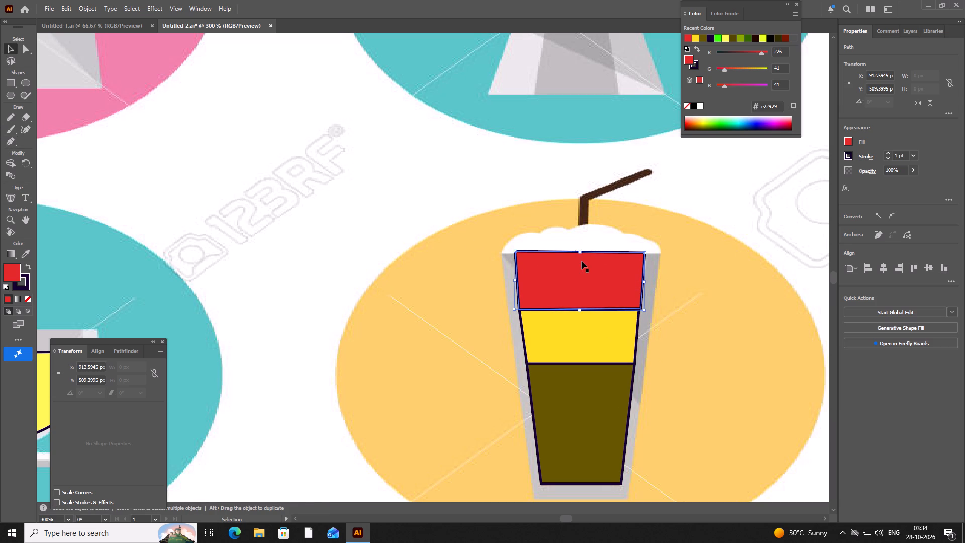
pyautogui.click(580, 254)
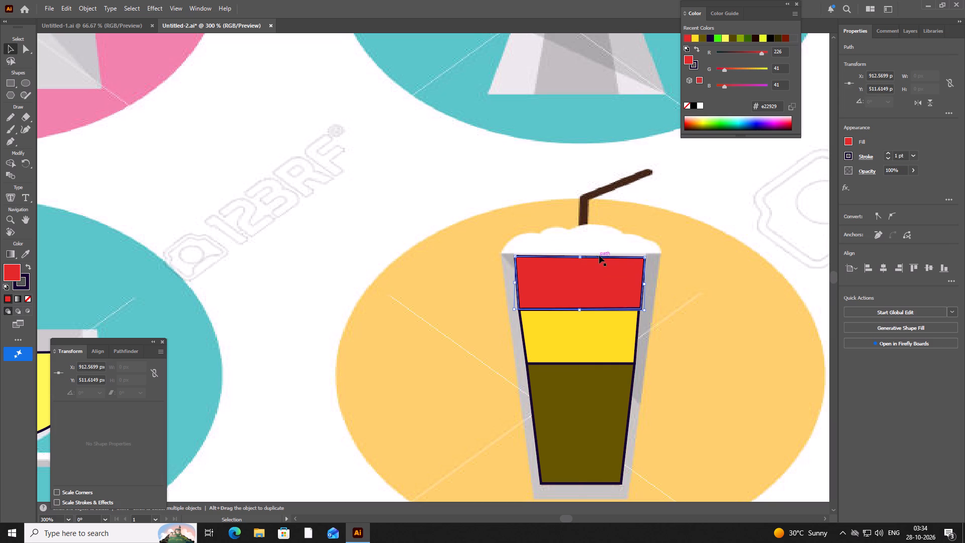
pyautogui.click(644, 258)
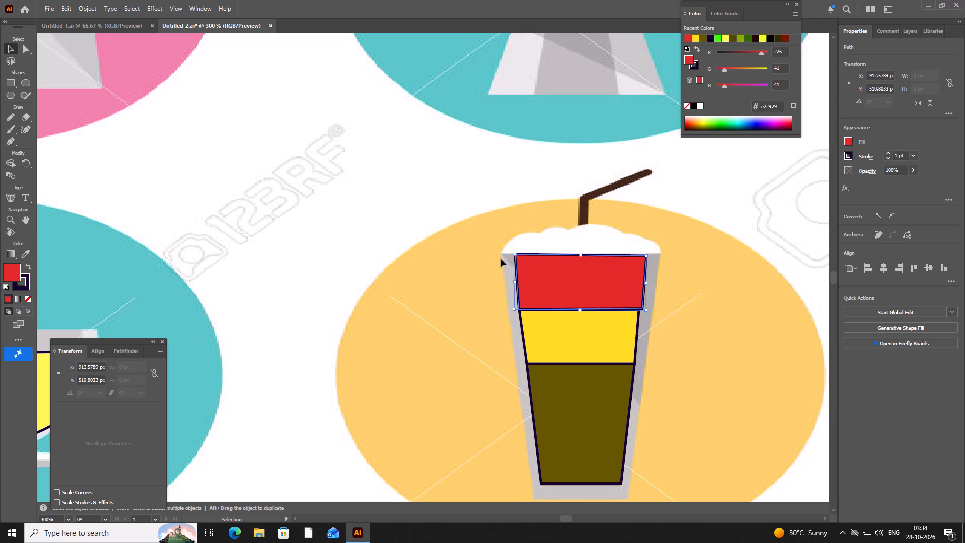
# Trace the glass's outer outline with the Pen tool from the red layer's upper-right corner around the sides and base, about 75 by 115 px.
pyautogui.click(6, 141)
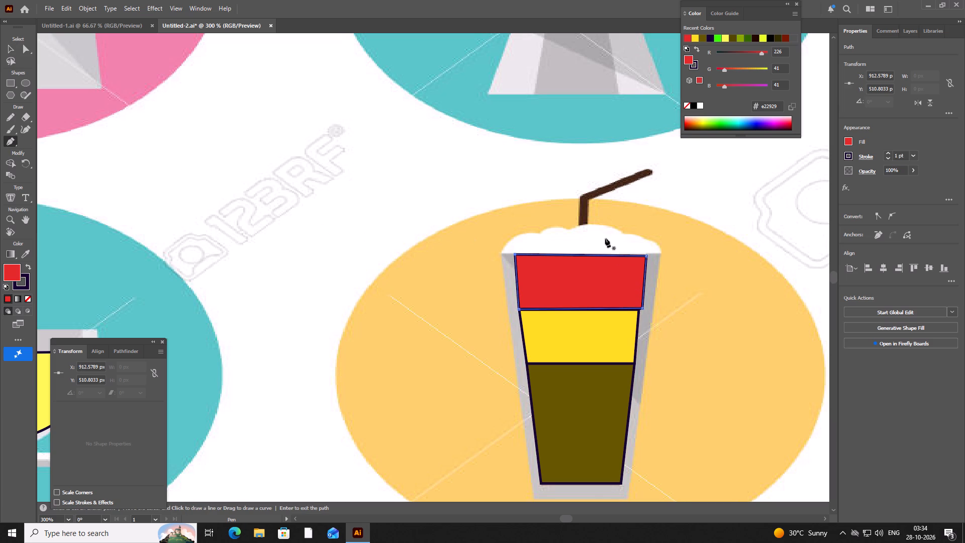
pyautogui.click(647, 251)
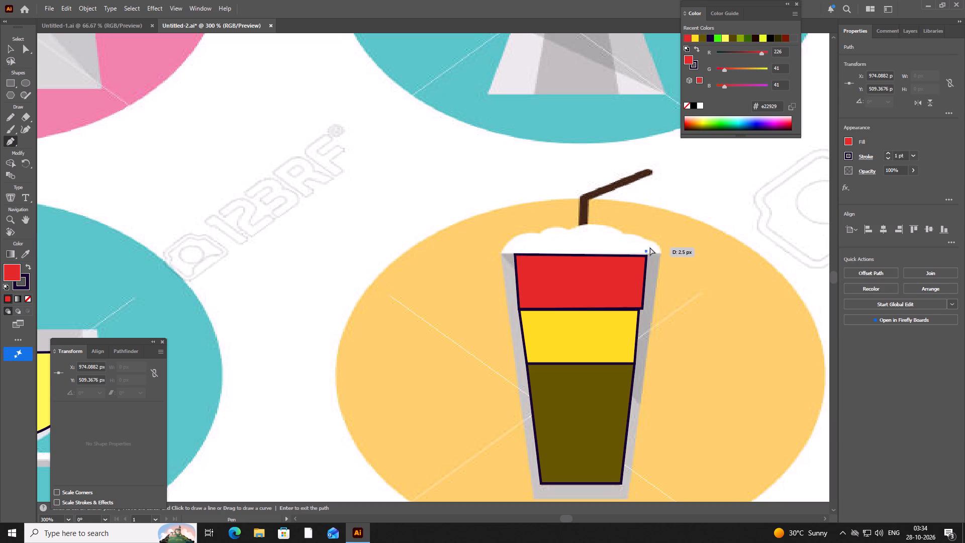
pyautogui.hotkey('ctrl', 'z')
pyautogui.scroll(2, 647, 256)
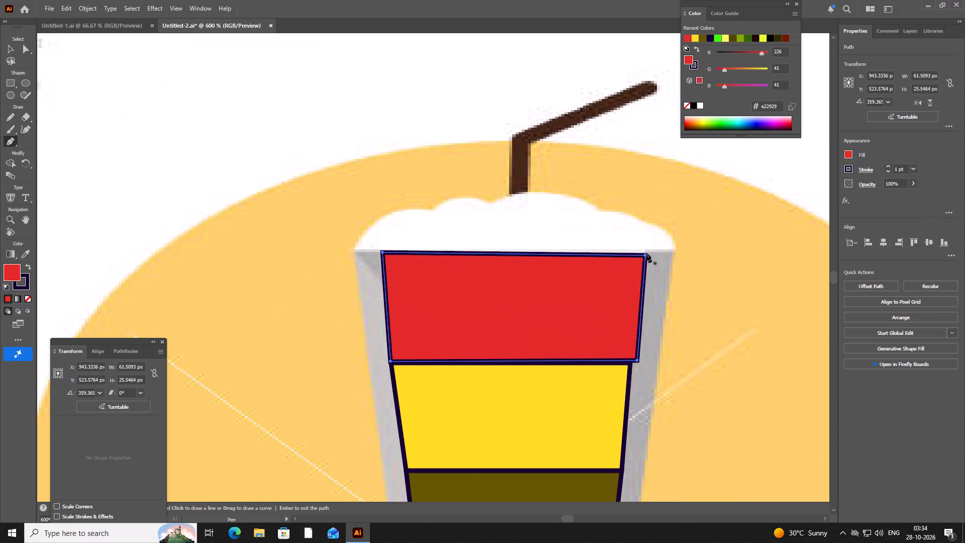
pyautogui.click(644, 251)
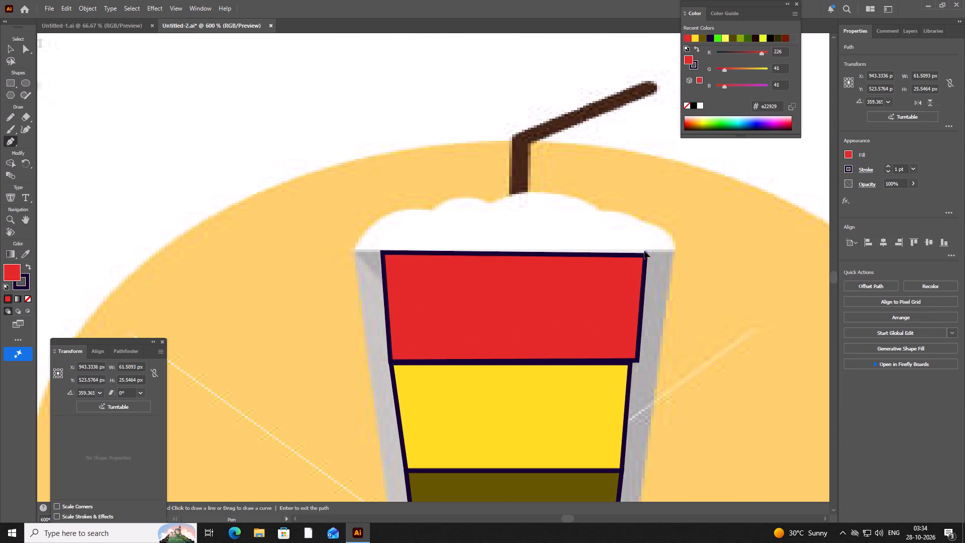
pyautogui.click(673, 252)
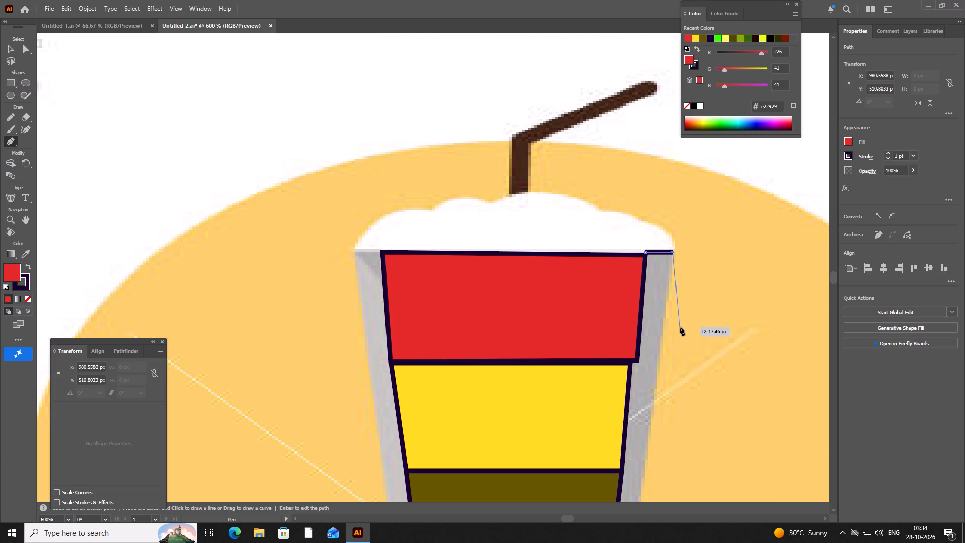
pyautogui.scroll(-1, 680, 327)
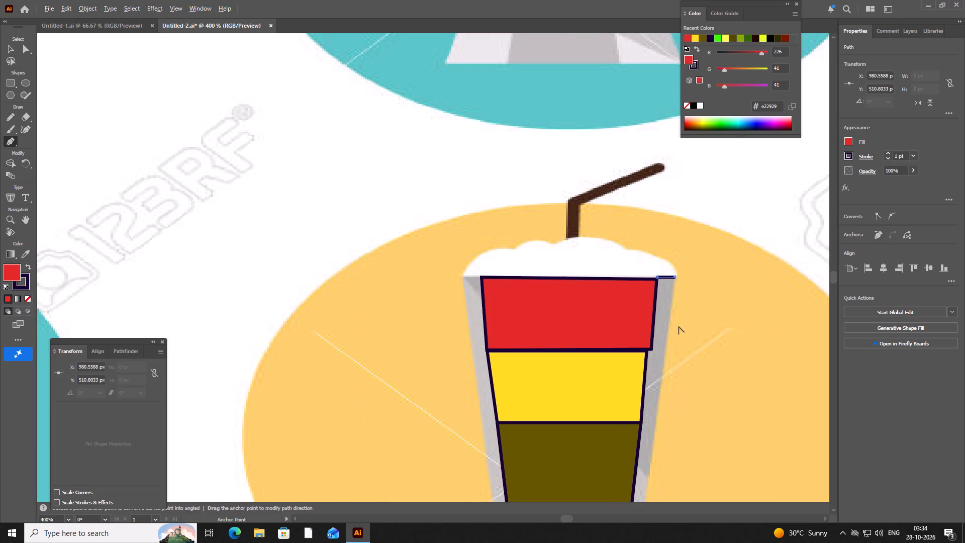
pyautogui.keyDown('alt'); pyautogui.scroll(-4, 679, 326); pyautogui.keyUp('alt')
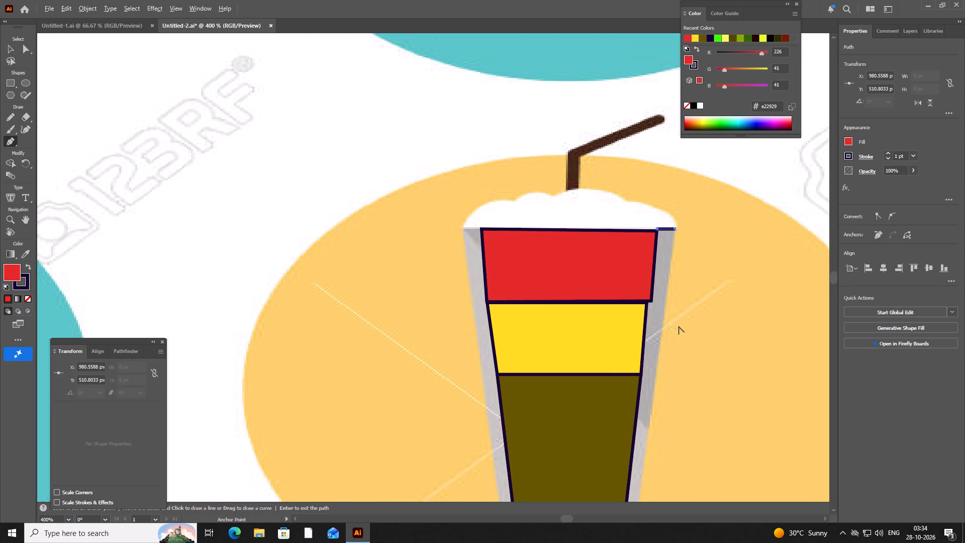
pyautogui.keyDown('alt'); pyautogui.scroll(-5, 679, 326); pyautogui.keyUp('alt')
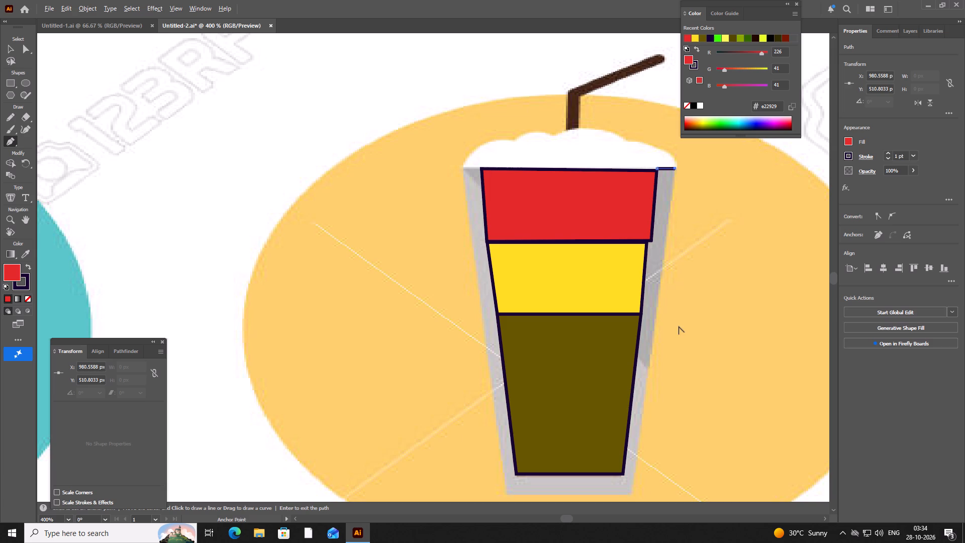
pyautogui.click(631, 492)
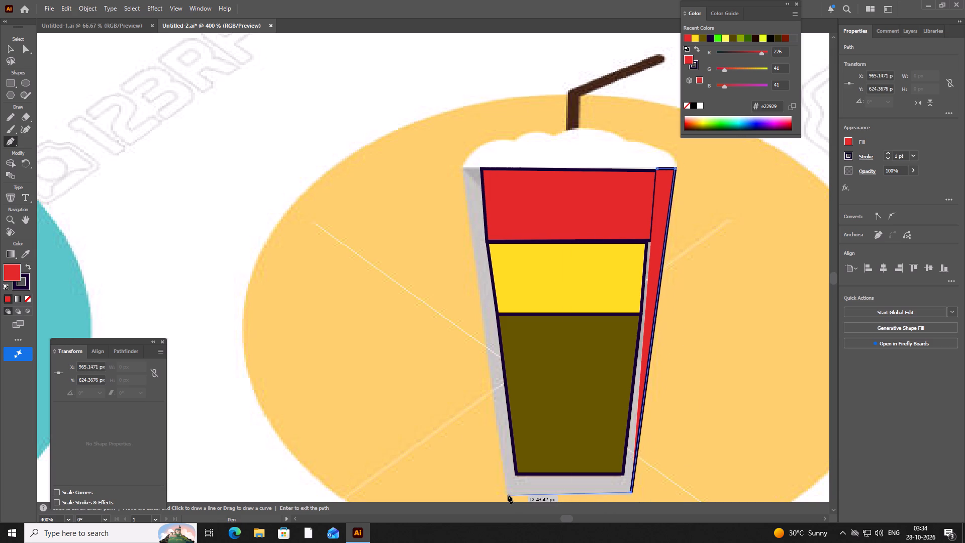
pyautogui.hotkey('ctrl', 'z')
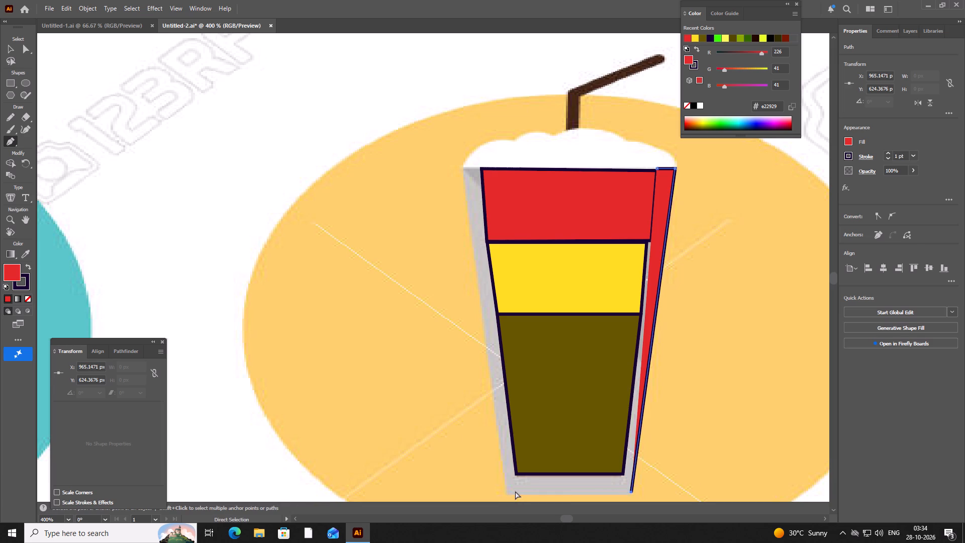
pyautogui.click(631, 497)
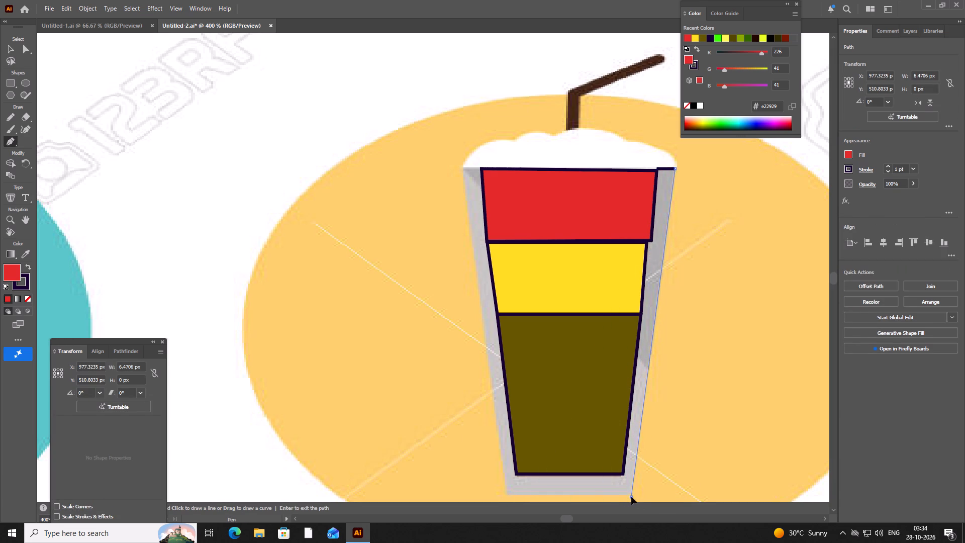
pyautogui.click(508, 495)
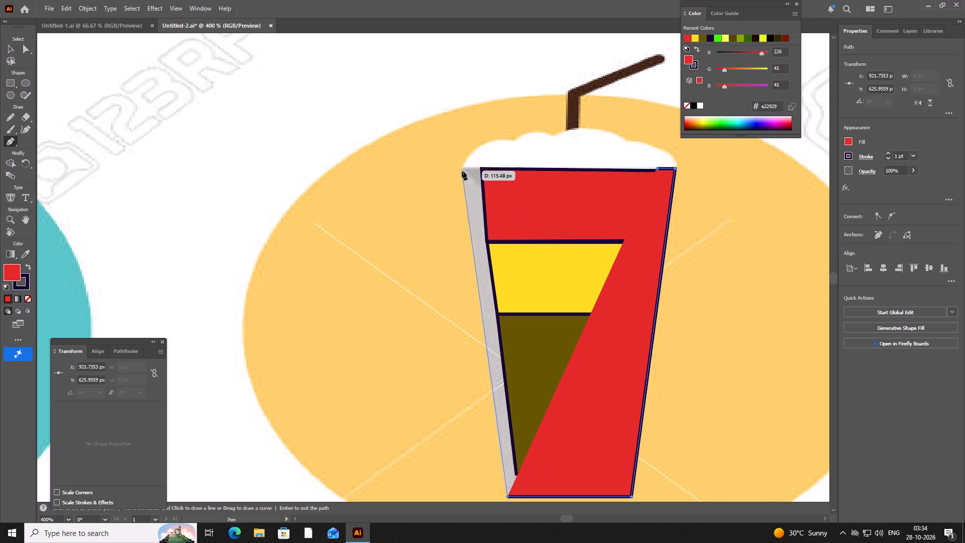
pyautogui.click(462, 169)
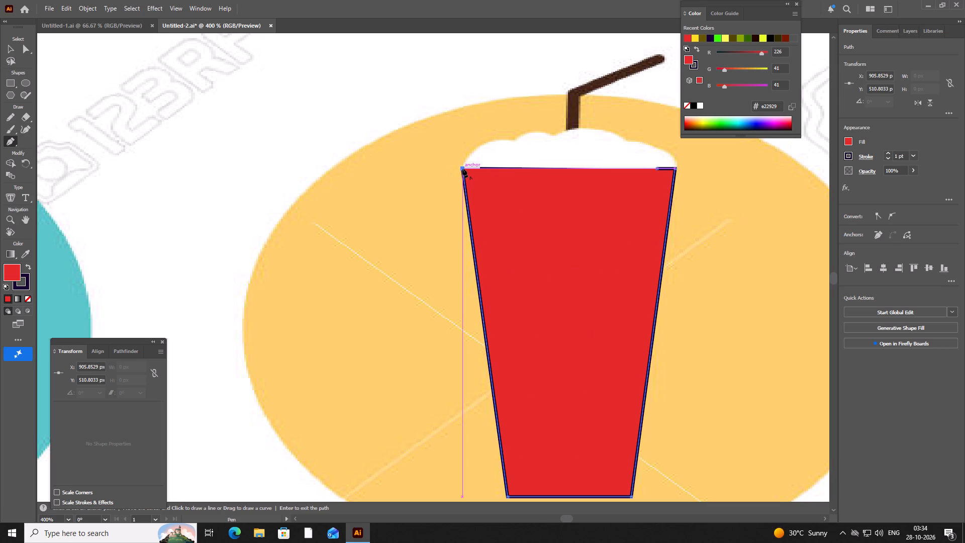
# Set the opacity of the glass outline path to 35%.
pyautogui.click(914, 168)
pyautogui.moveTo(896, 182); pyautogui.dragTo(888, 184)
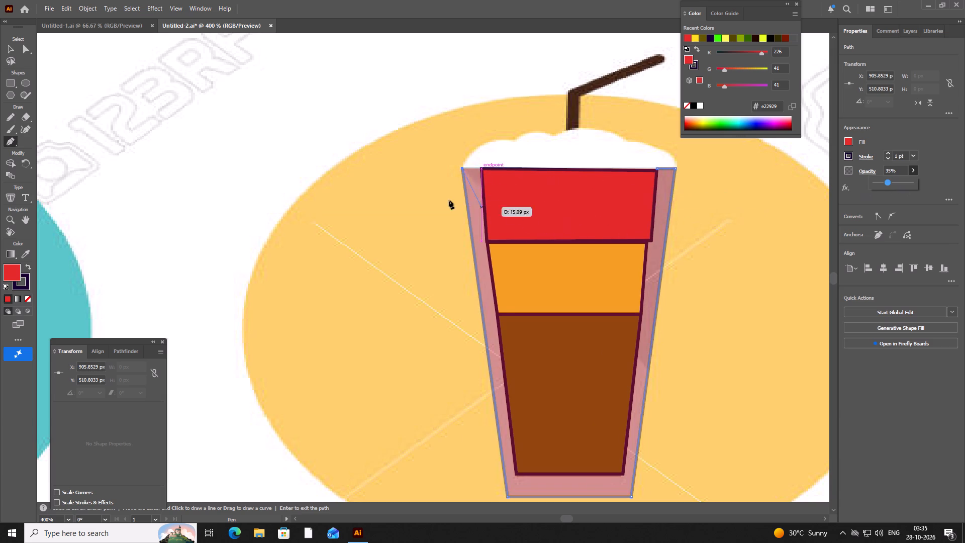
# Continue the glass wall path with the Pen tool along the coffee layers' sides and base, about 63 by 108 px, to the red layer's upper-right corner.
pyautogui.scroll(2, 487, 166)
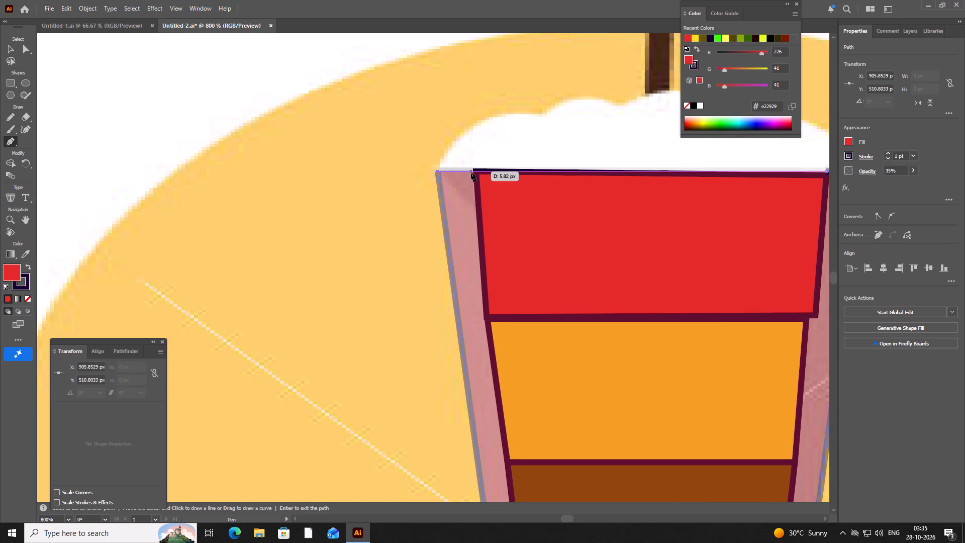
pyautogui.click(471, 172)
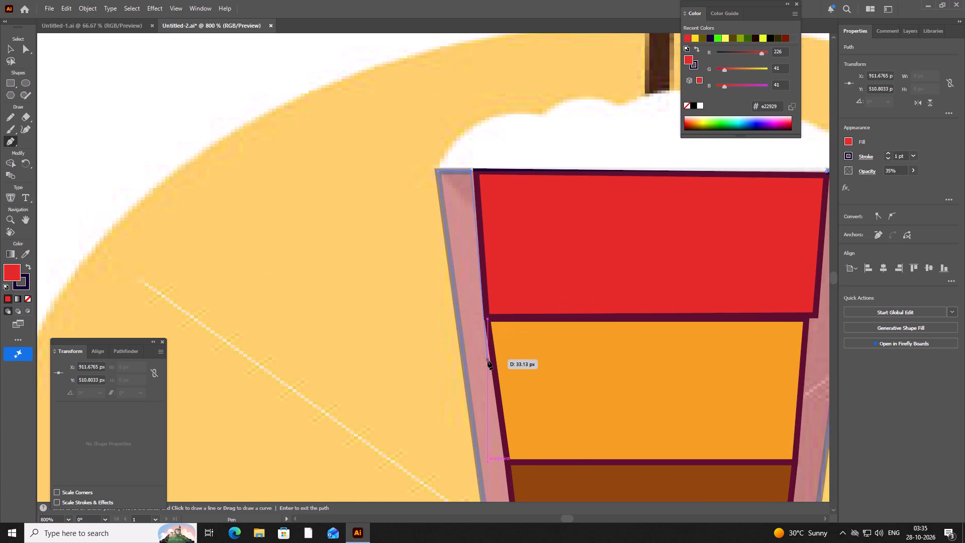
pyautogui.click(483, 321)
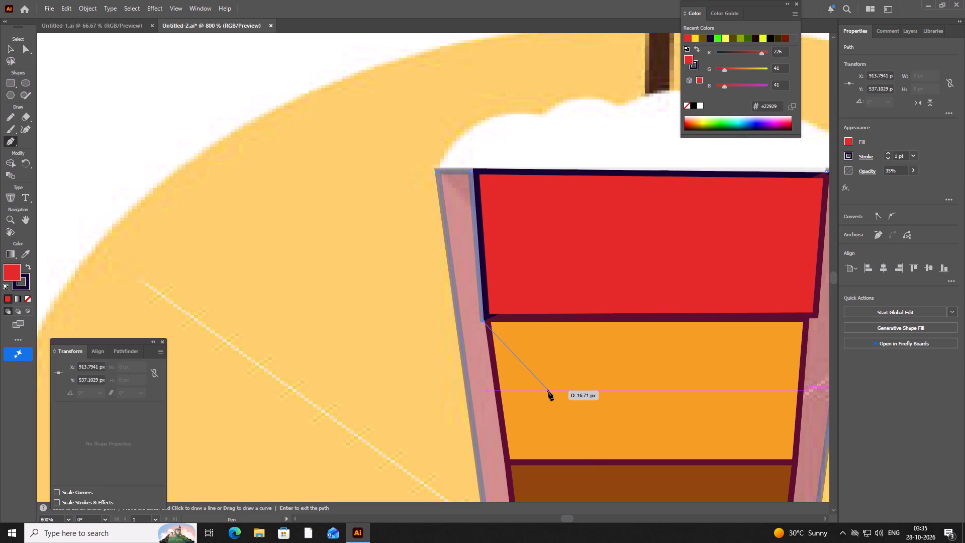
pyautogui.keyDown('alt'); pyautogui.scroll(-6, 548, 390); pyautogui.keyUp('alt')
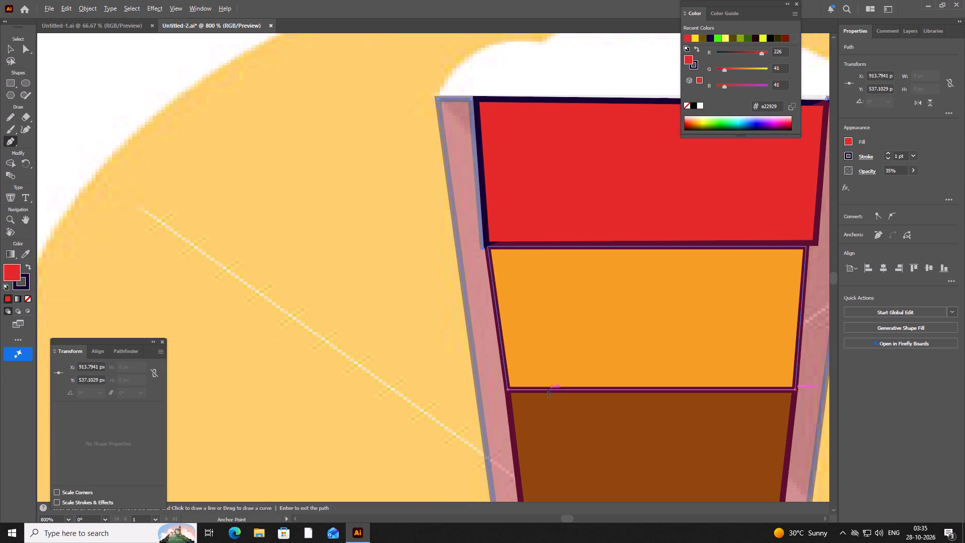
pyautogui.keyDown('alt'); pyautogui.scroll(-15, 548, 390); pyautogui.keyUp('alt')
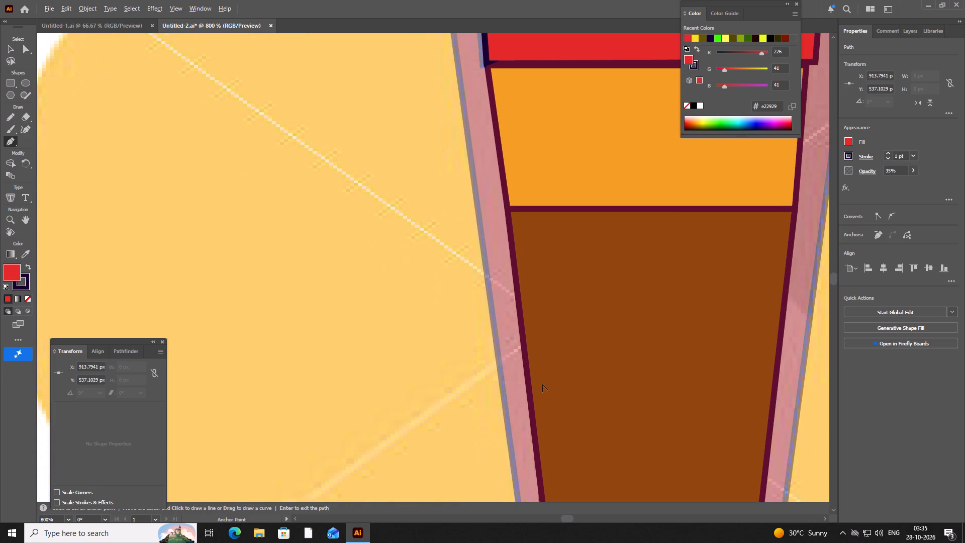
pyautogui.keyDown('alt'); pyautogui.scroll(-6, 542, 384); pyautogui.keyUp('alt')
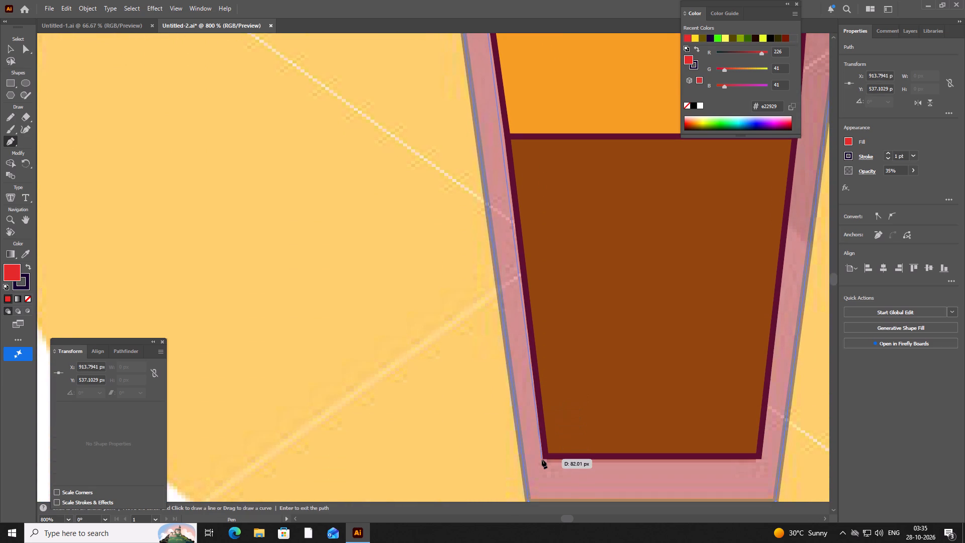
pyautogui.click(542, 460)
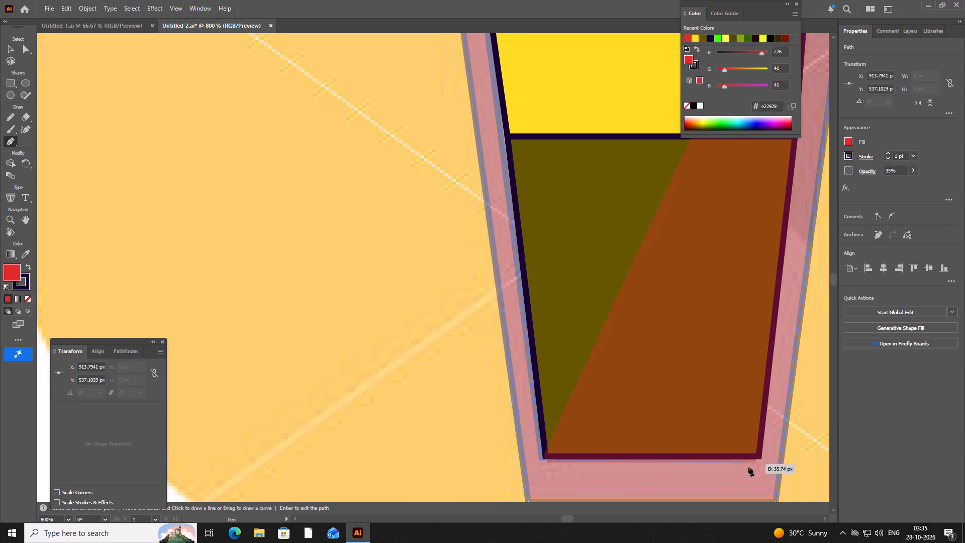
pyautogui.click(763, 460)
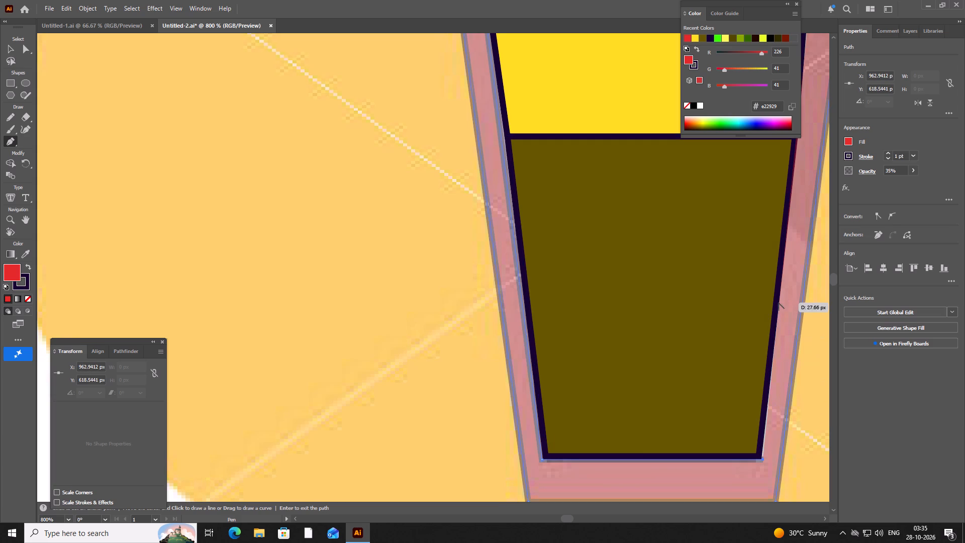
pyautogui.keyDown('alt'); pyautogui.scroll(13, 779, 303); pyautogui.keyUp('alt')
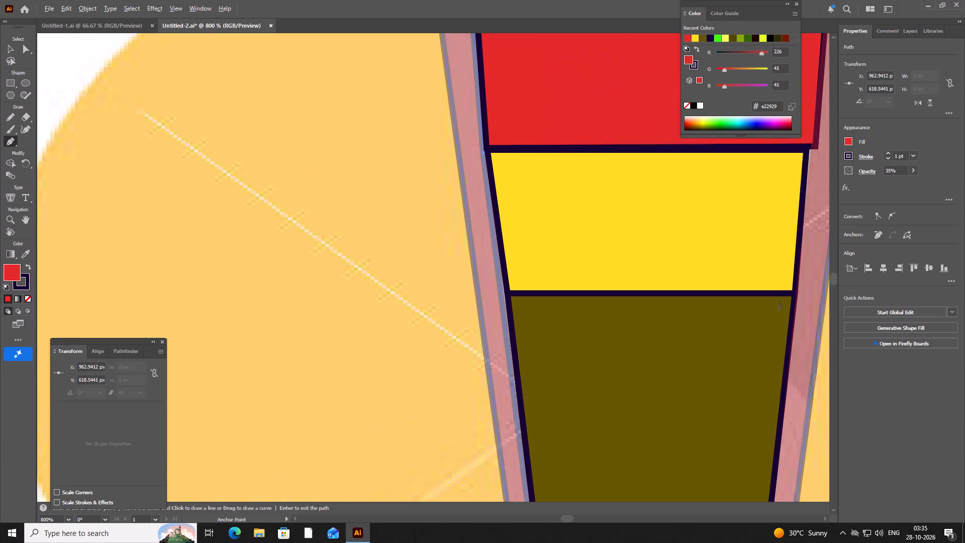
pyautogui.keyDown('alt'); pyautogui.scroll(8, 779, 303); pyautogui.keyUp('alt')
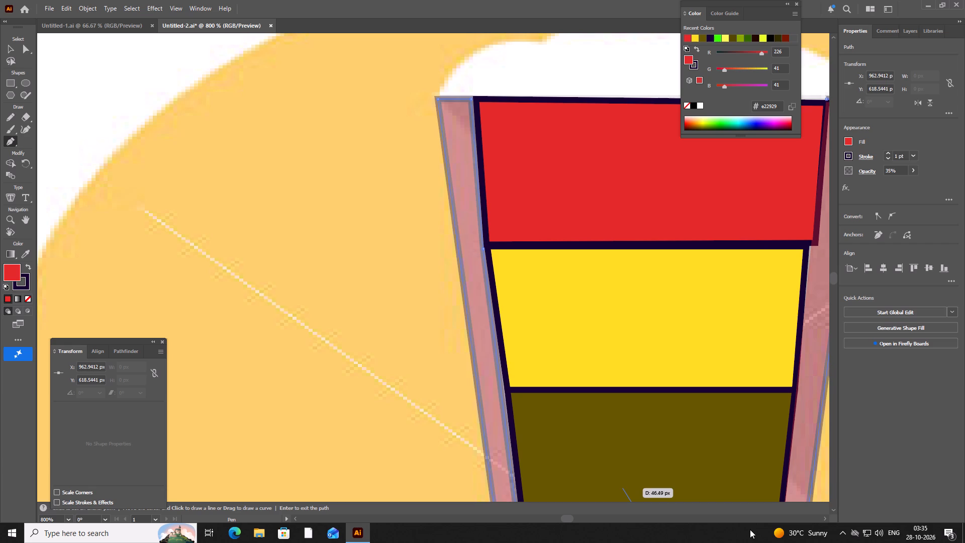
pyautogui.doubleClick(826, 520)
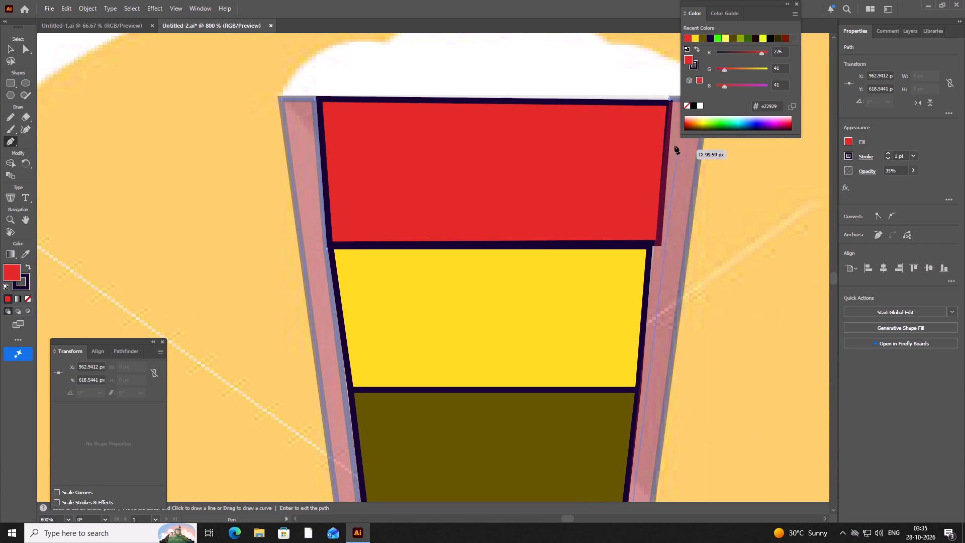
pyautogui.click(654, 245)
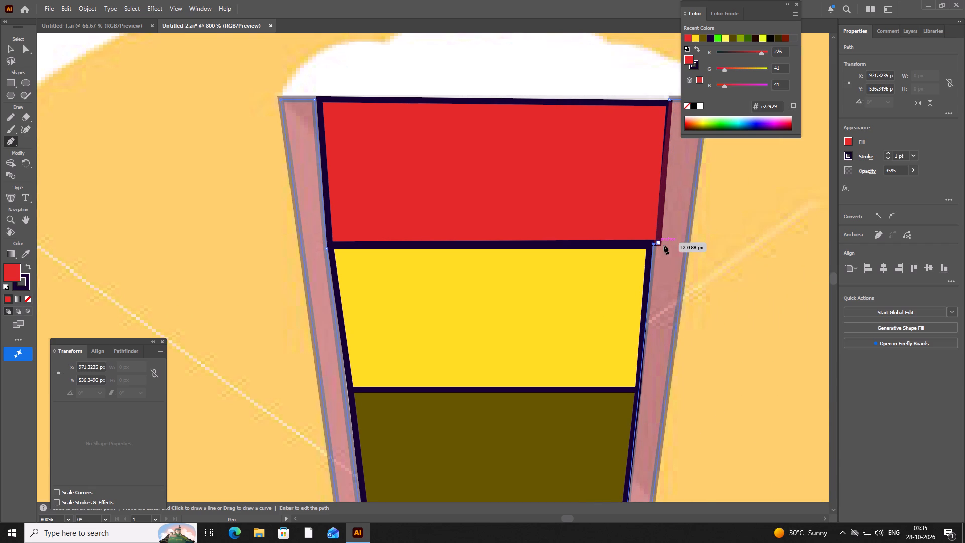
pyautogui.click(663, 245)
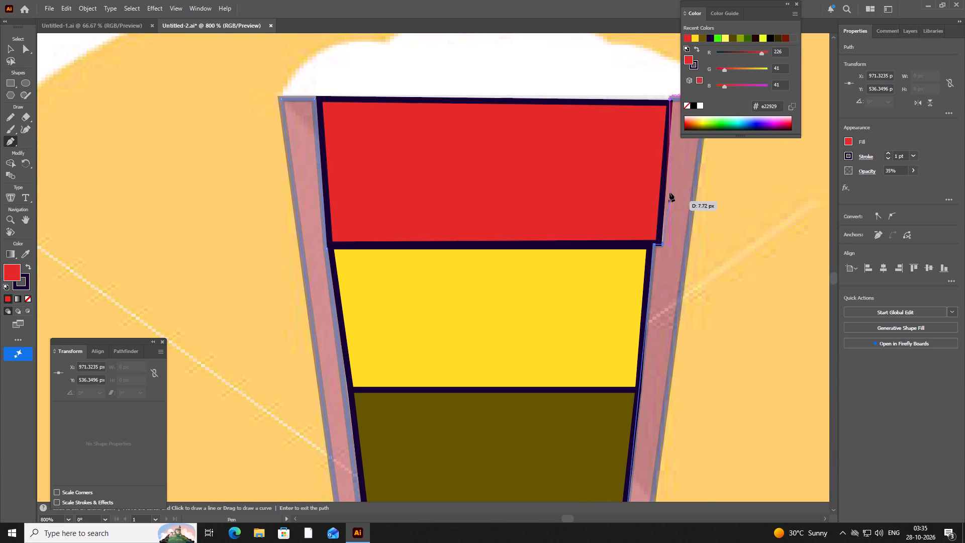
pyautogui.click(673, 102)
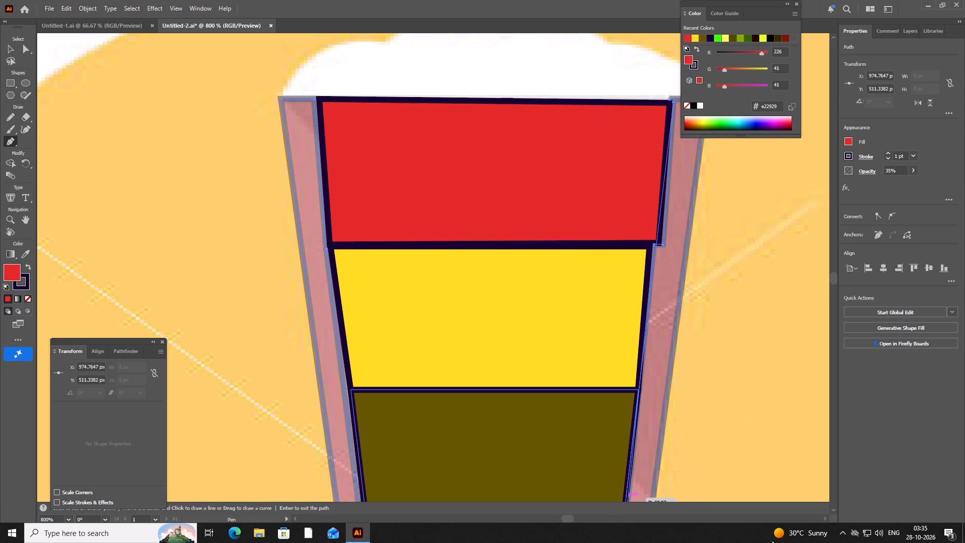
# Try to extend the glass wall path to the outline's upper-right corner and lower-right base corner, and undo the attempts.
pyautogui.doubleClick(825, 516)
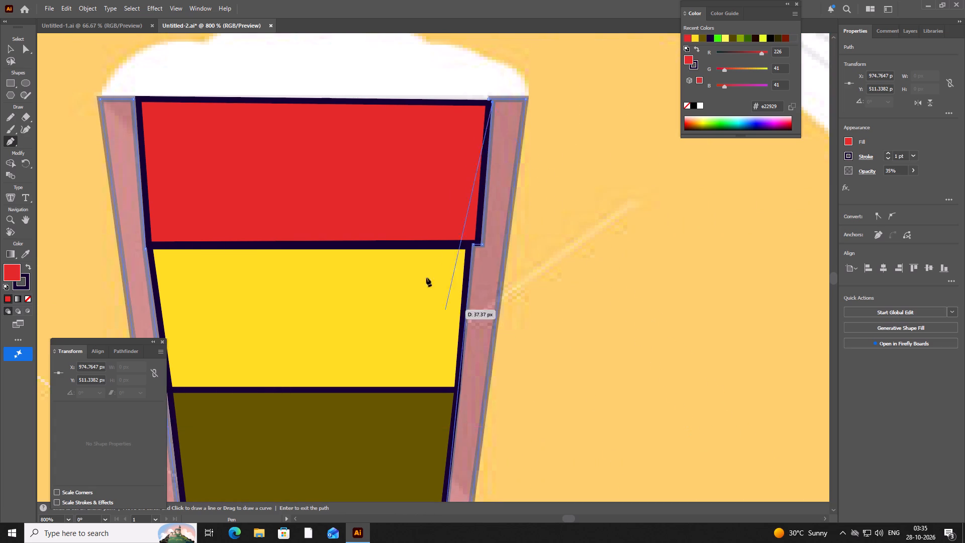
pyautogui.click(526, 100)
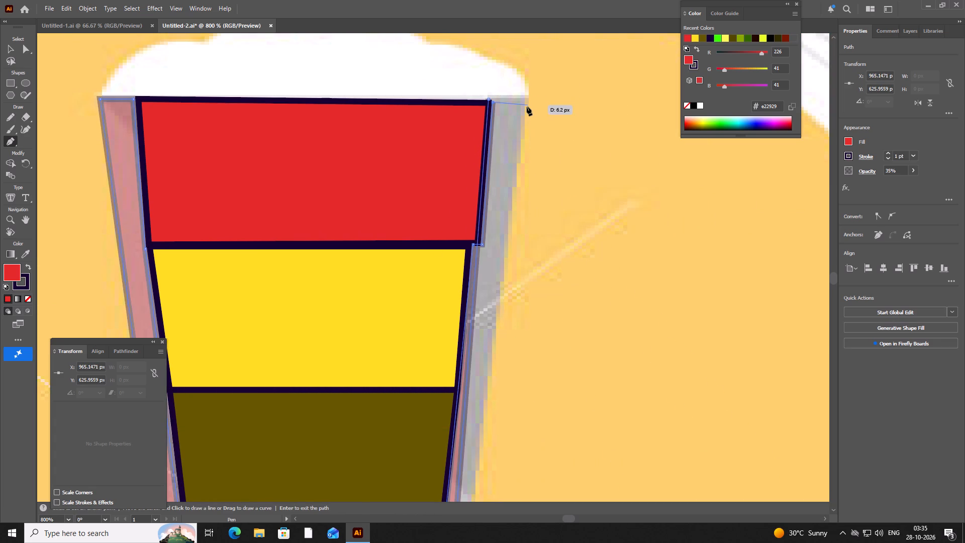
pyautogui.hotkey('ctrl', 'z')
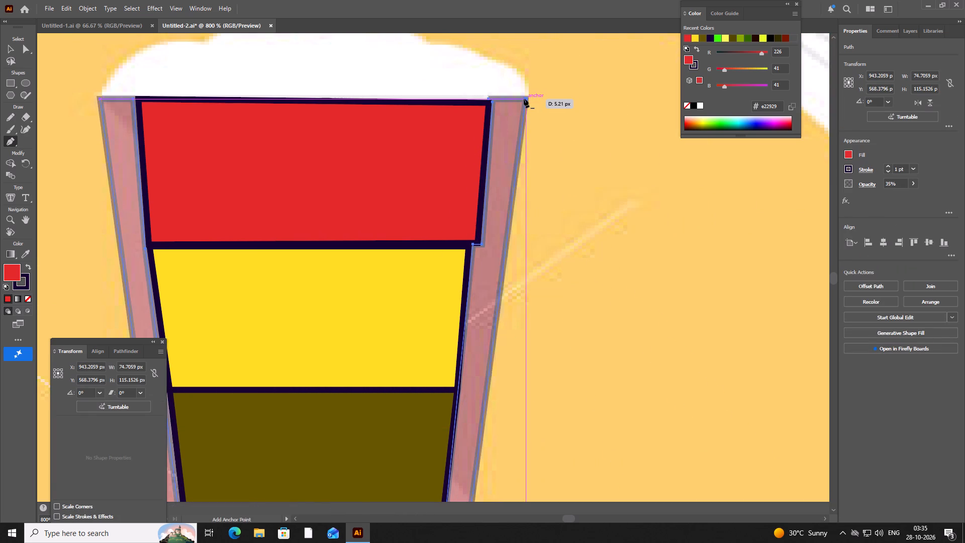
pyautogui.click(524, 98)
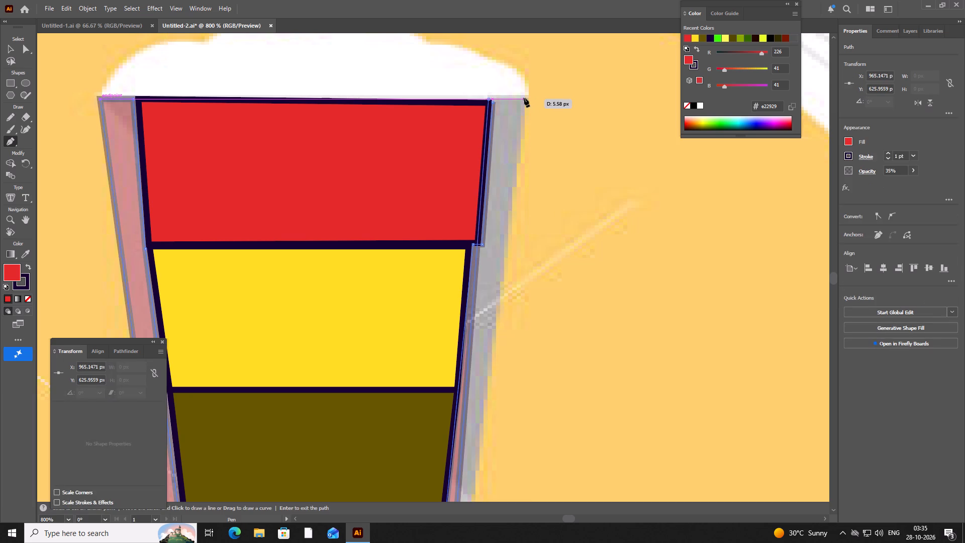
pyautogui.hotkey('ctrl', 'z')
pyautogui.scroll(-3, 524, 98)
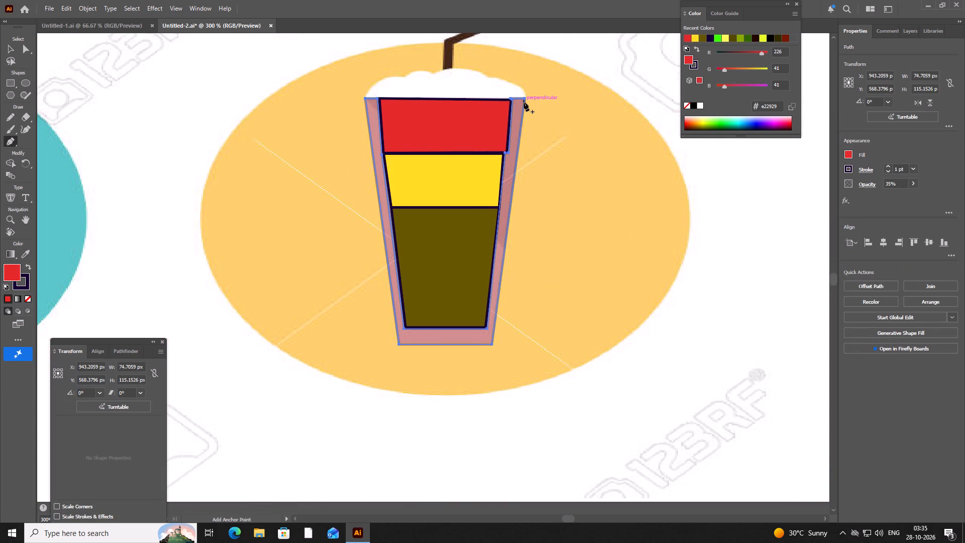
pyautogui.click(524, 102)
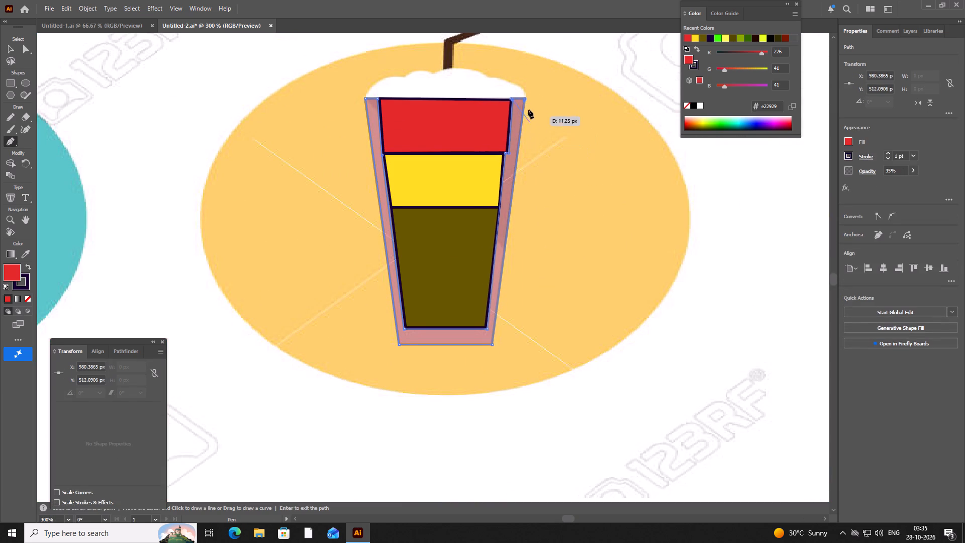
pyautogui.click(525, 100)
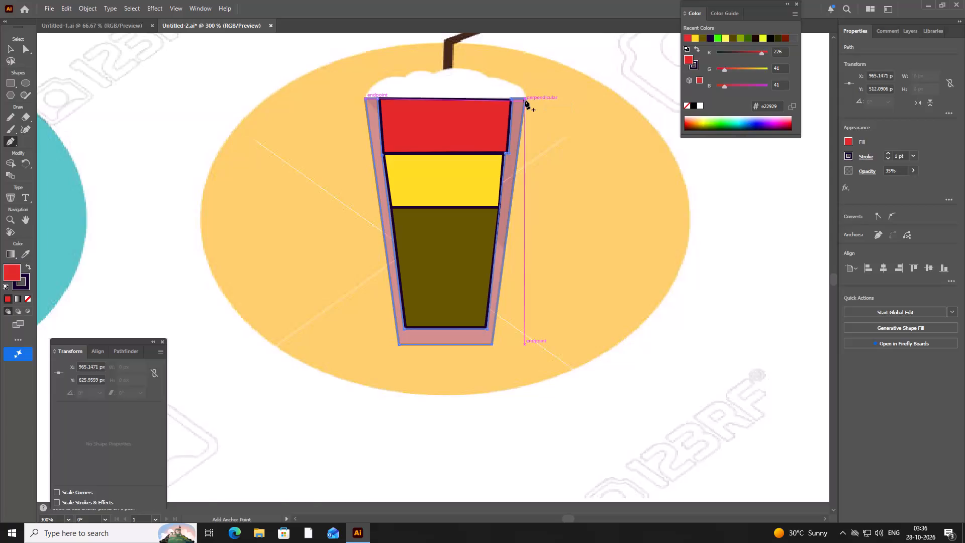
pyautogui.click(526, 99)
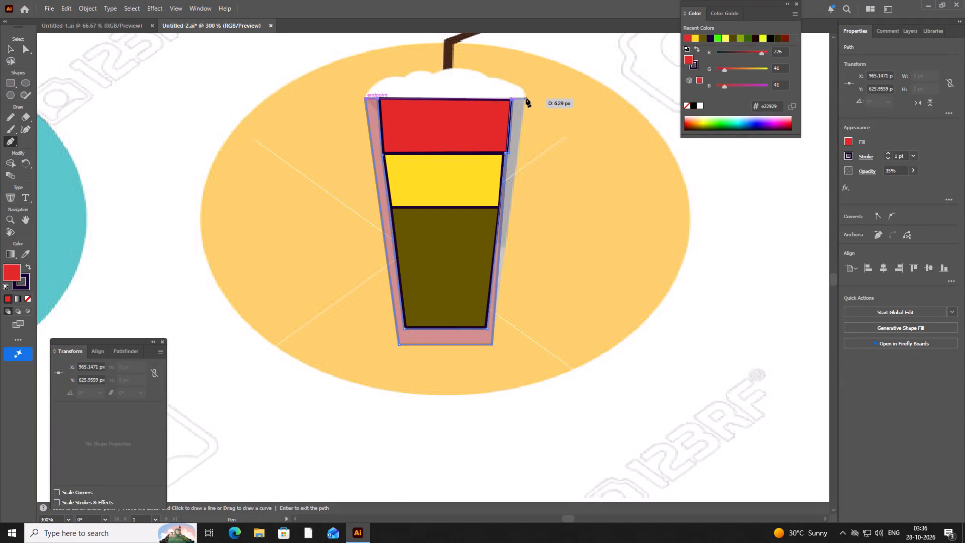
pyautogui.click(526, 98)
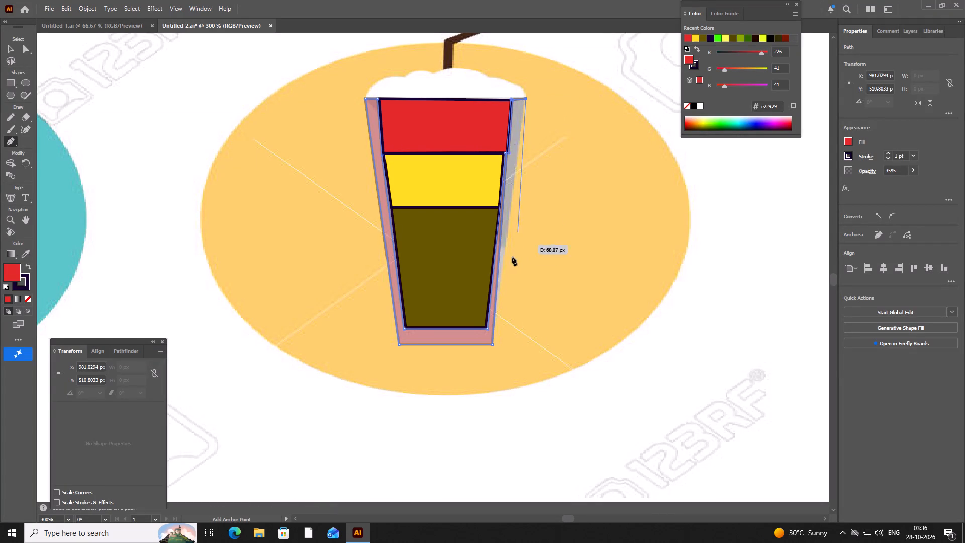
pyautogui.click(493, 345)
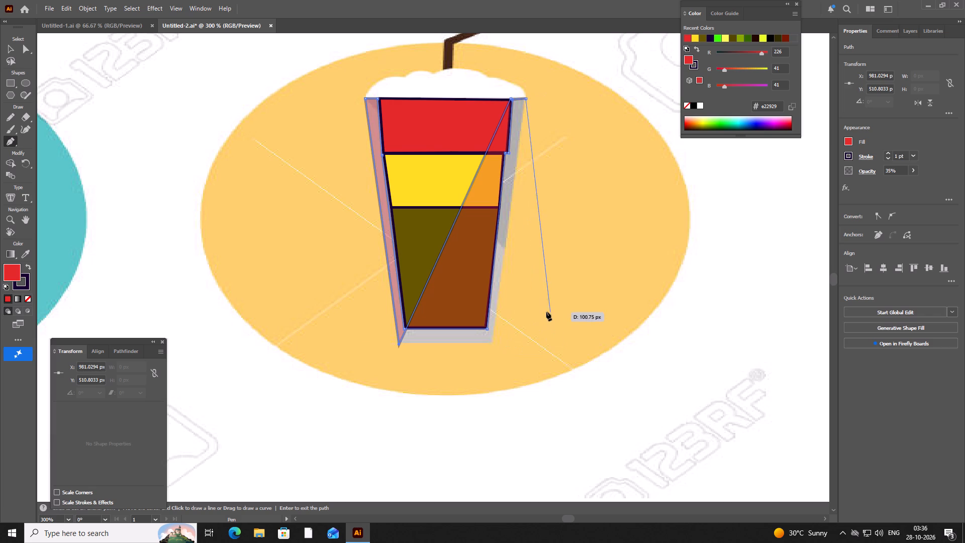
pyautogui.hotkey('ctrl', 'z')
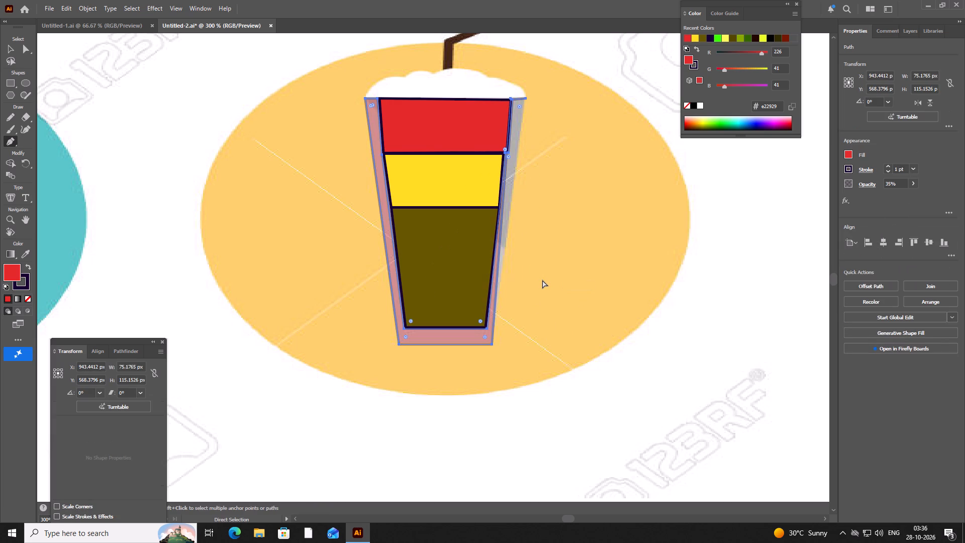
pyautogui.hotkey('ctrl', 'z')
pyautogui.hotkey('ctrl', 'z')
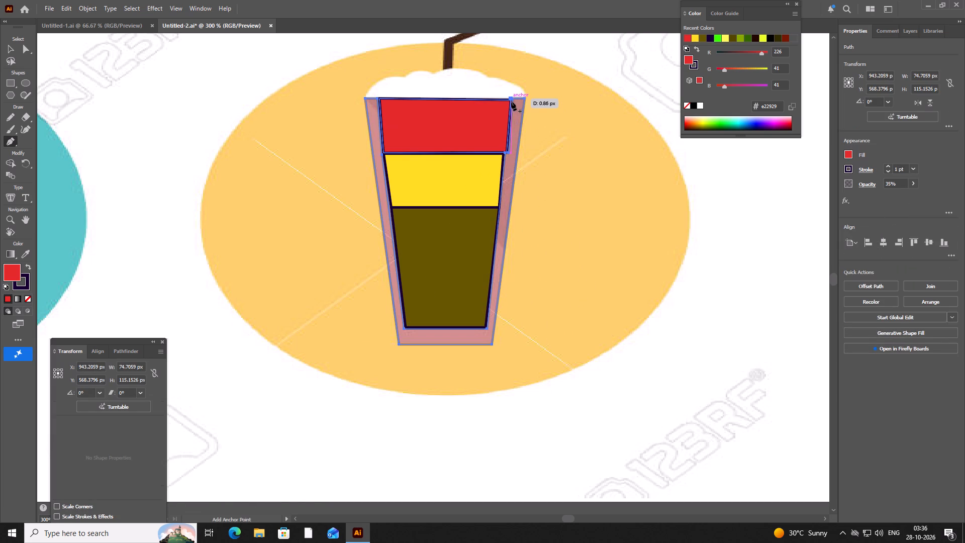
# Close the glass wall path at its starting anchor by the red layer's upper-right corner.
pyautogui.click(511, 100)
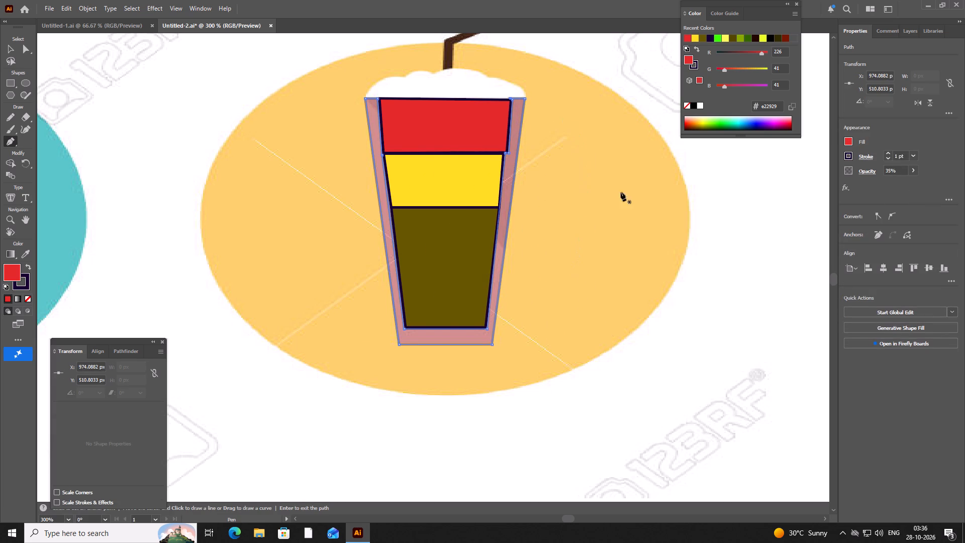
# Fill the closed glass wall with bright green #39FF00 at 81% opacity.
pyautogui.click(717, 37)
pyautogui.click(912, 170)
pyautogui.click(904, 183)
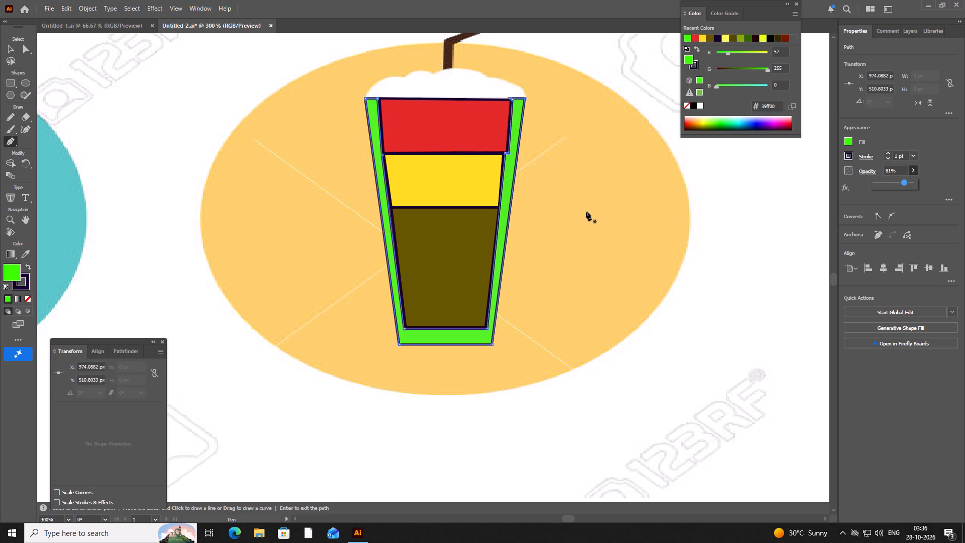
# Save the document.
pyautogui.scroll(-1, 586, 212)
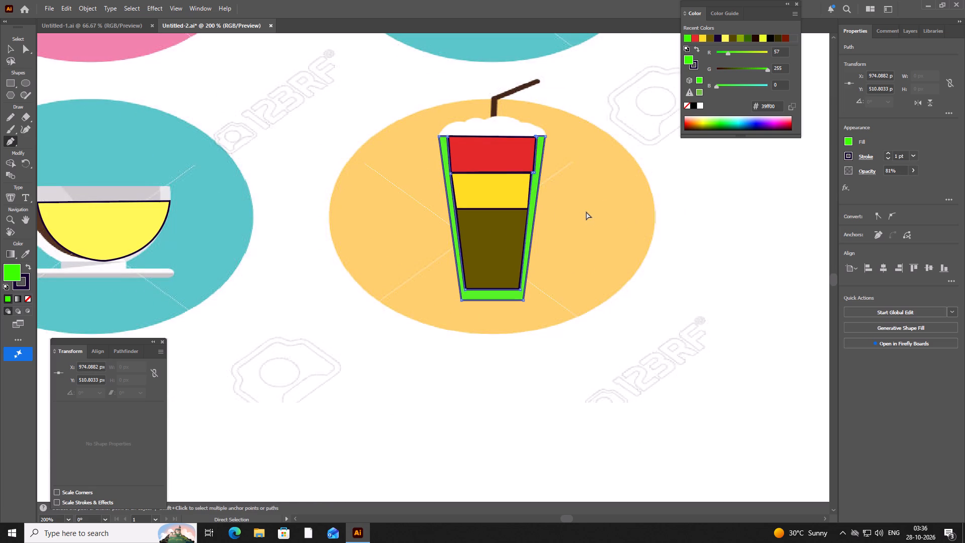
pyautogui.hotkey('ctrl', 's')
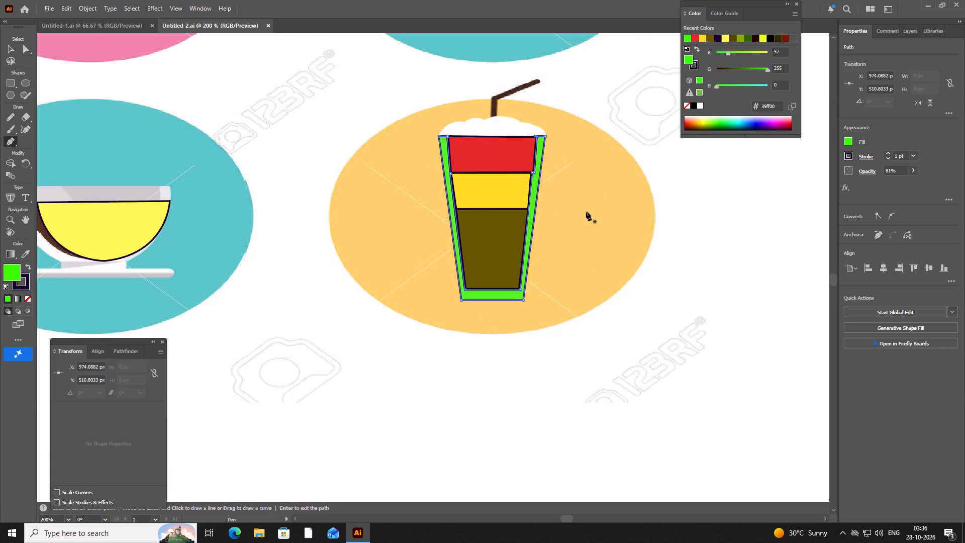
# Move the yellow layer to about X 1015, Y 553 px and the olive bottom layer to about X 1035, Y 612 px, outside the glass.
pyautogui.scroll(-4, 586, 212)
pyautogui.scroll(1, 586, 212)
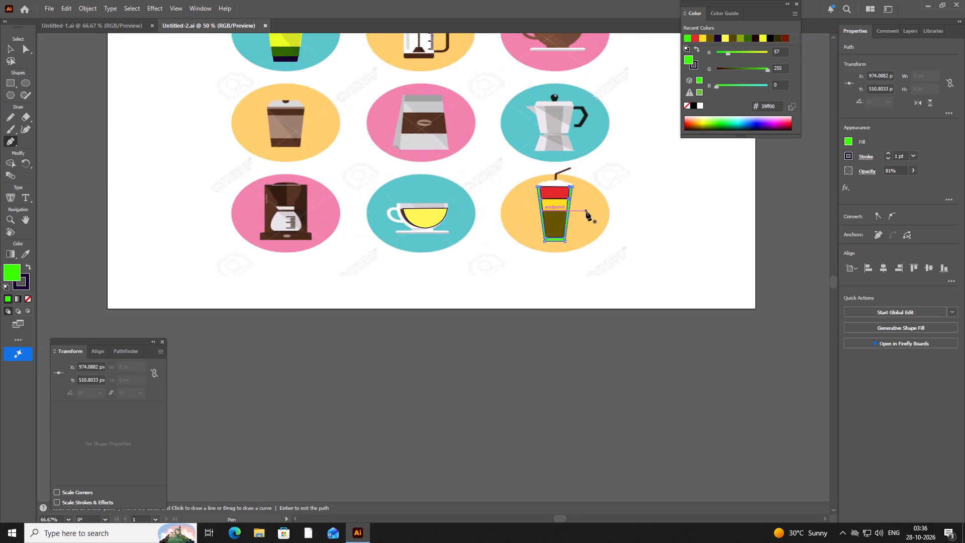
pyautogui.scroll(2, 586, 212)
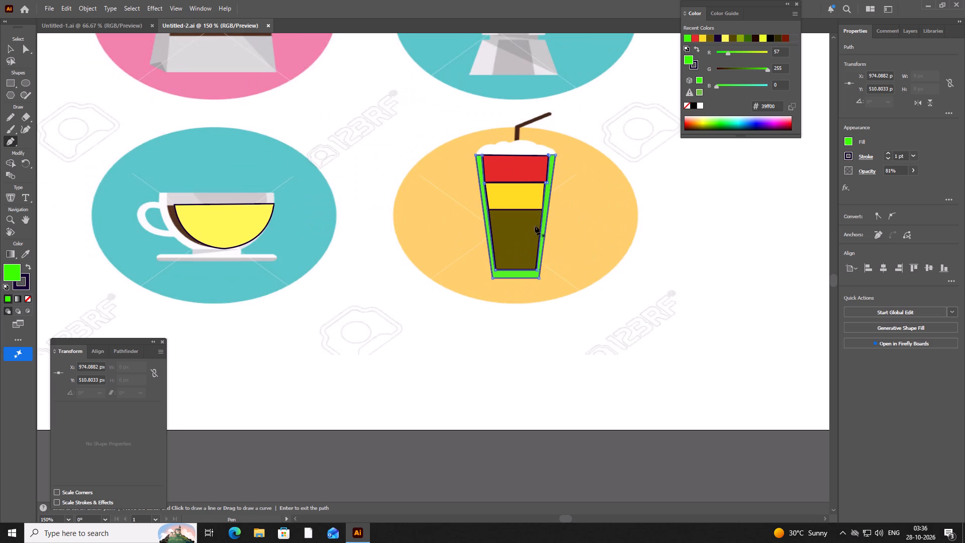
pyautogui.click(9, 48)
pyautogui.moveTo(495, 202); pyautogui.dragTo(554, 205)
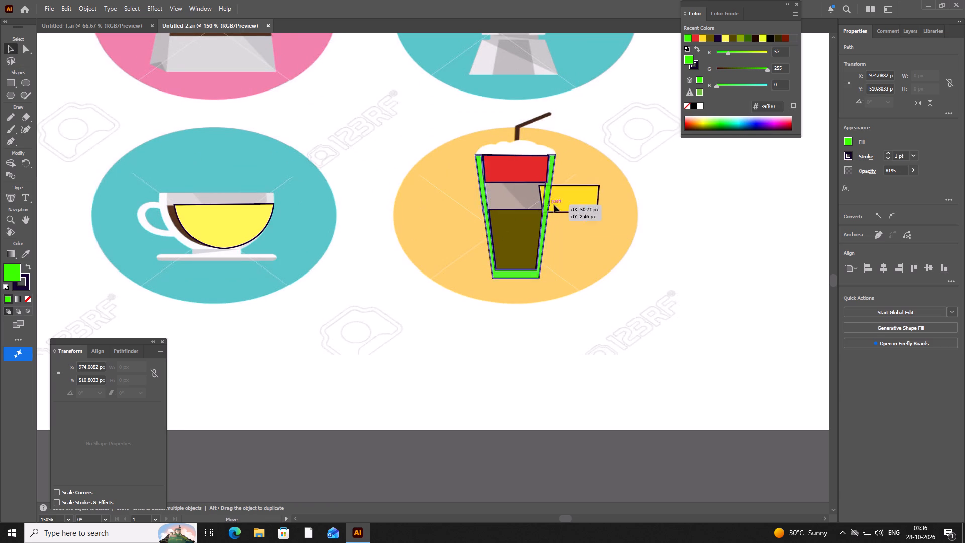
pyautogui.moveTo(554, 205); pyautogui.dragTo(571, 206)
pyautogui.moveTo(524, 244); pyautogui.dragTo(622, 268)
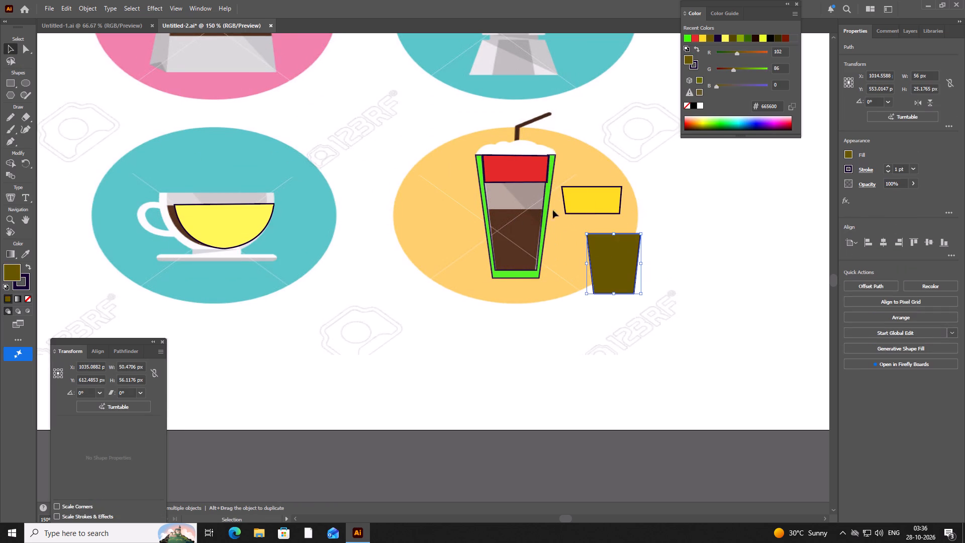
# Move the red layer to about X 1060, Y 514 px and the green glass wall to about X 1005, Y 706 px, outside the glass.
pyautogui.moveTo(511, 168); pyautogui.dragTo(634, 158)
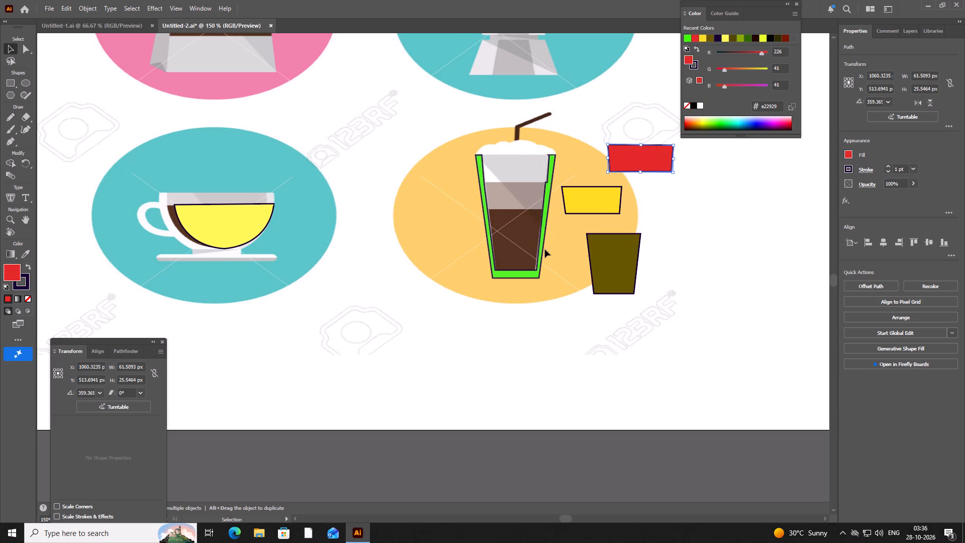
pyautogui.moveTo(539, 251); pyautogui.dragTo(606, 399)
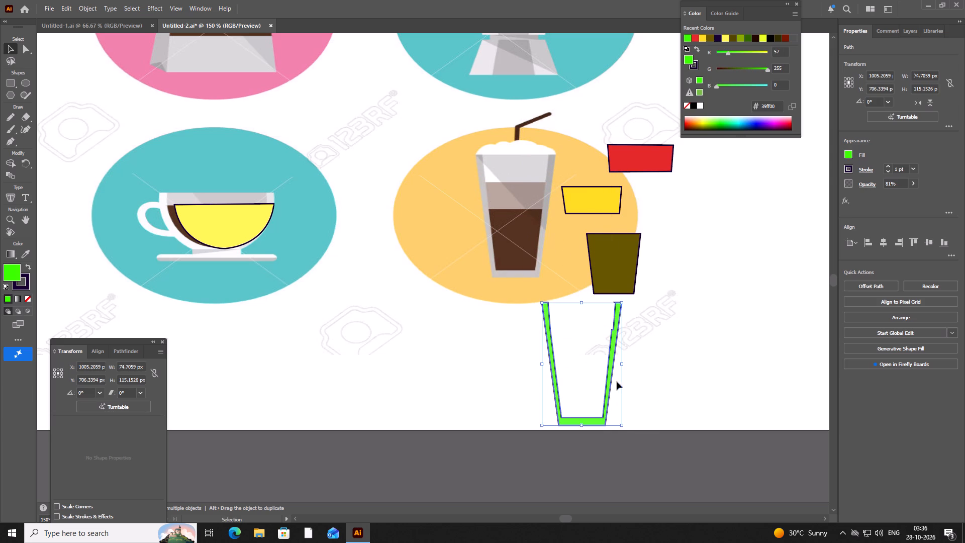
# Undo the moves of the green glass wall and the red, olive and yellow layers of the tall layered coffee.
pyautogui.hotkey('ctrl', 'z')
pyautogui.hotkey('ctrl', 'z')
pyautogui.hotkey('ctrl', 'z')
pyautogui.hotkey('ctrl', 'z')
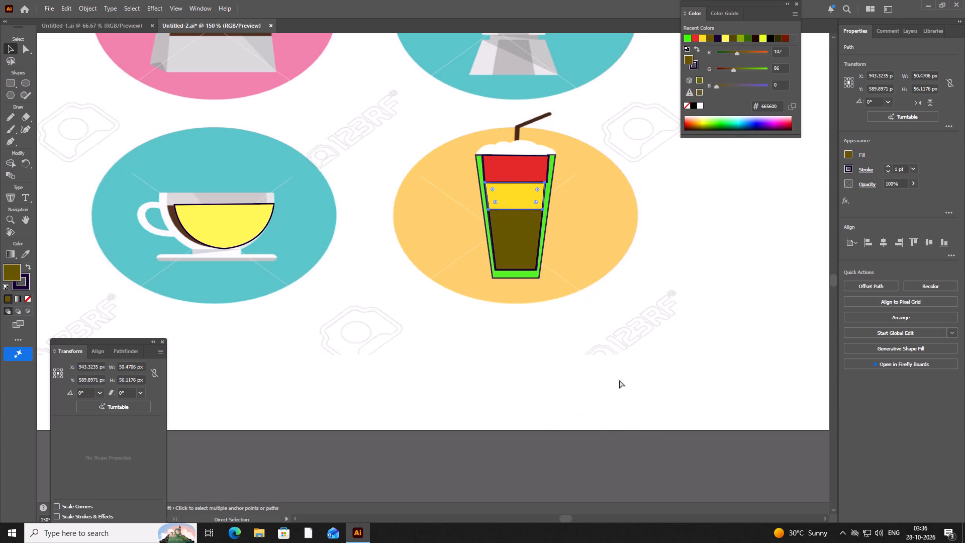
# Examine the traced tall layered coffee among the other icons and the untraced brown coffee cup on the pink oval up close.
pyautogui.scroll(-1, 668, 293)
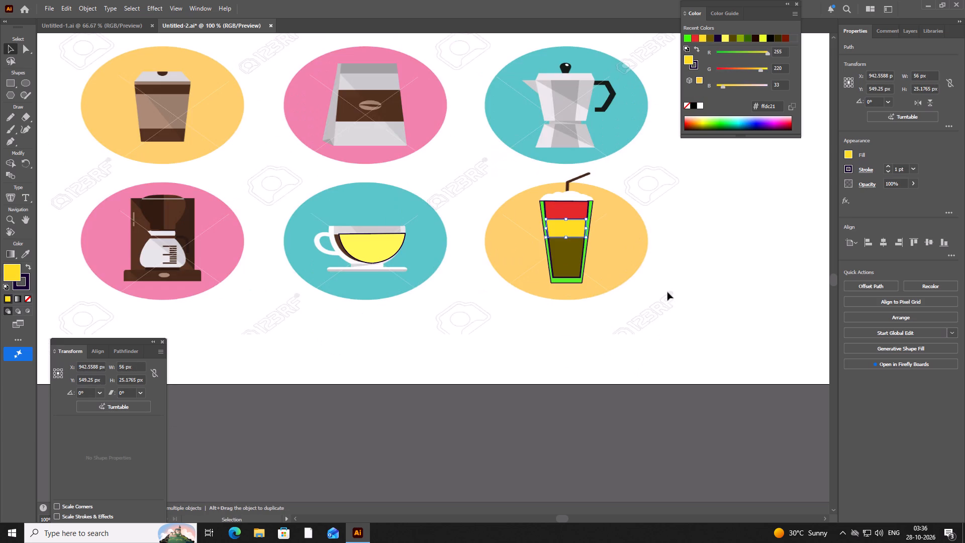
pyautogui.scroll(2, 667, 292)
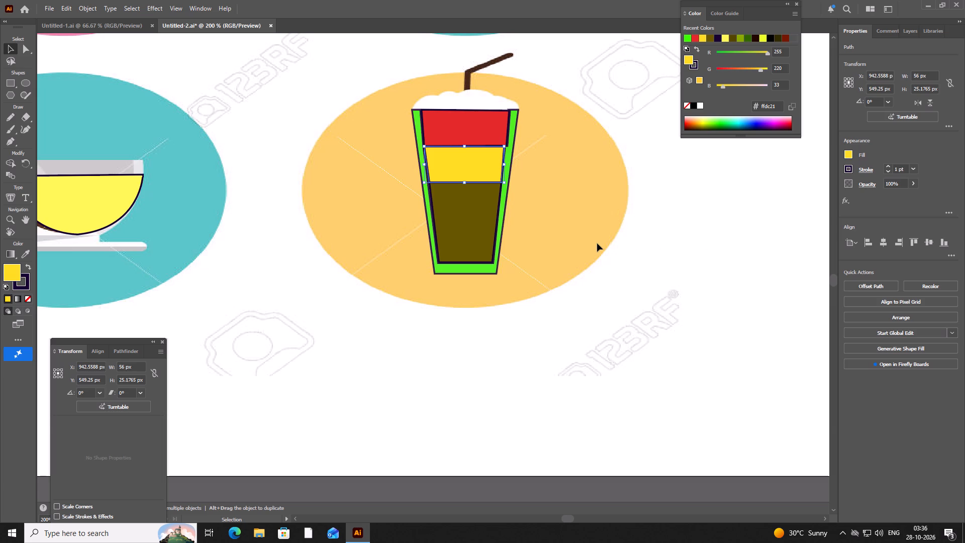
pyautogui.scroll(-2, 597, 243)
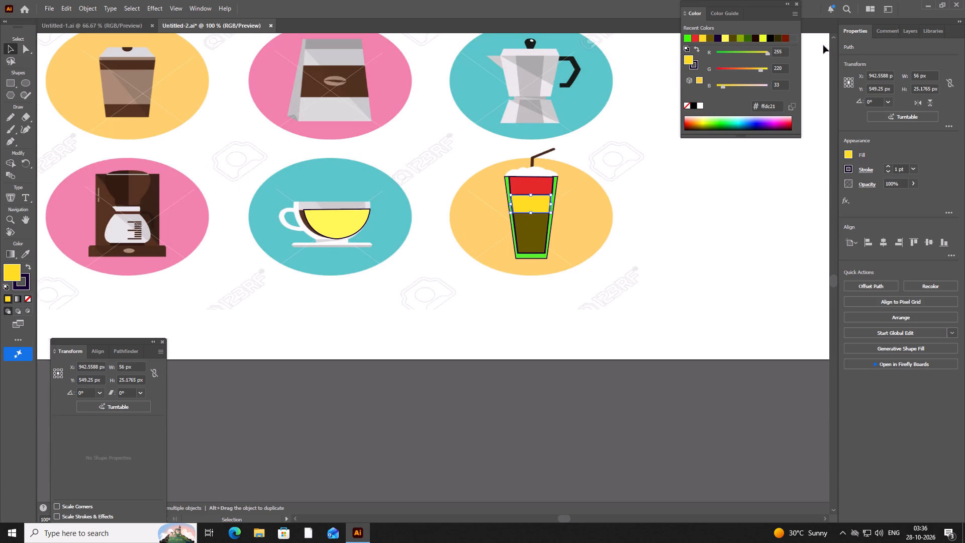
pyautogui.click(834, 36)
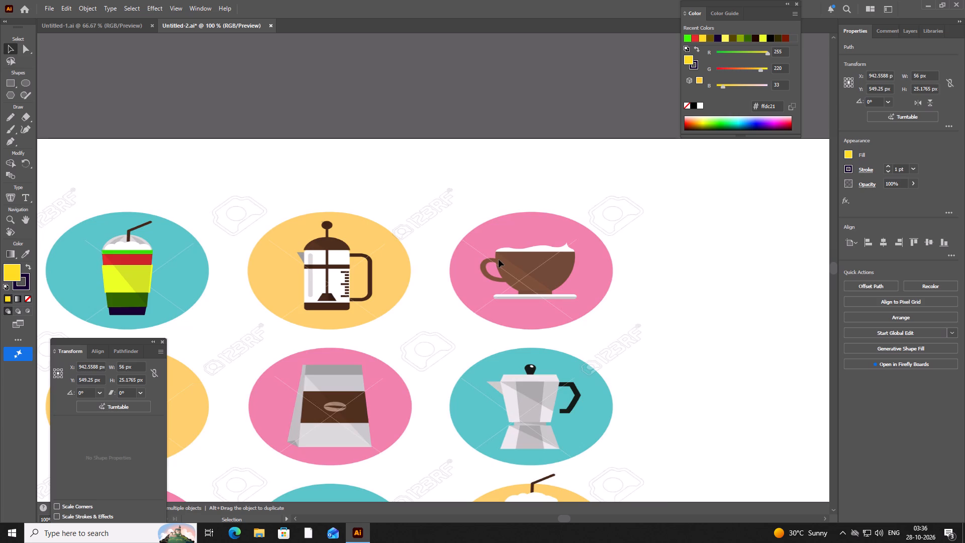
pyautogui.scroll(3, 499, 259)
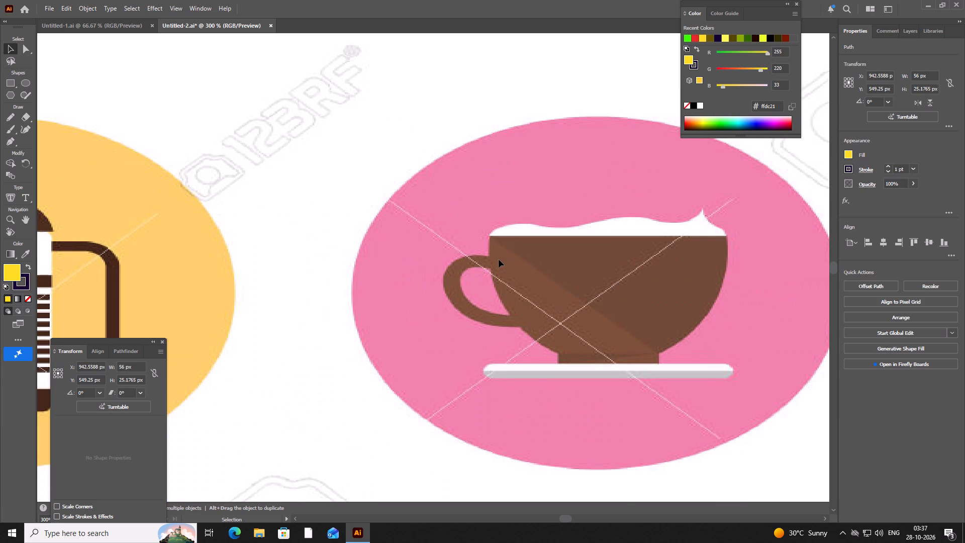
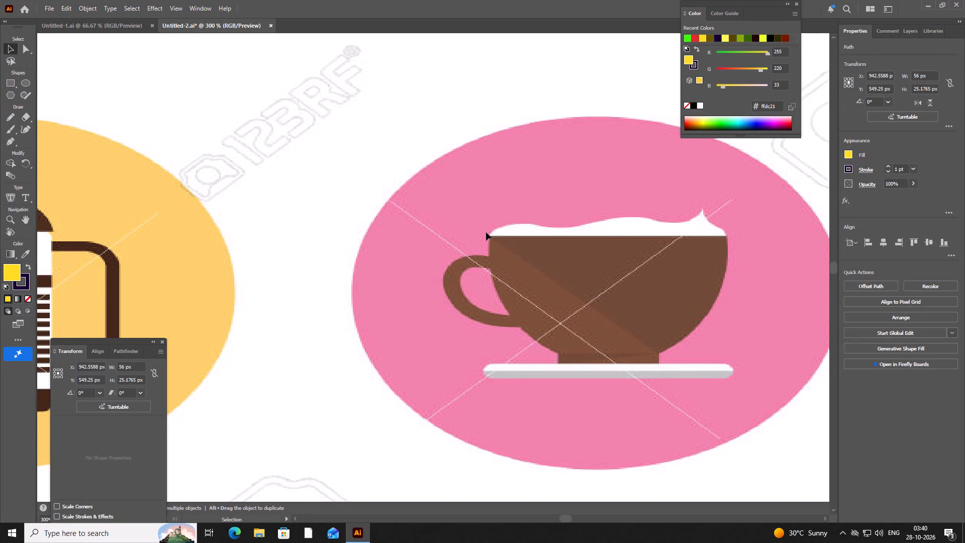
# Set the opacity to 56% and draw a yellow ellipse about 110 by 87 px over the brown coffee cup.
pyautogui.click(25, 82)
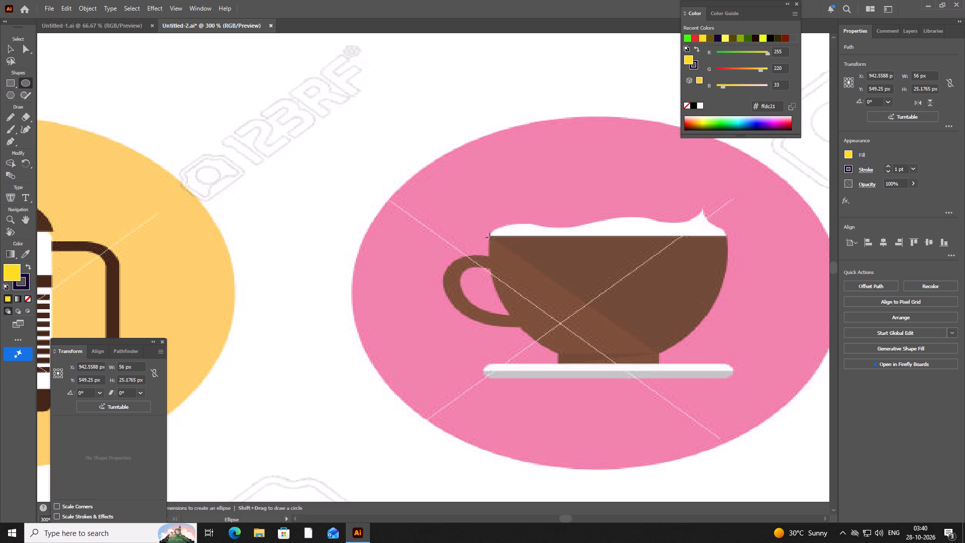
pyautogui.click(913, 179)
pyautogui.click(895, 197)
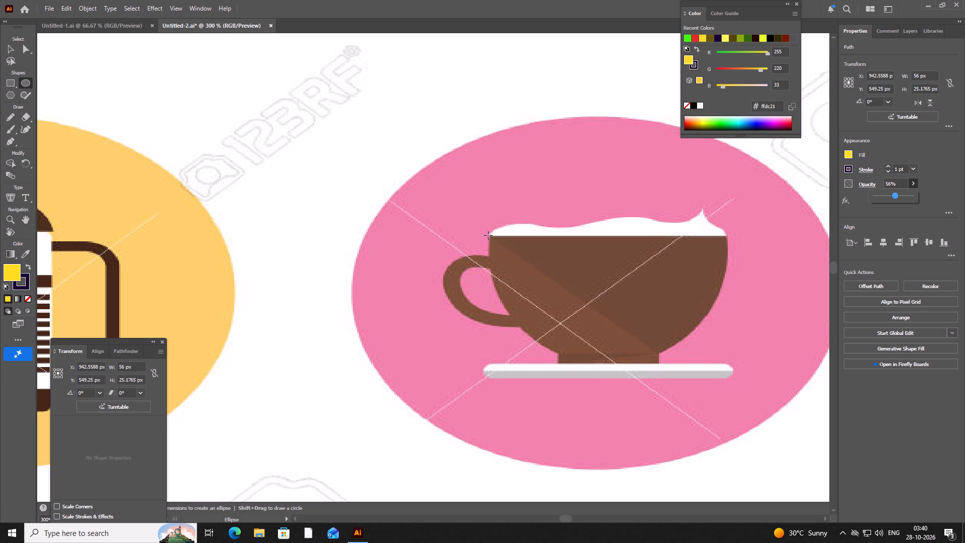
pyautogui.moveTo(487, 210); pyautogui.dragTo(603, 309)
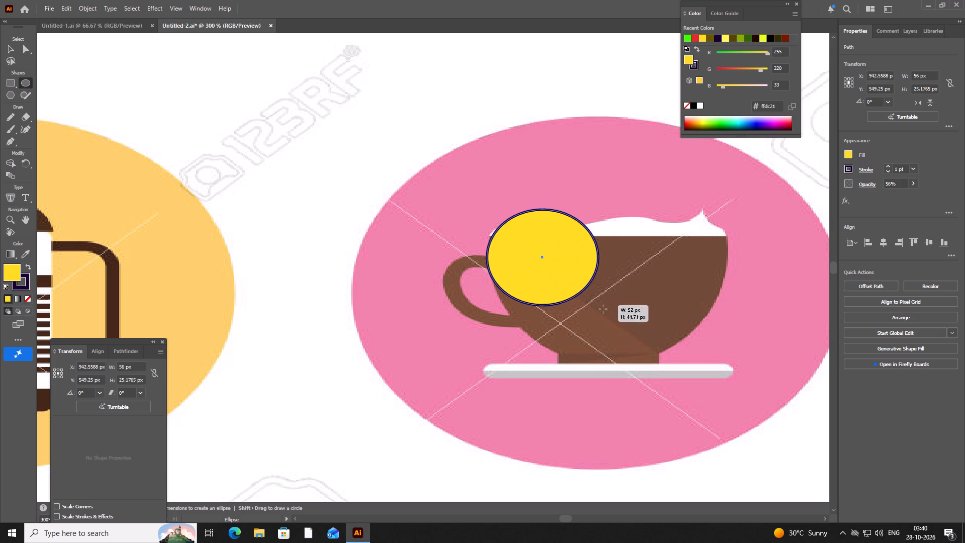
pyautogui.moveTo(603, 309); pyautogui.dragTo(721, 364)
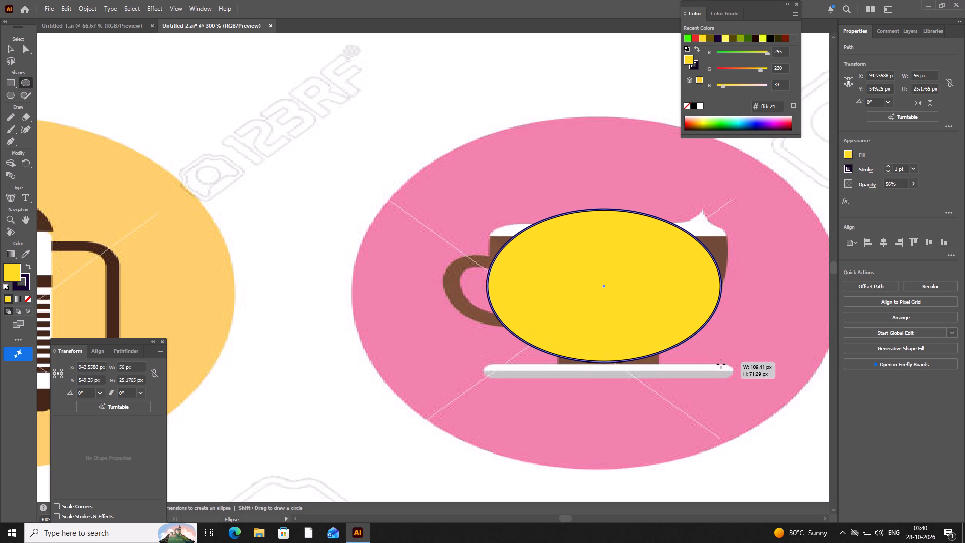
pyautogui.moveTo(721, 364); pyautogui.dragTo(722, 395)
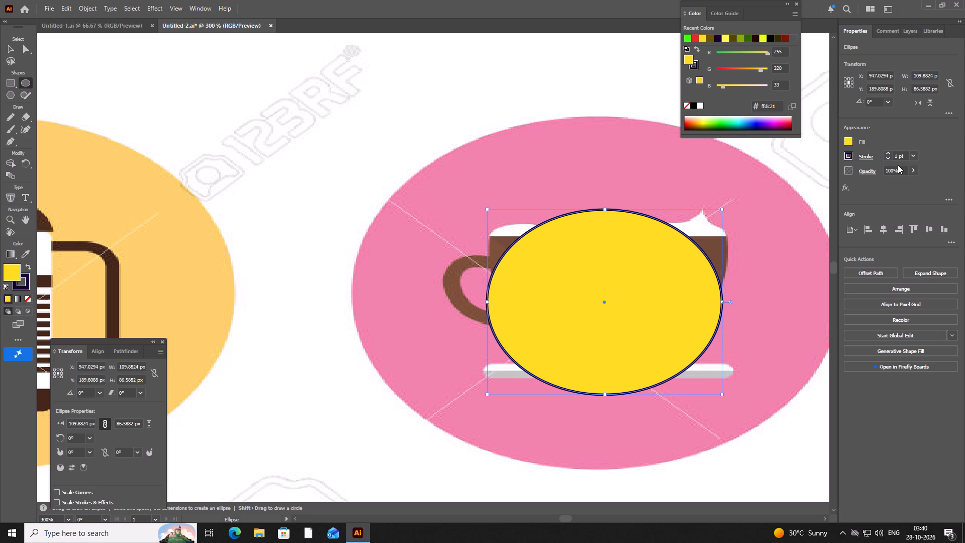
# Set the new ellipse's opacity to 15% and move it up to about X 950, Y 173 px over the cup.
pyautogui.click(912, 170)
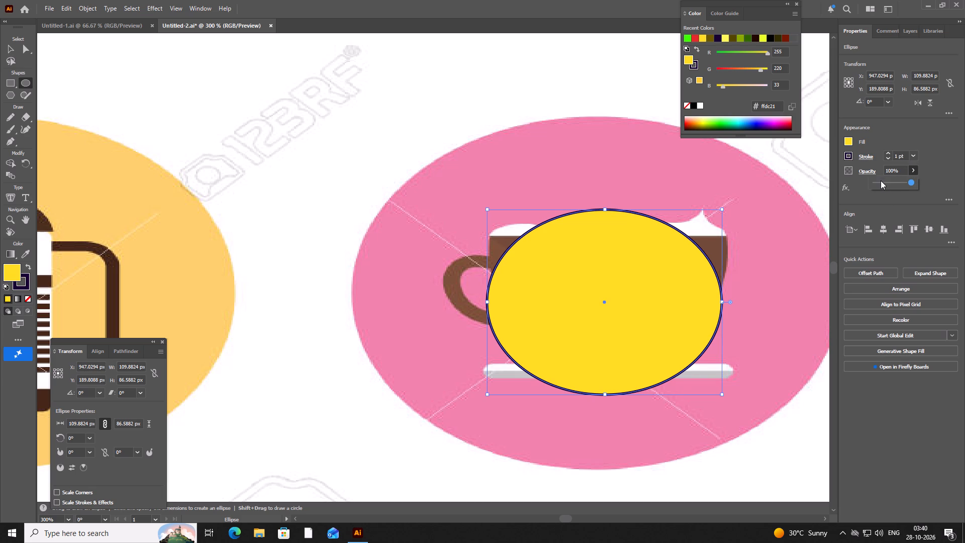
pyautogui.click(881, 180)
pyautogui.click(11, 45)
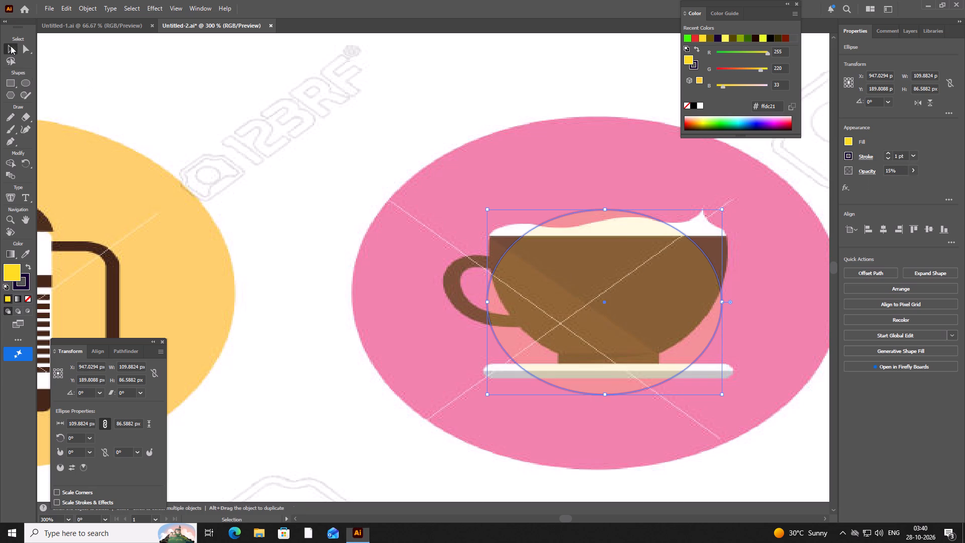
pyautogui.moveTo(652, 279); pyautogui.dragTo(658, 249)
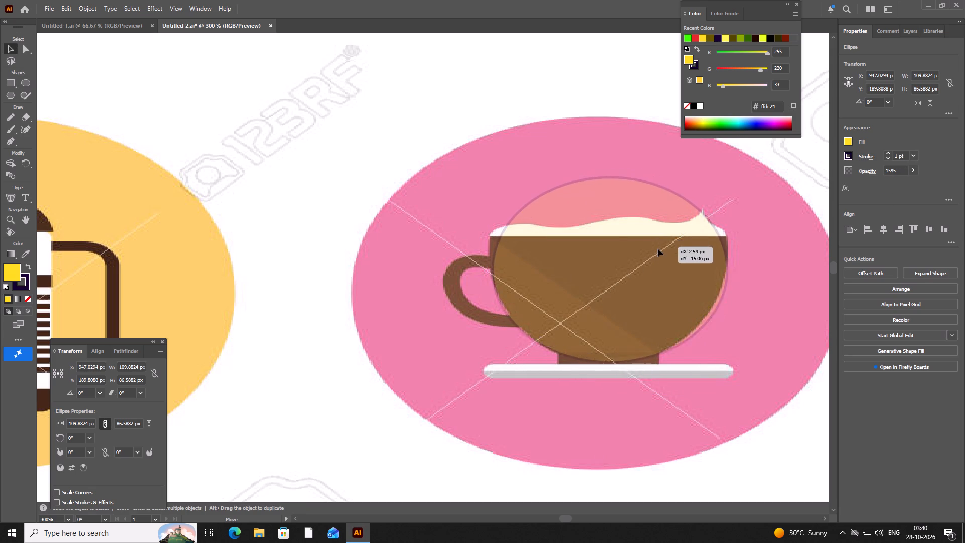
pyautogui.moveTo(658, 249); pyautogui.dragTo(658, 242)
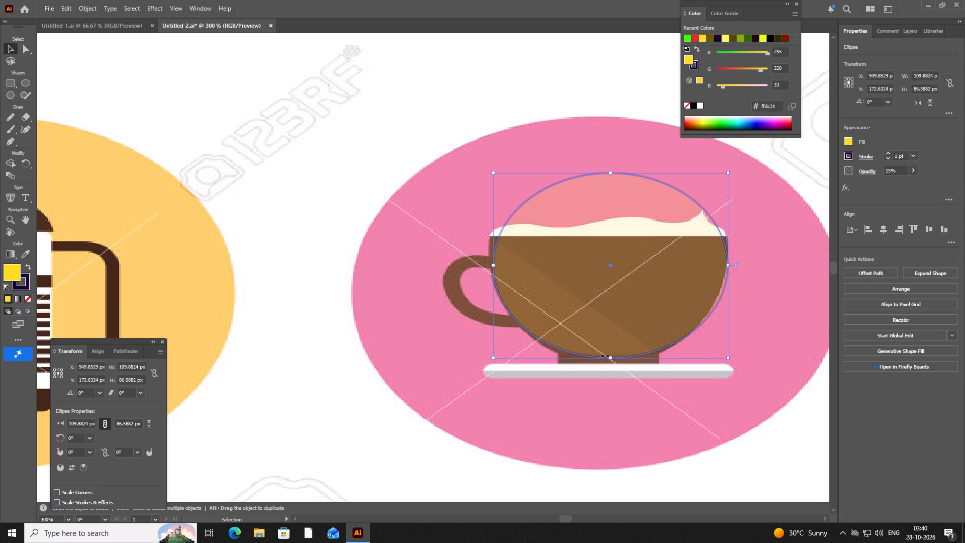
# Resize the ellipse to about 104 by 102 px, with its lower edge just above the saucer.
pyautogui.moveTo(611, 356); pyautogui.dragTo(611, 361)
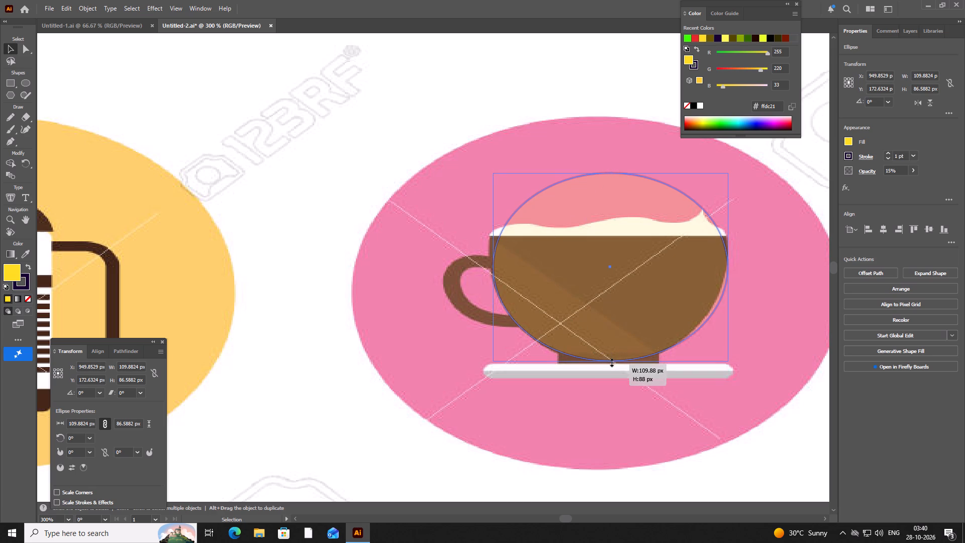
pyautogui.moveTo(611, 361); pyautogui.dragTo(626, 364)
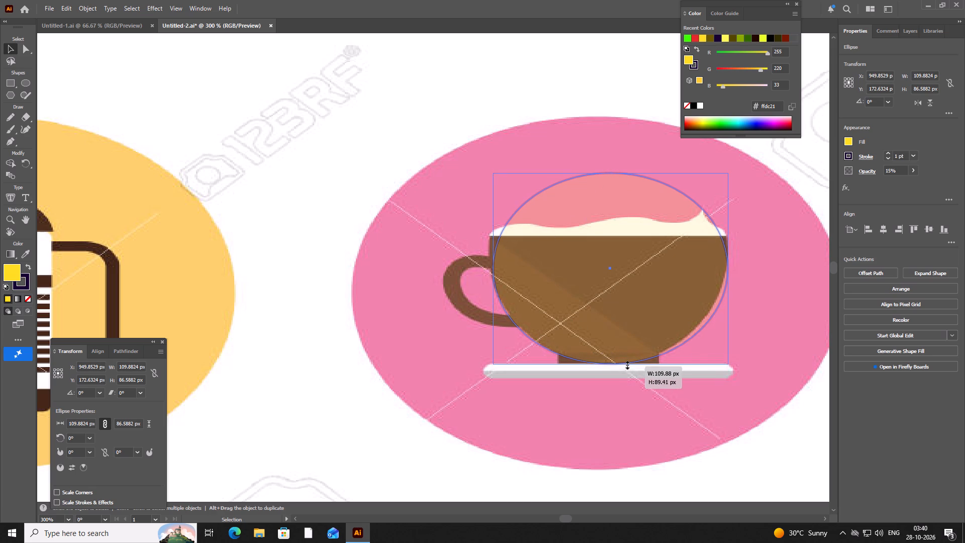
pyautogui.moveTo(626, 364); pyautogui.dragTo(641, 360)
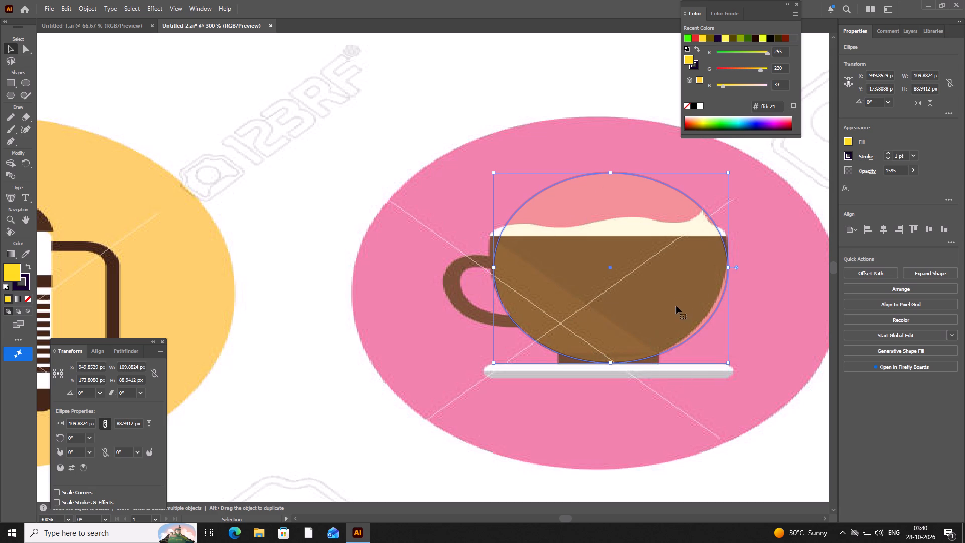
pyautogui.moveTo(728, 267); pyautogui.dragTo(727, 265)
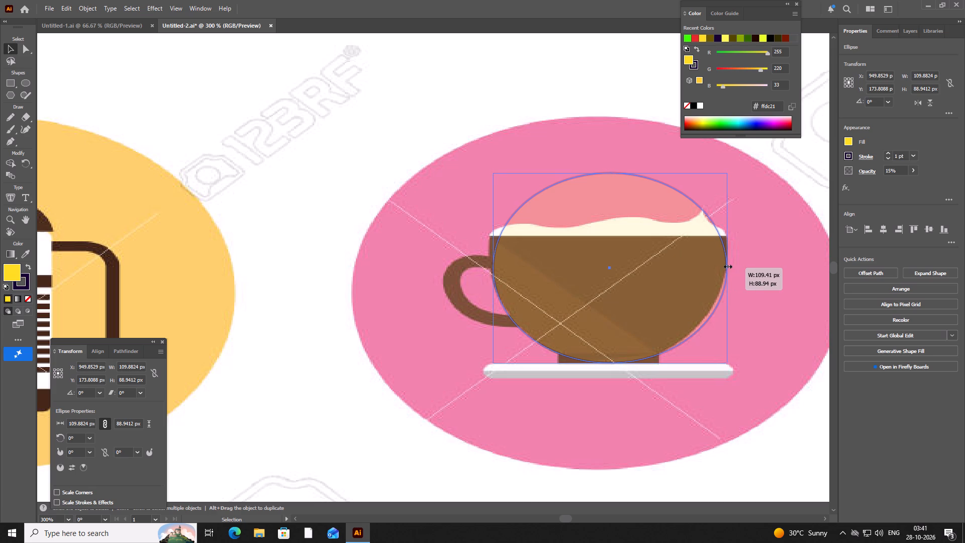
pyautogui.moveTo(727, 265); pyautogui.dragTo(721, 262)
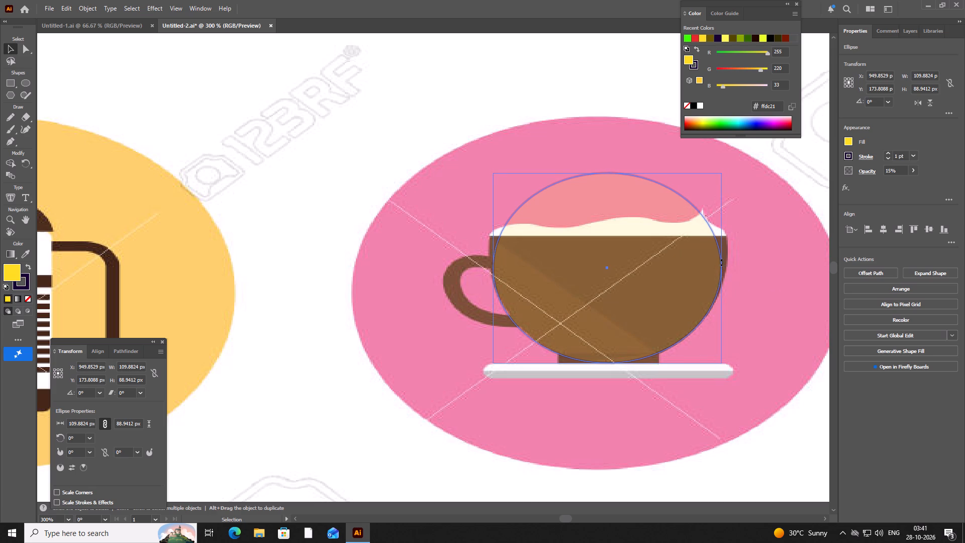
pyautogui.click(492, 265)
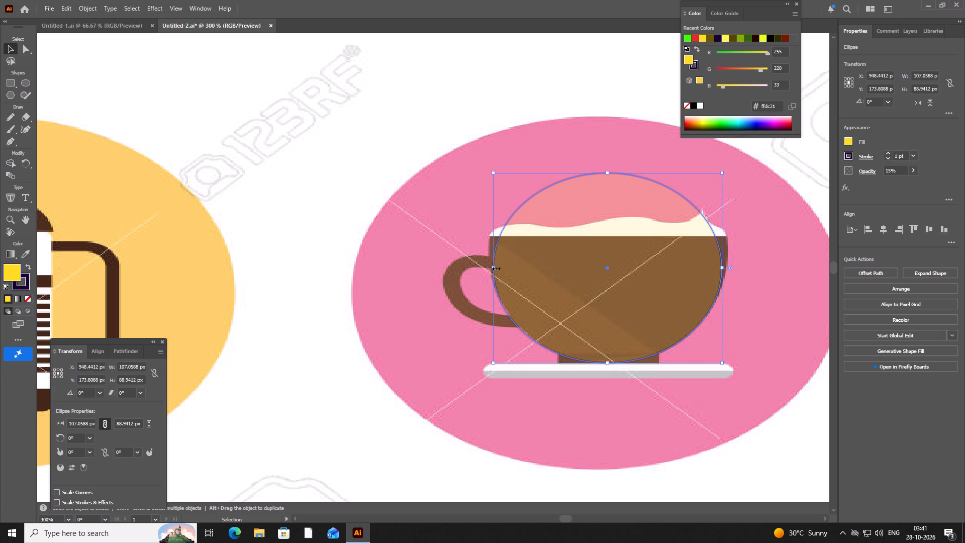
pyautogui.moveTo(495, 267); pyautogui.dragTo(506, 248)
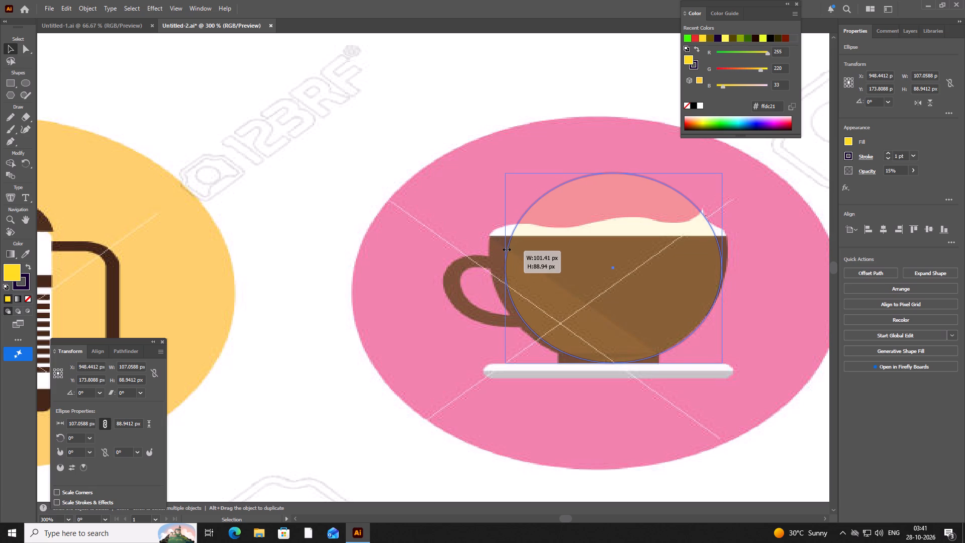
pyautogui.moveTo(506, 248); pyautogui.dragTo(499, 250)
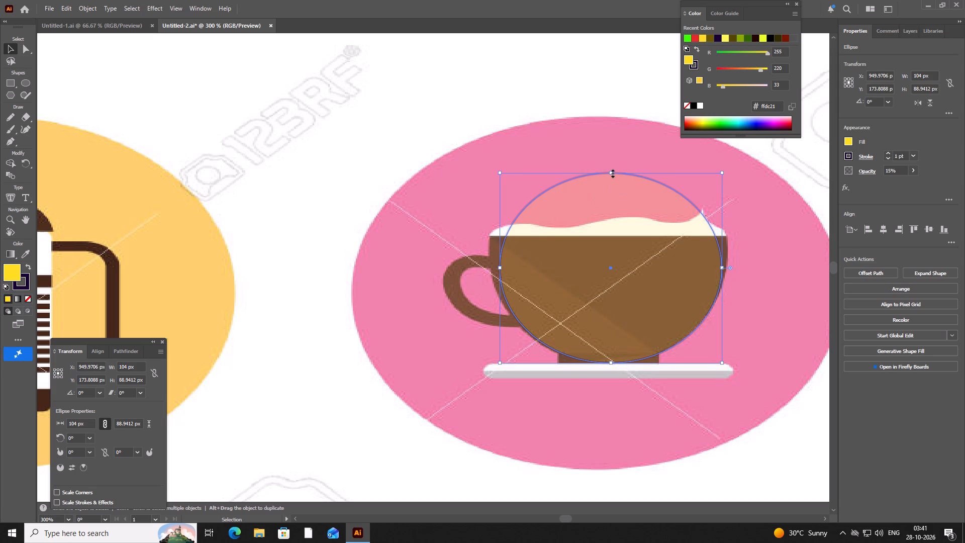
pyautogui.moveTo(612, 172); pyautogui.dragTo(614, 144)
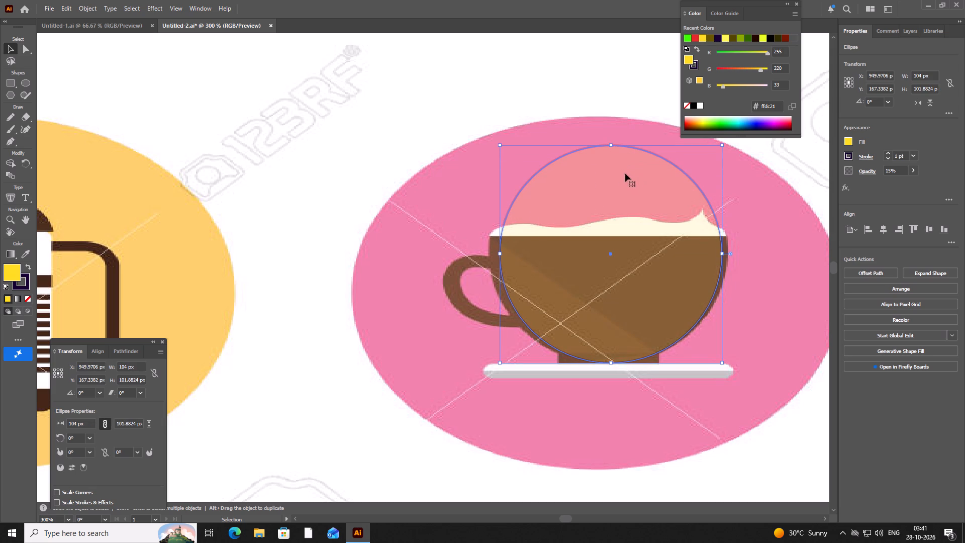
# Enlarge the ellipse to about 112 by 109 px so it follows both curved sides of the brown cup.
pyautogui.click(723, 255)
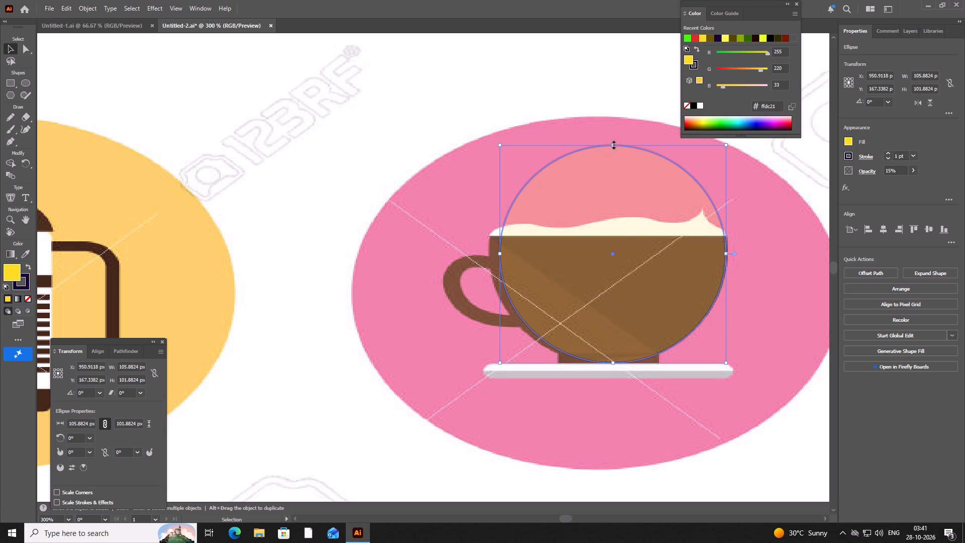
pyautogui.moveTo(613, 144); pyautogui.dragTo(610, 128)
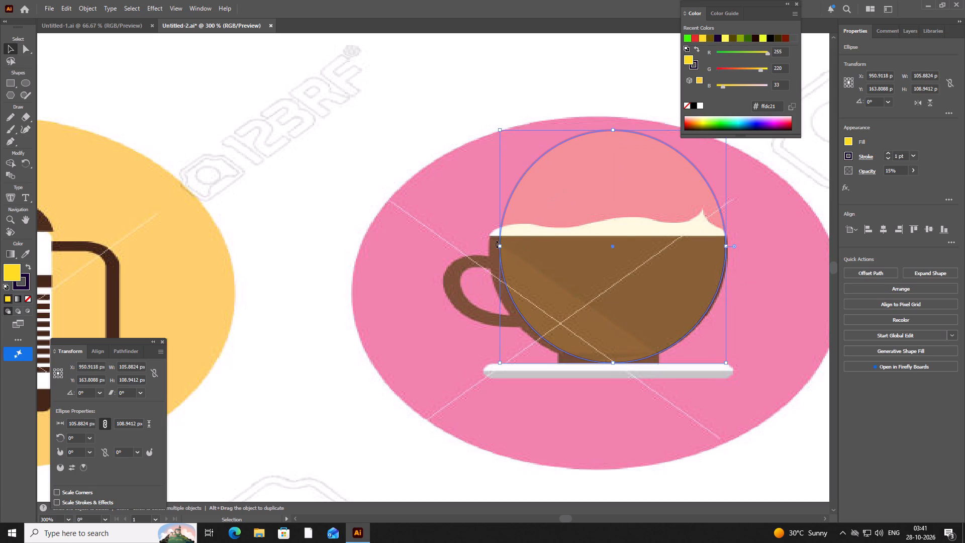
pyautogui.moveTo(498, 246); pyautogui.dragTo(489, 247)
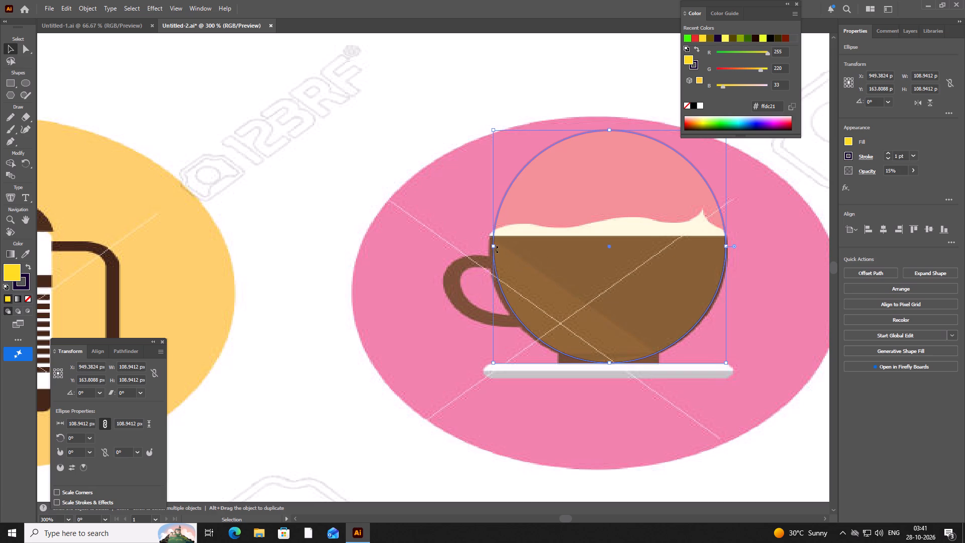
pyautogui.moveTo(492, 246); pyautogui.dragTo(490, 245)
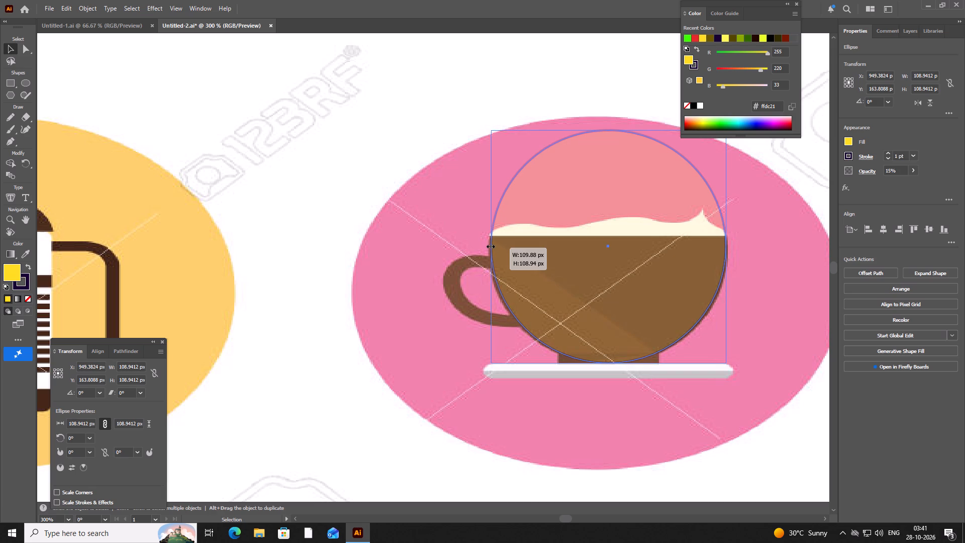
pyautogui.moveTo(490, 245); pyautogui.dragTo(488, 246)
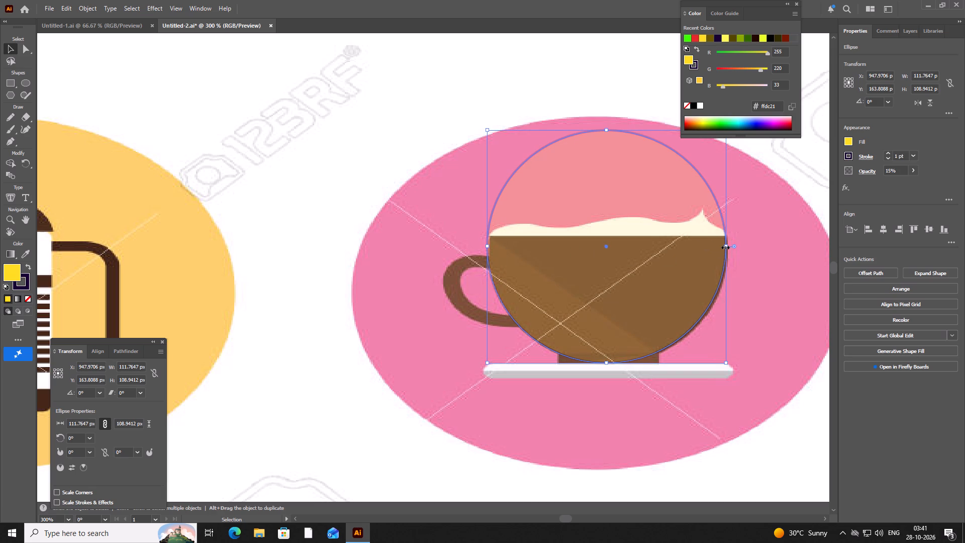
pyautogui.moveTo(724, 247); pyautogui.dragTo(727, 246)
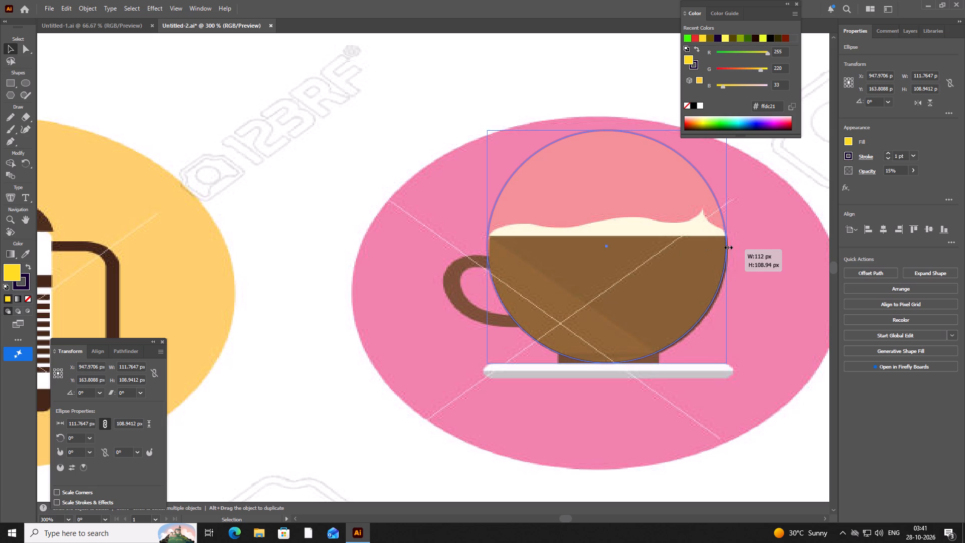
pyautogui.moveTo(727, 246); pyautogui.dragTo(729, 249)
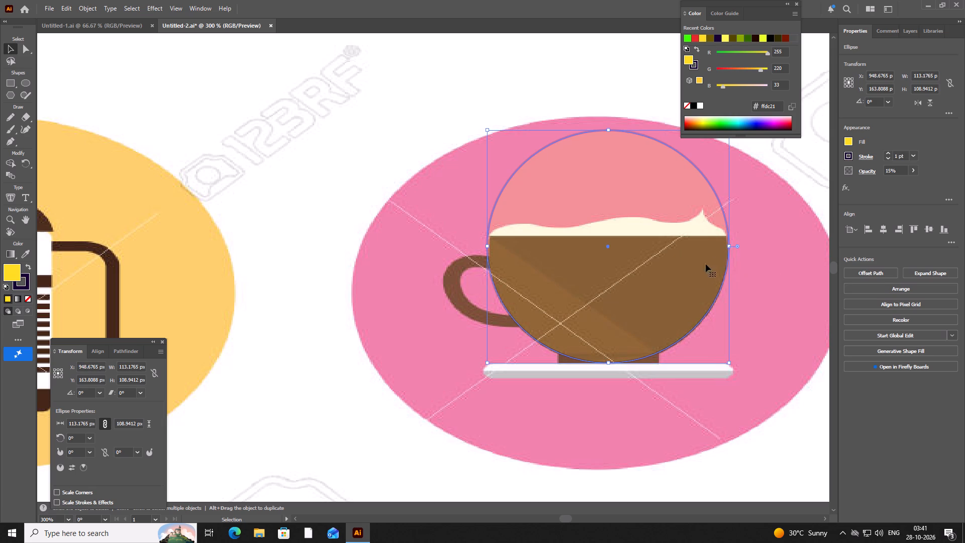
pyautogui.click(486, 247)
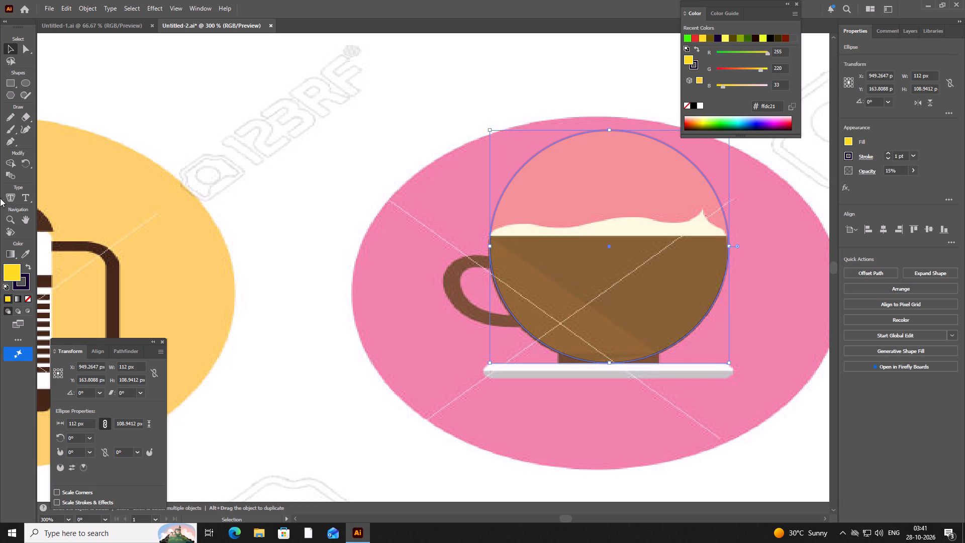
# Draw a yellow rectangle about 183 by 61 px covering the ellipse above the cup's rim and set its opacity to 46%.
pyautogui.click(8, 79)
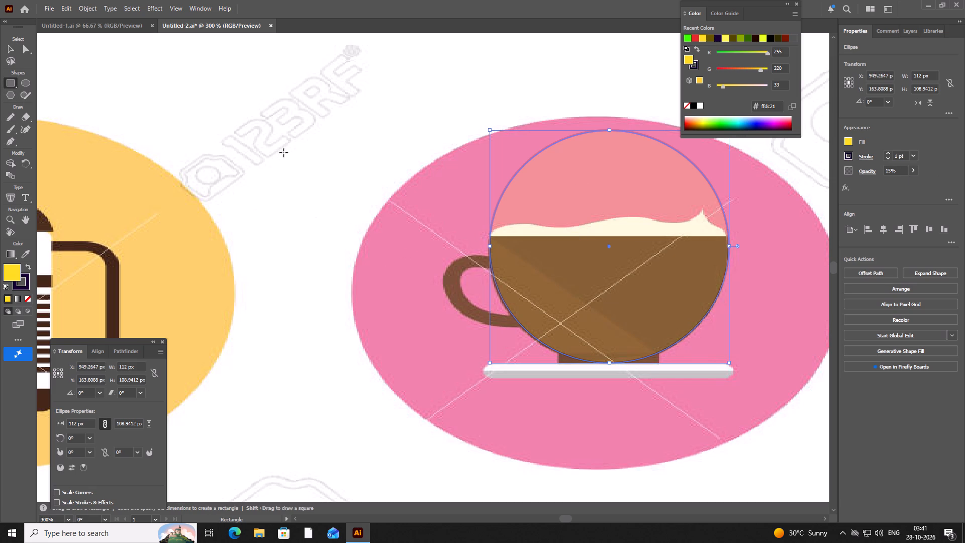
pyautogui.moveTo(420, 104); pyautogui.dragTo(716, 203)
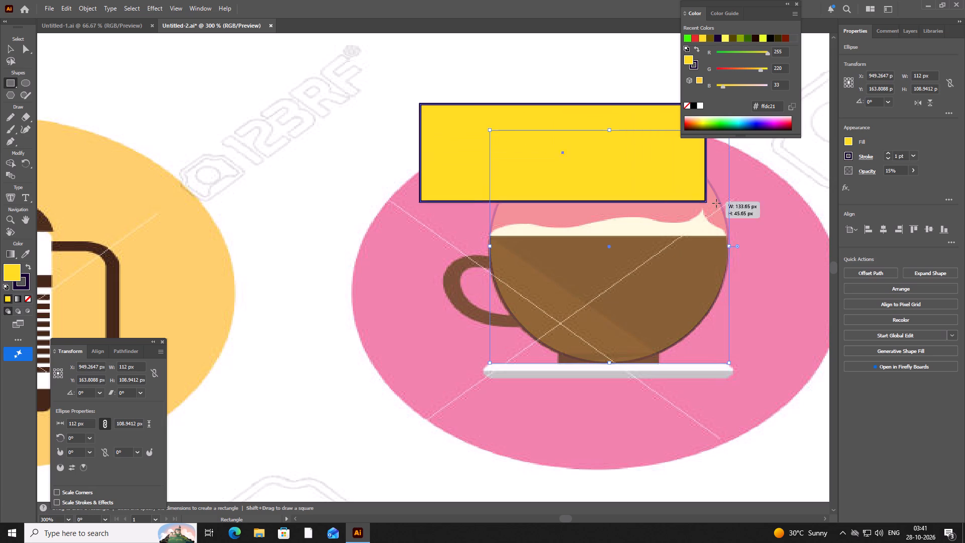
pyautogui.moveTo(716, 203); pyautogui.dragTo(812, 235)
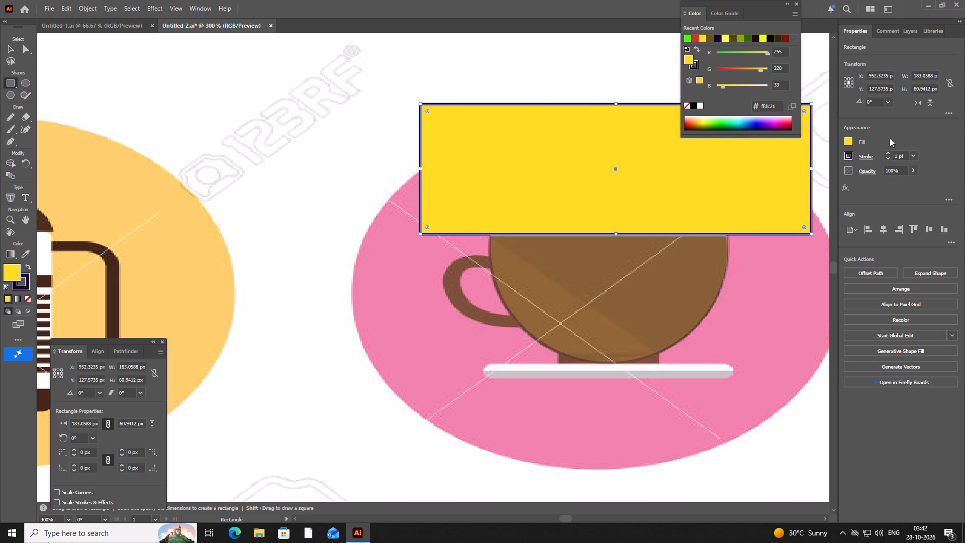
pyautogui.click(910, 166)
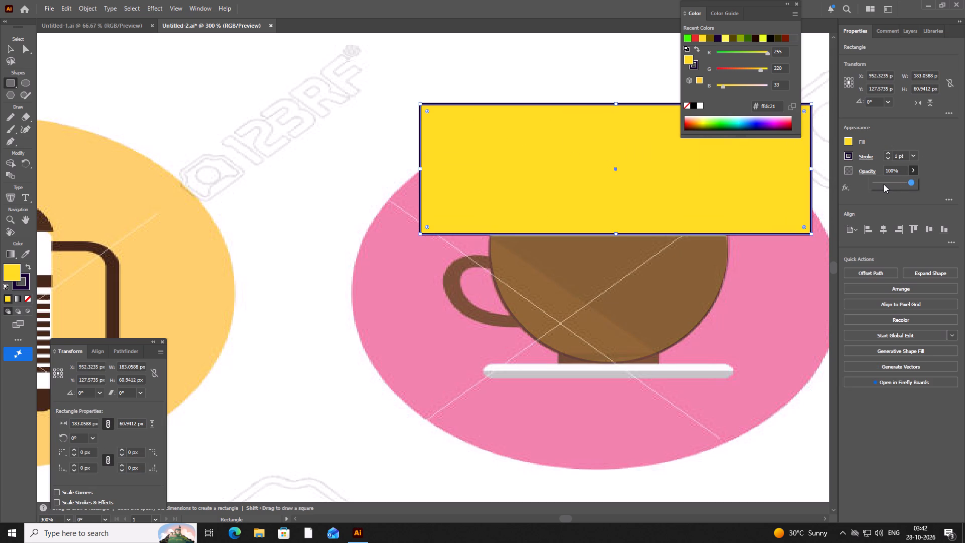
pyautogui.click(892, 180)
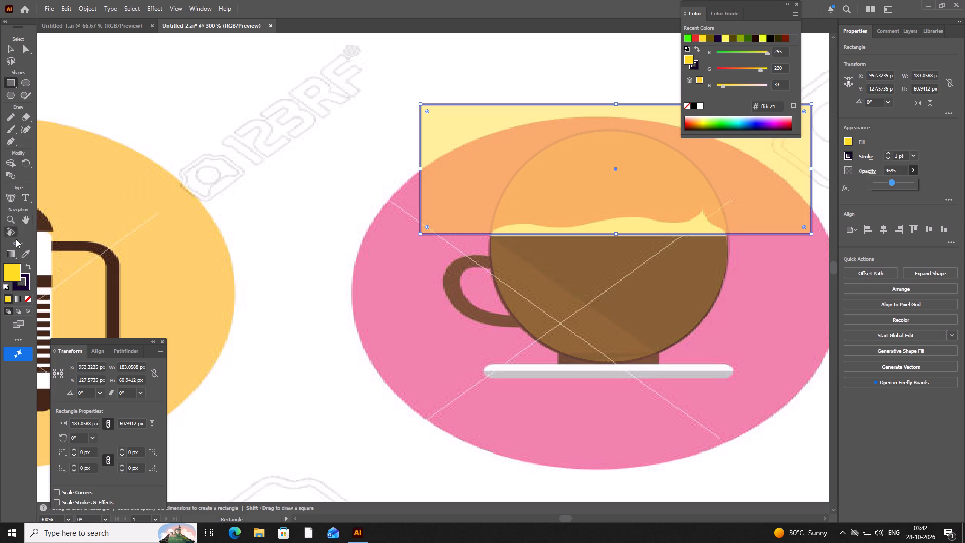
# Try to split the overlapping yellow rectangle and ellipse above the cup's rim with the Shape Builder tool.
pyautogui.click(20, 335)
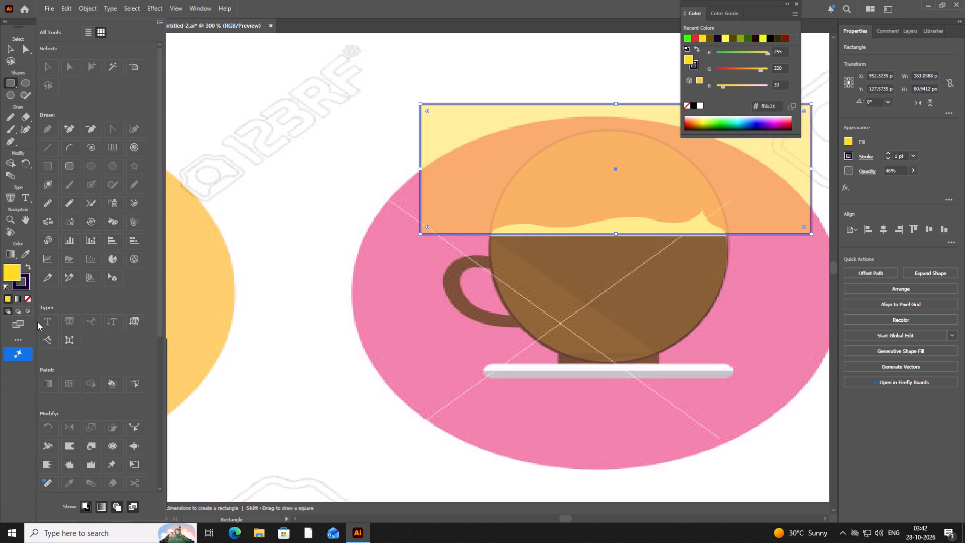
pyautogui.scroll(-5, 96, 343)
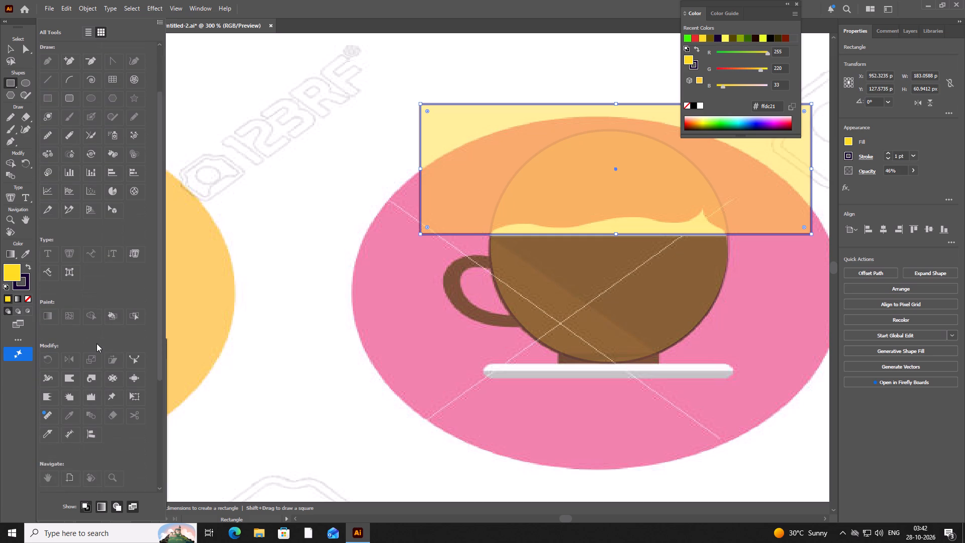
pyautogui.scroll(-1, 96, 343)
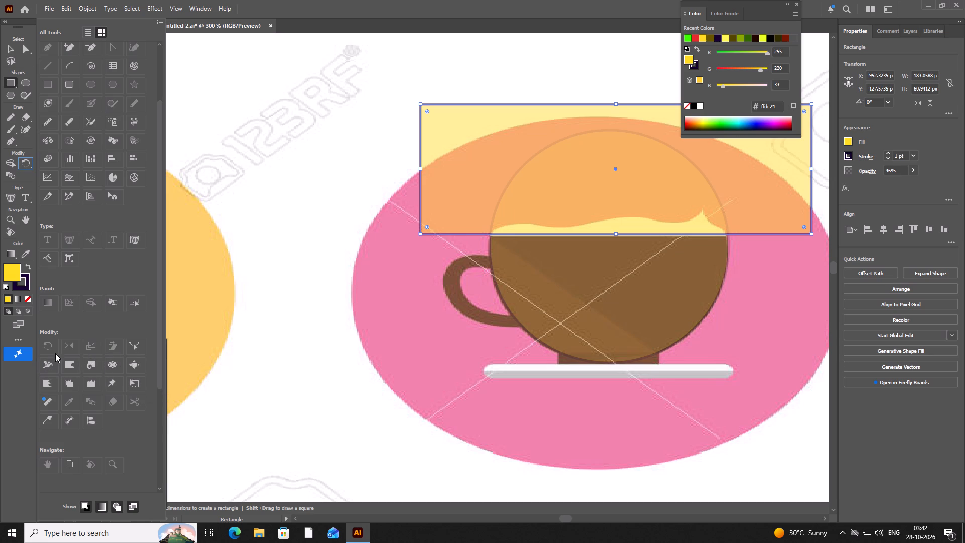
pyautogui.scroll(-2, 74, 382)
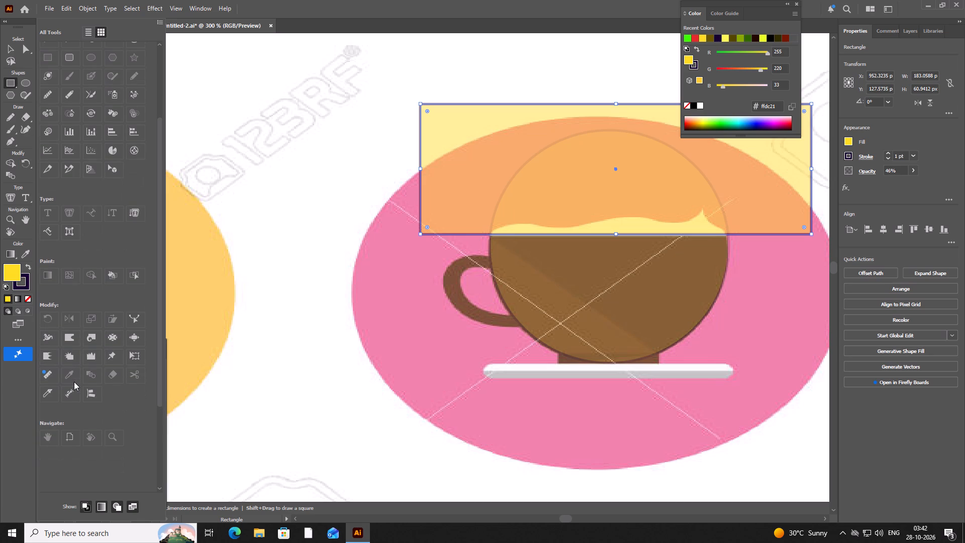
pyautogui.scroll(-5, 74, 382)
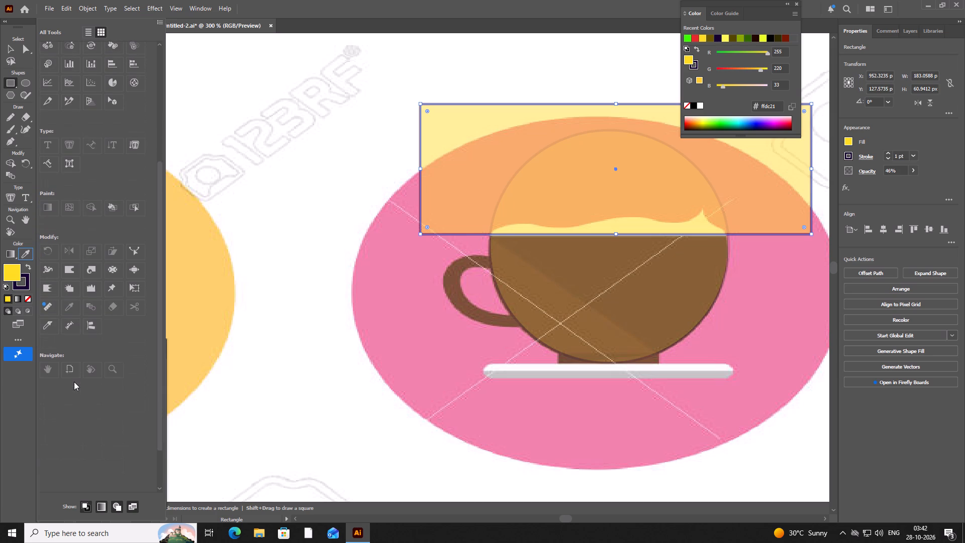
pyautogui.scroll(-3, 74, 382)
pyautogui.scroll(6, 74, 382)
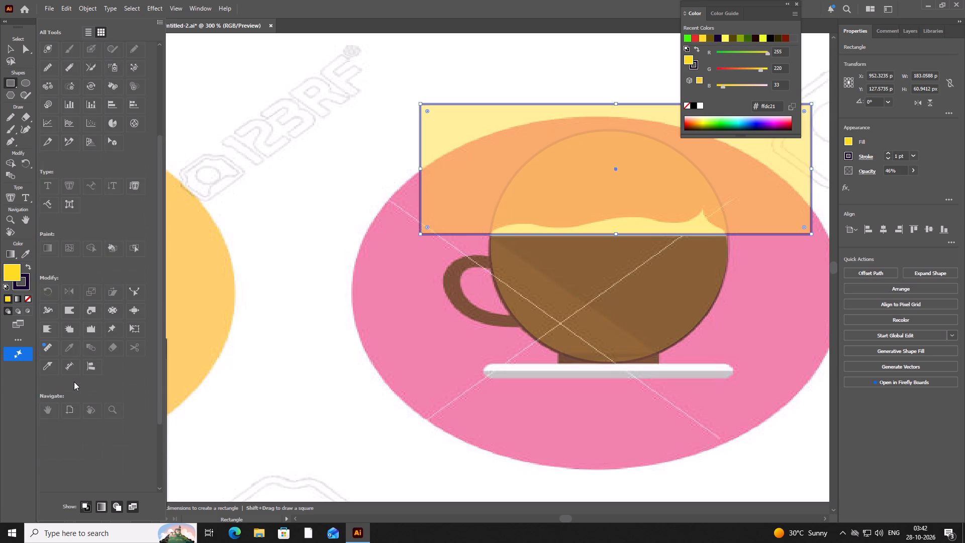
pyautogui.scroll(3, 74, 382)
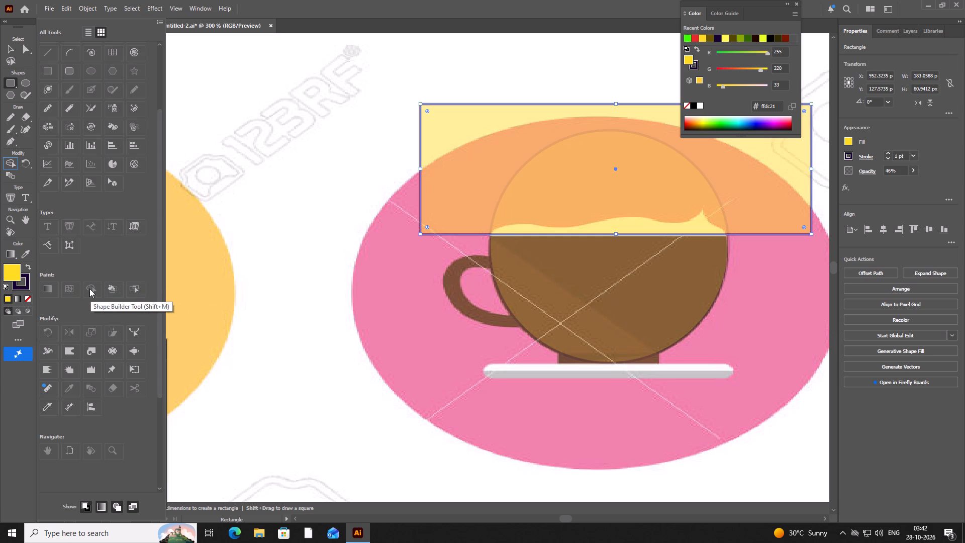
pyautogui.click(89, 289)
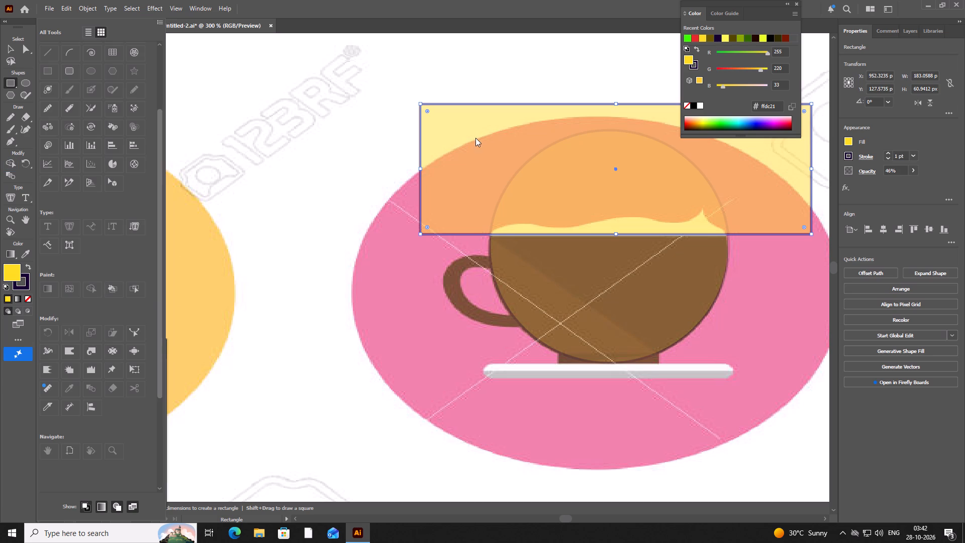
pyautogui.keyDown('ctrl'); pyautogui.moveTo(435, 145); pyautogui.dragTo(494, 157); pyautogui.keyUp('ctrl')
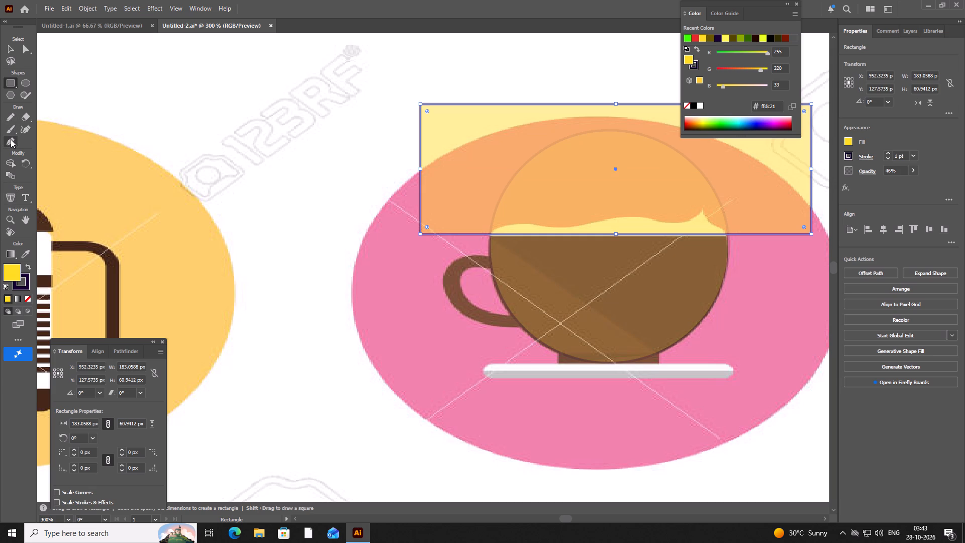
# Undo the yellow rectangle and all the ellipse edits until both shapes are gone from the brown cup.
pyautogui.hotkey('ctrl', 'z')
pyautogui.hotkey('ctrl', 'z')
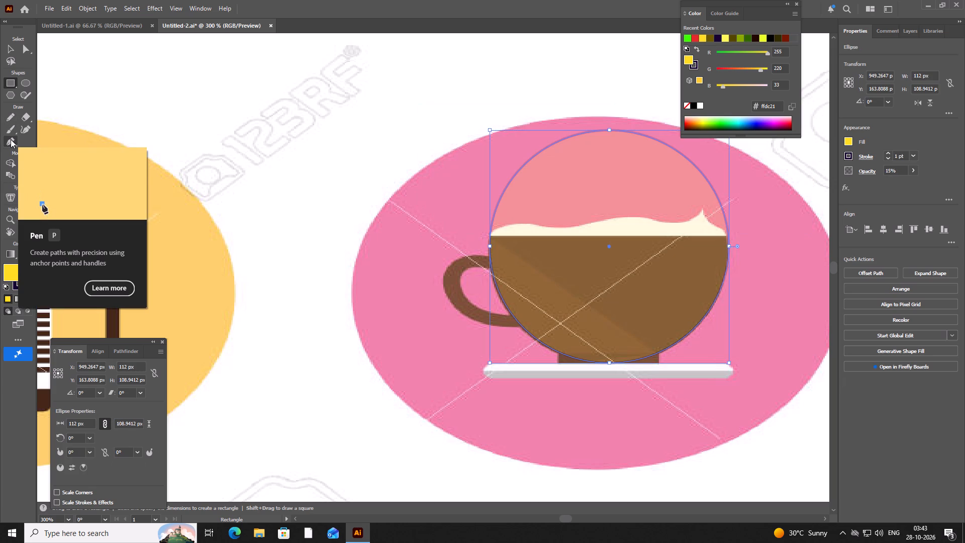
pyautogui.hotkey('ctrl', 'z')
pyautogui.hotkey('ctrl', 'z')
pyautogui.hotkey('ctrl', 'z')
pyautogui.hotkey('ctrl', 'z')
pyautogui.hotkey('ctrl', 'z')
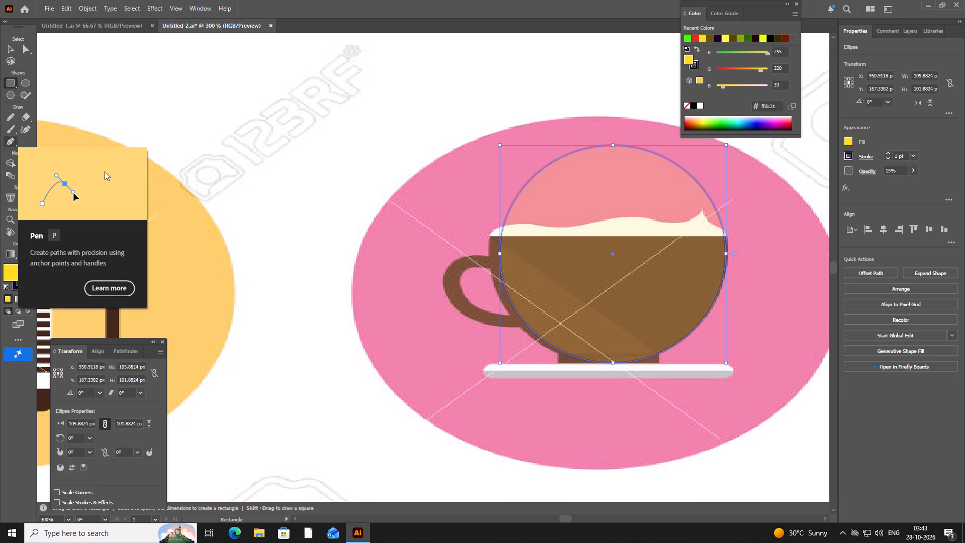
pyautogui.hotkey('ctrl', 'z')
pyautogui.hotkey('ctrl', 'z')
pyautogui.hotkey('ctrl', 'z')
pyautogui.keyDown('ctrl'); pyautogui.click(9, 140); pyautogui.keyUp('ctrl')
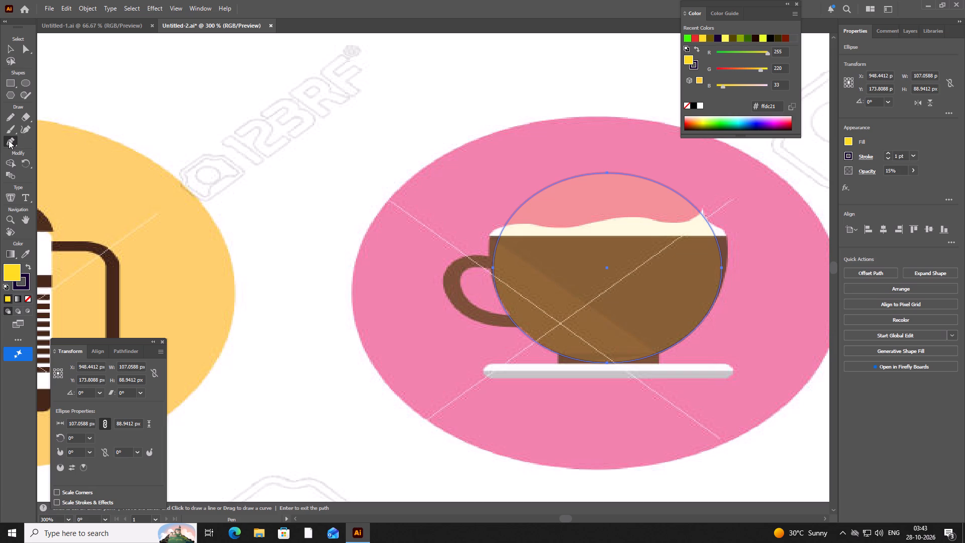
pyautogui.hotkey('ctrl', 'z')
pyautogui.hotkey('ctrl', 'z')
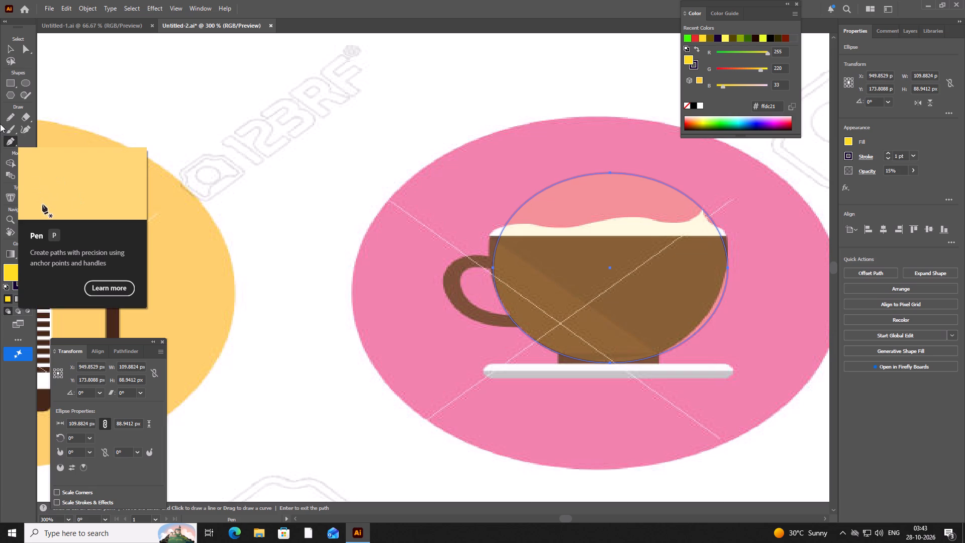
pyautogui.keyDown('ctrl'); pyautogui.click(9, 144); pyautogui.keyUp('ctrl')
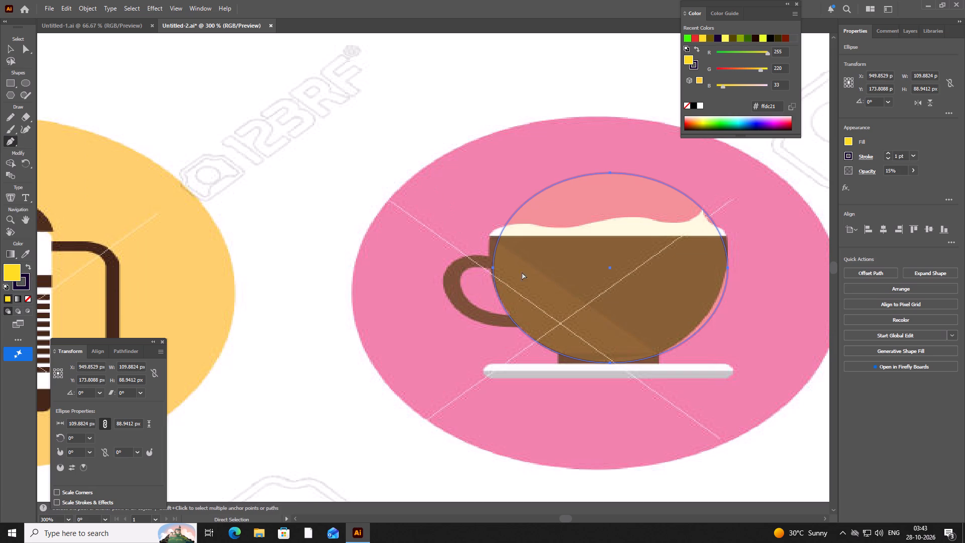
pyautogui.hotkey('ctrl', 'z')
pyautogui.hotkey('ctrl', 'z')
pyautogui.hotkey('ctrl', 'z')
pyautogui.hotkey('ctrl', 'z')
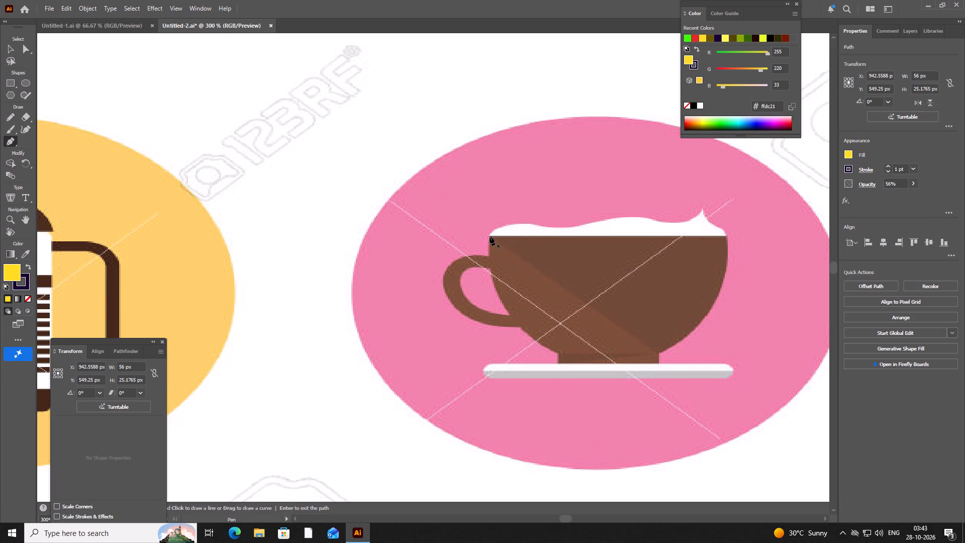
# Start a Pen path with a straight segment about 111 px long across the cup's rim, from its left to its right corner.
pyautogui.scroll(2, 490, 236)
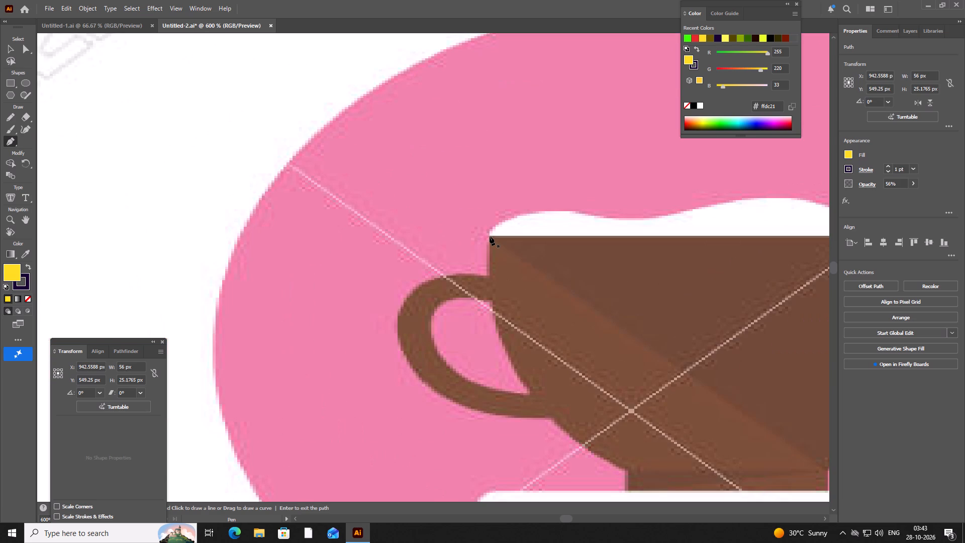
pyautogui.scroll(-1, 522, 328)
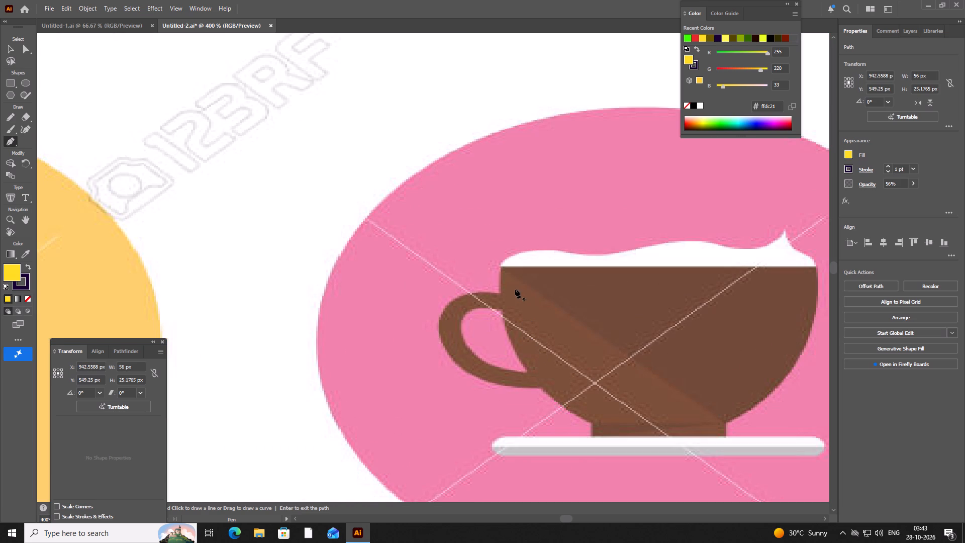
pyautogui.click(501, 267)
pyautogui.click(816, 265)
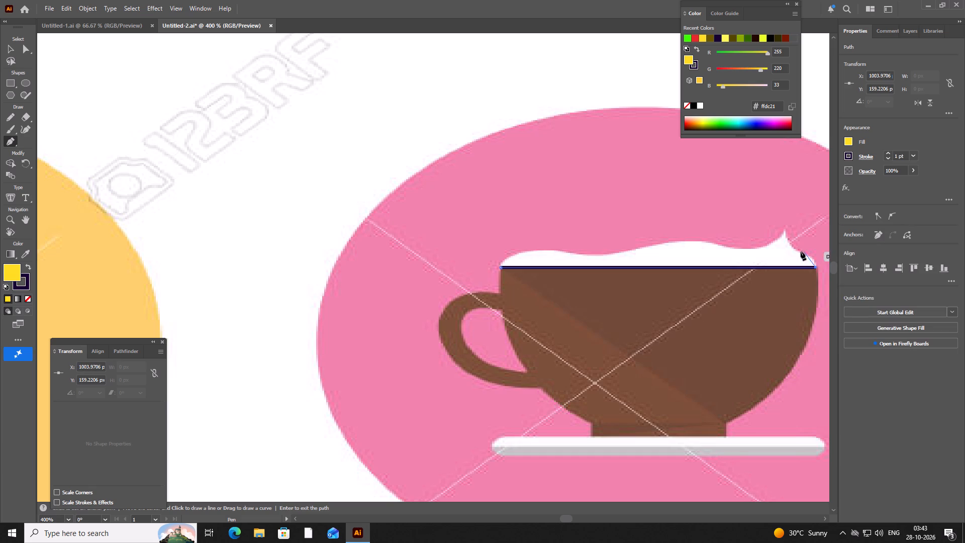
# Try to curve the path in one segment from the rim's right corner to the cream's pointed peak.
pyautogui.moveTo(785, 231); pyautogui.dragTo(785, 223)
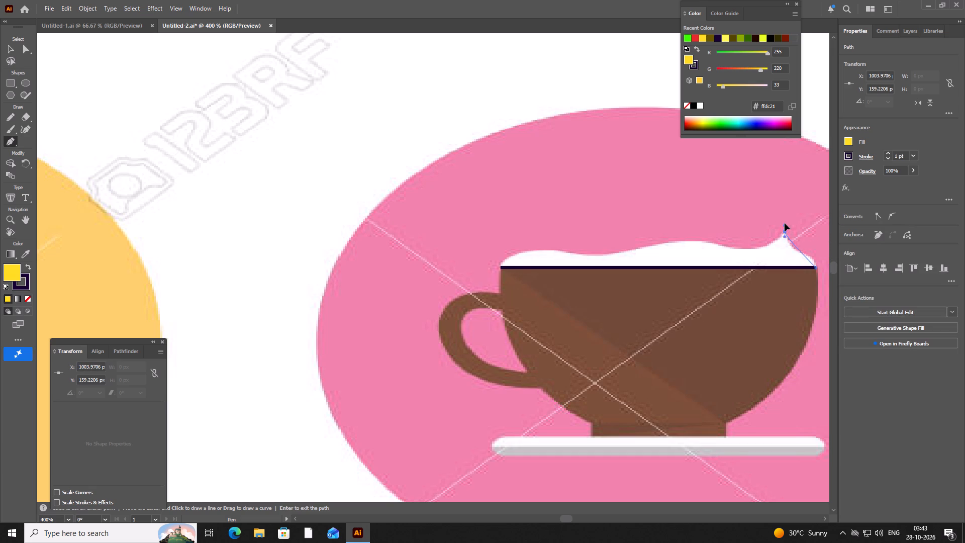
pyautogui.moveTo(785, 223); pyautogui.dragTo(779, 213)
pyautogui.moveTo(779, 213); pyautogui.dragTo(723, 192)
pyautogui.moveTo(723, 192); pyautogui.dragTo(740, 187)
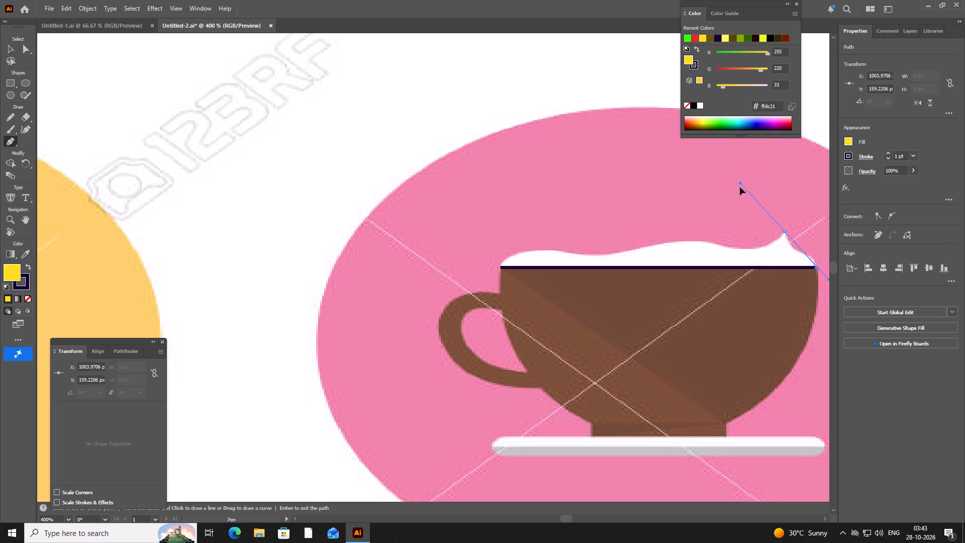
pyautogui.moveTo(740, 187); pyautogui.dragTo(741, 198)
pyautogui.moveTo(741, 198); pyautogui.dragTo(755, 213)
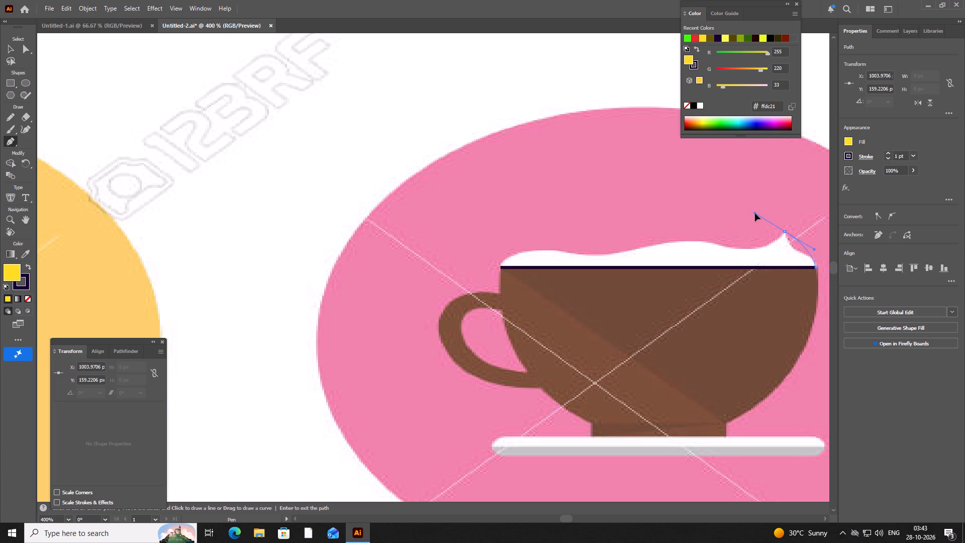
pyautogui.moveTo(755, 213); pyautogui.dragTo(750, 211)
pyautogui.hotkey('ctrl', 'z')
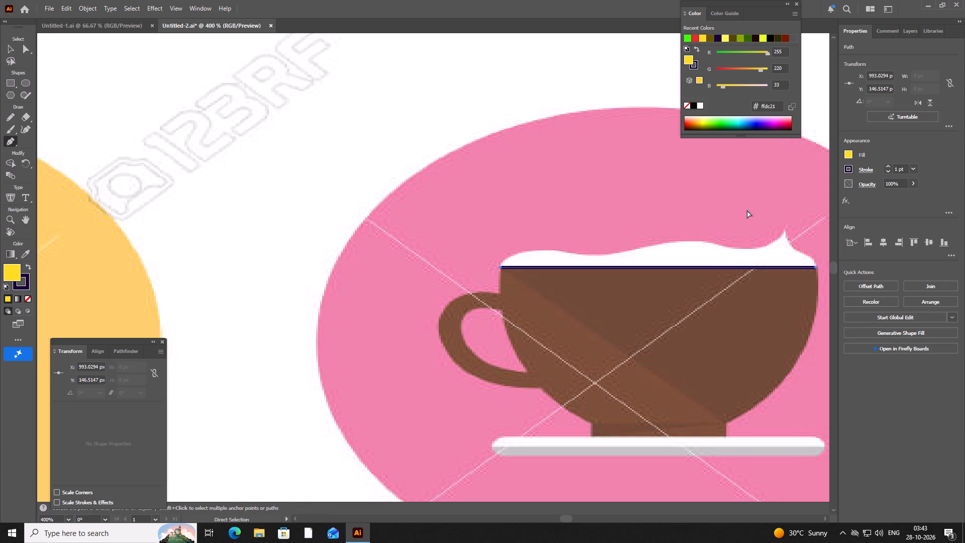
# Set the rim path's opacity to 50%.
pyautogui.click(913, 184)
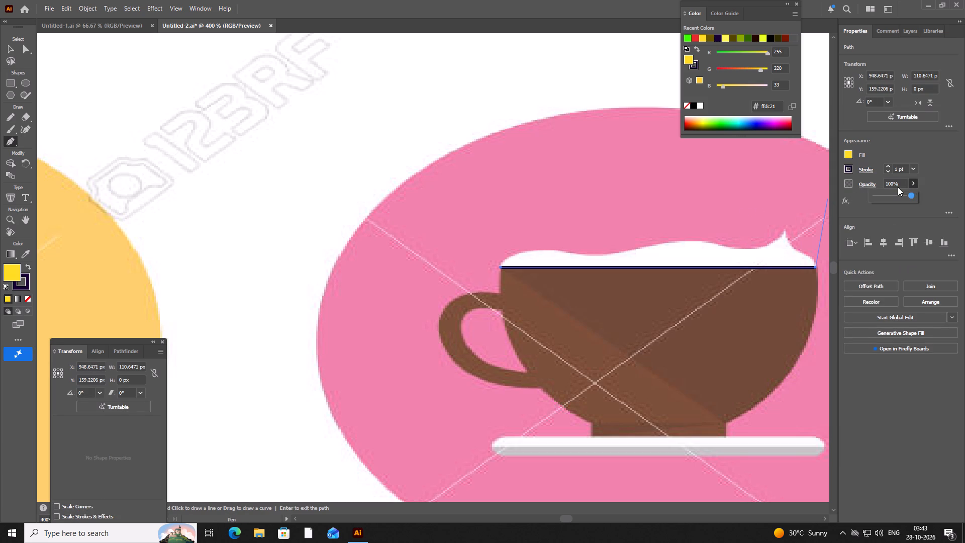
pyautogui.click(893, 194)
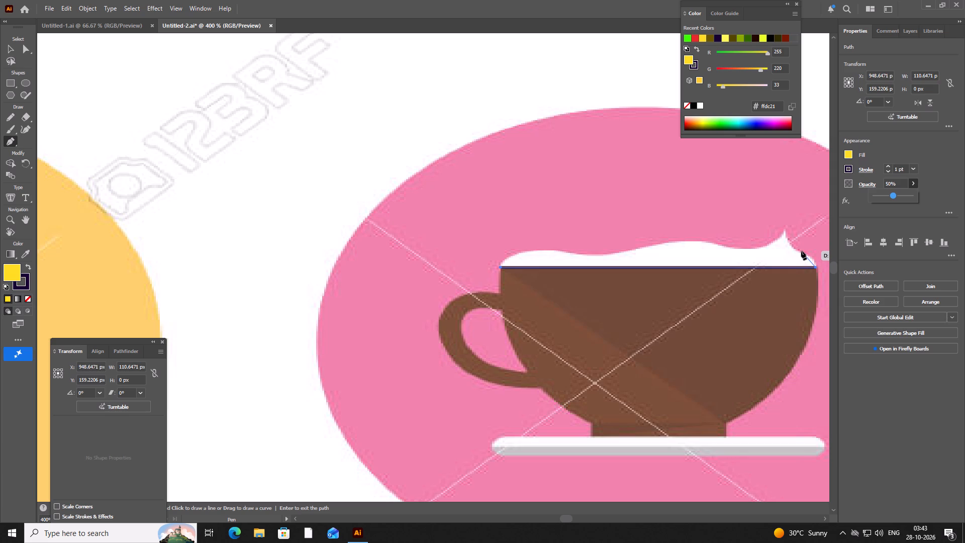
# Trace the cream's right side with two curved segments from the rim's corner to the pointed peak, removing each anchor's outgoing handle.
pyautogui.moveTo(798, 251); pyautogui.dragTo(788, 251)
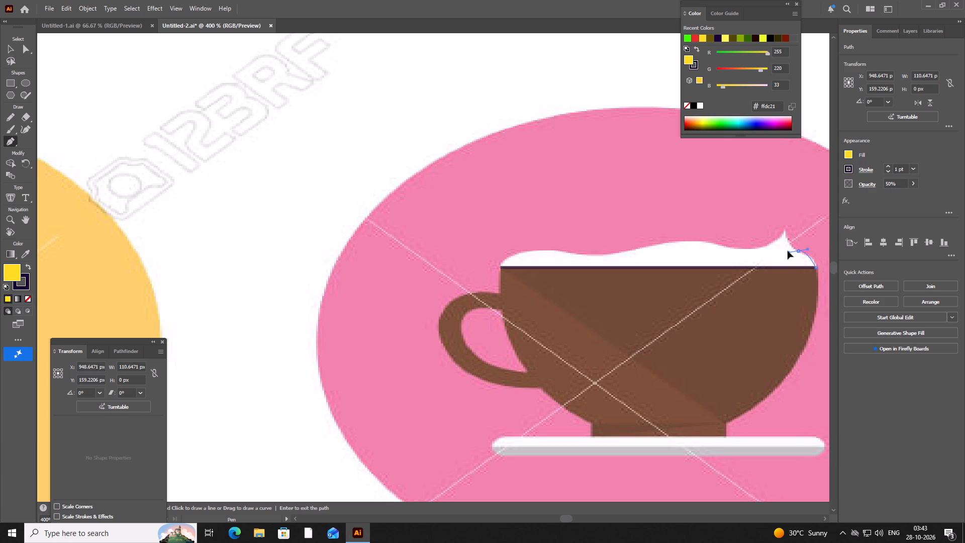
pyautogui.moveTo(788, 251); pyautogui.dragTo(776, 243)
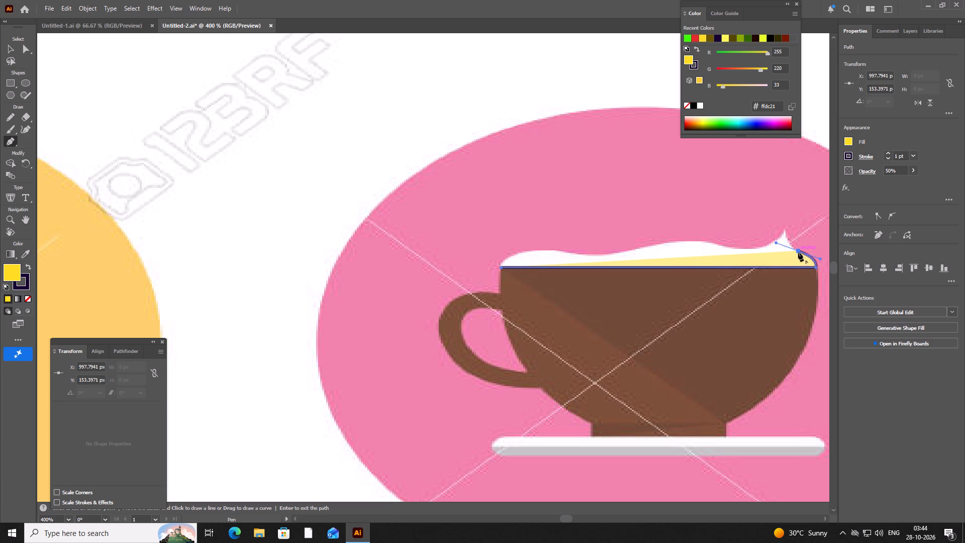
pyautogui.click(796, 251)
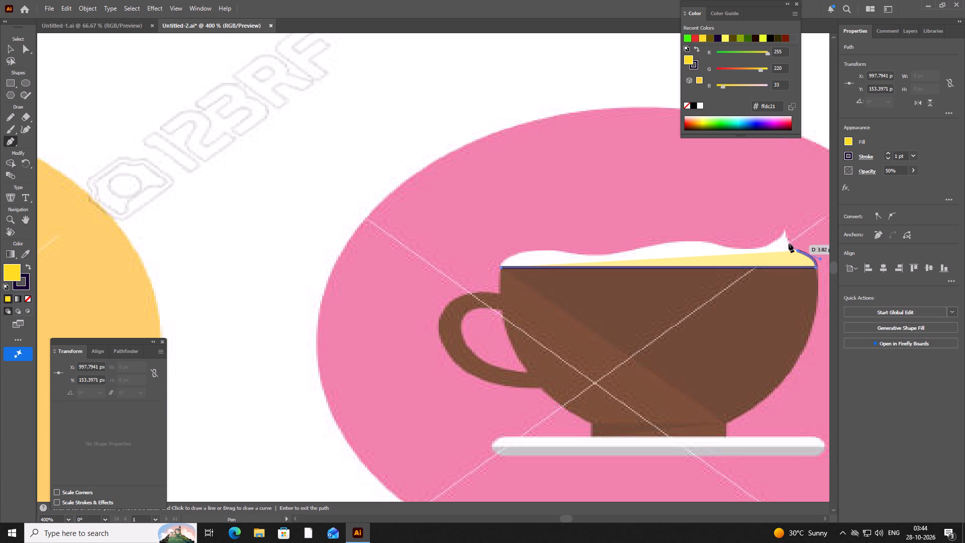
pyautogui.moveTo(784, 230); pyautogui.dragTo(788, 225)
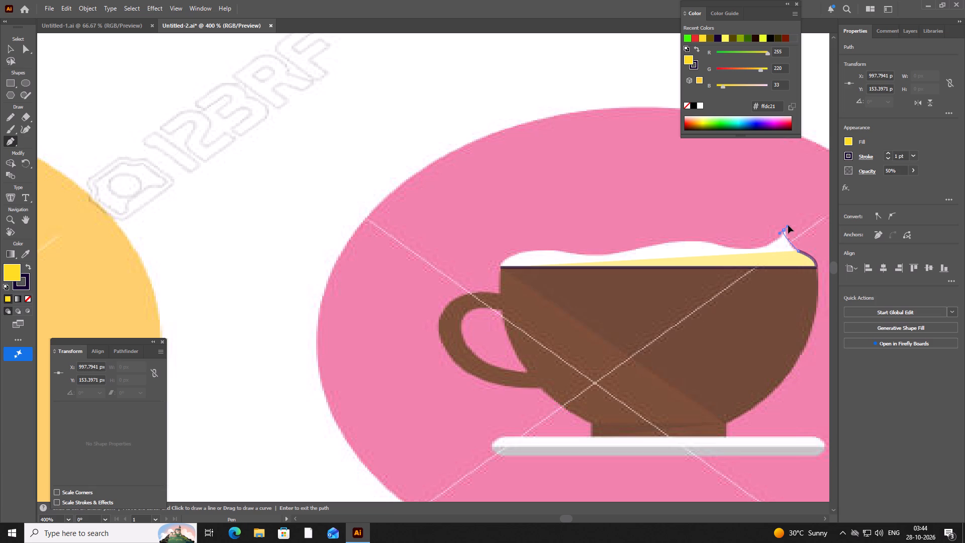
pyautogui.moveTo(788, 225); pyautogui.dragTo(778, 209)
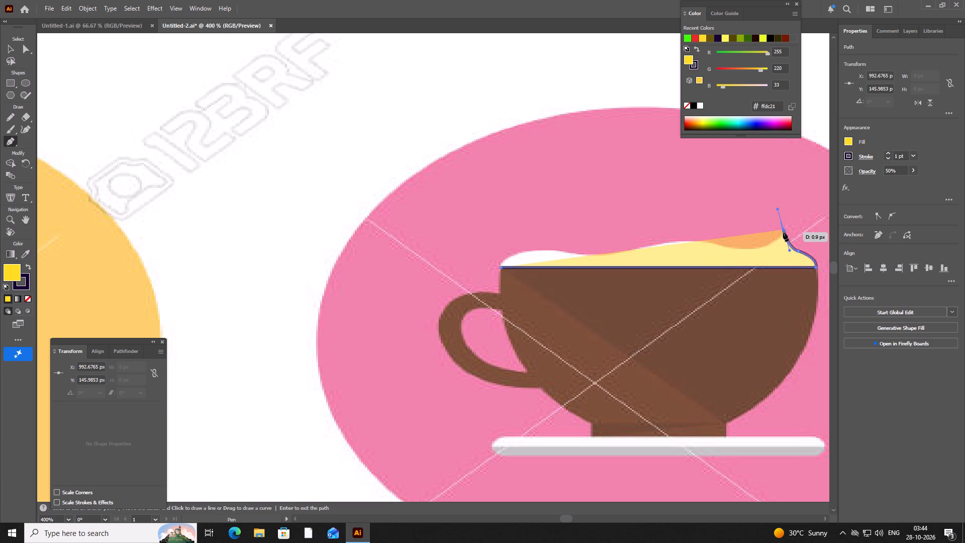
pyautogui.click(785, 231)
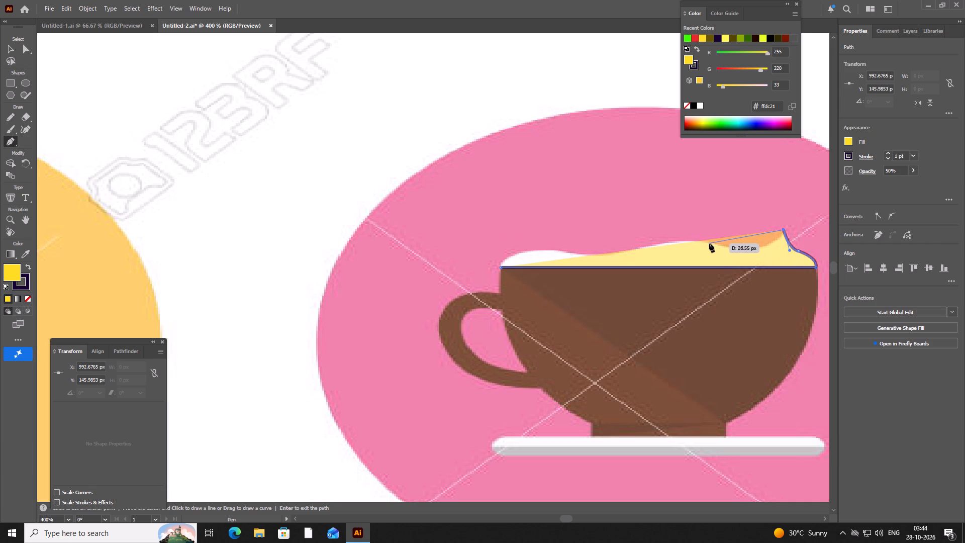
# Trace the cream's wavy top with four curved segments from the peak to the rim's left corner, removing intermediate outgoing handles and closing the path.
pyautogui.moveTo(710, 243); pyautogui.dragTo(646, 228)
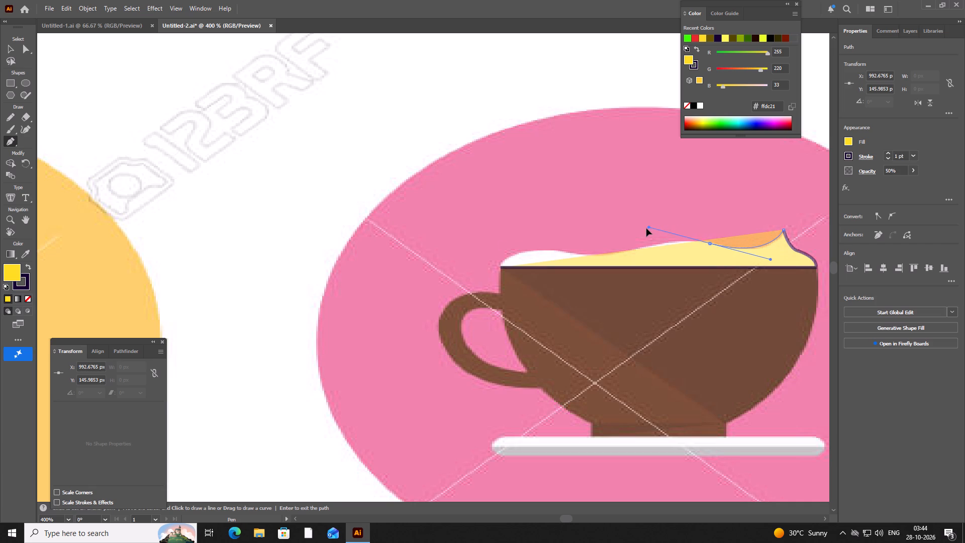
pyautogui.moveTo(646, 228); pyautogui.dragTo(643, 226)
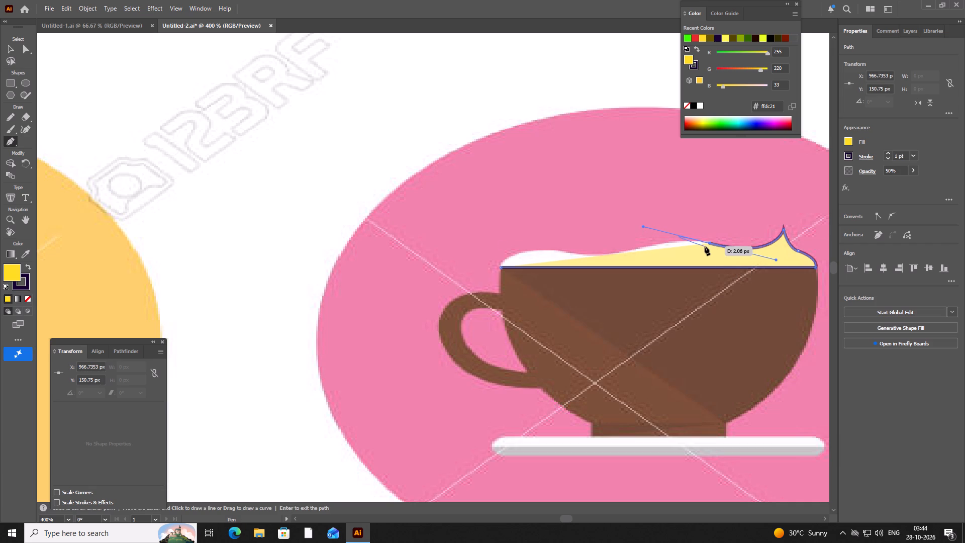
pyautogui.click(710, 245)
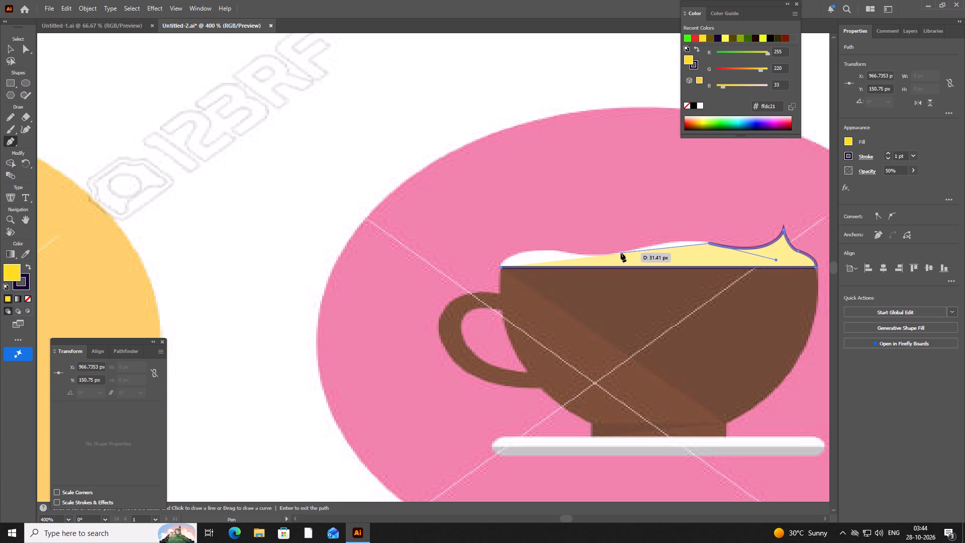
pyautogui.moveTo(621, 253); pyautogui.dragTo(609, 274)
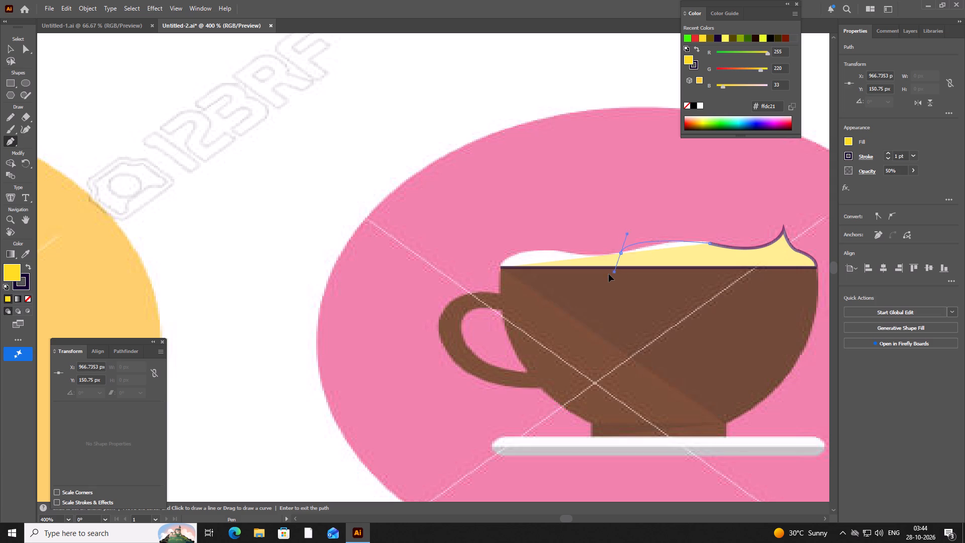
pyautogui.moveTo(609, 274); pyautogui.dragTo(562, 274)
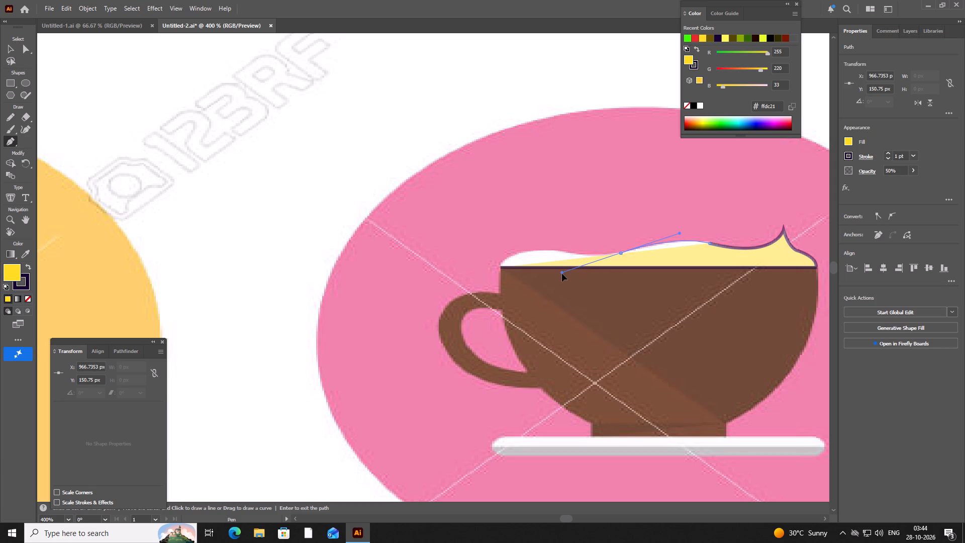
pyautogui.moveTo(562, 274); pyautogui.dragTo(557, 268)
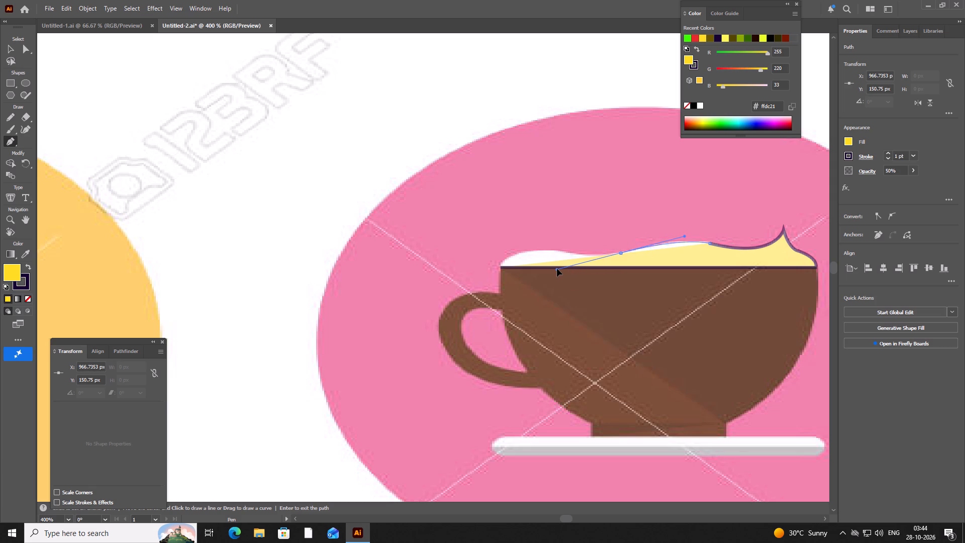
pyautogui.moveTo(557, 268); pyautogui.dragTo(555, 272)
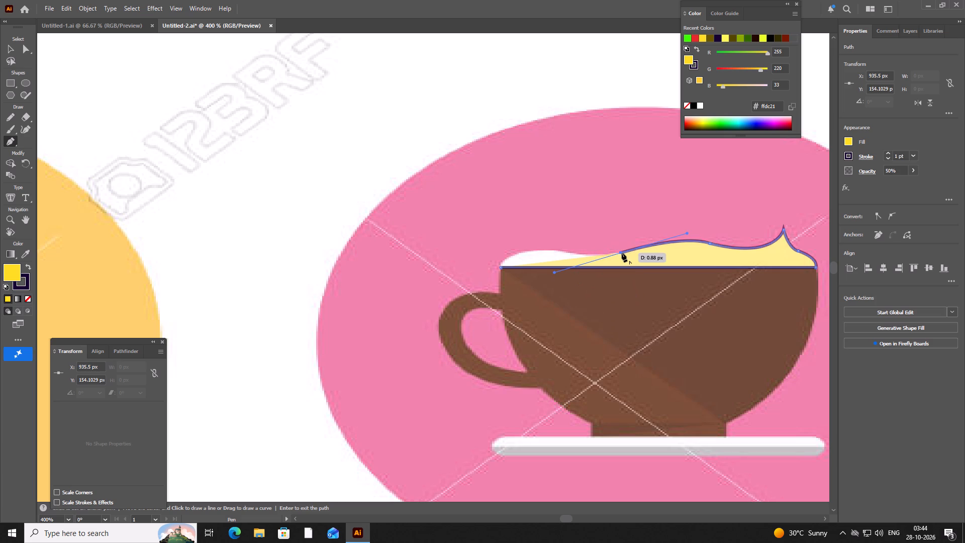
pyautogui.click(622, 254)
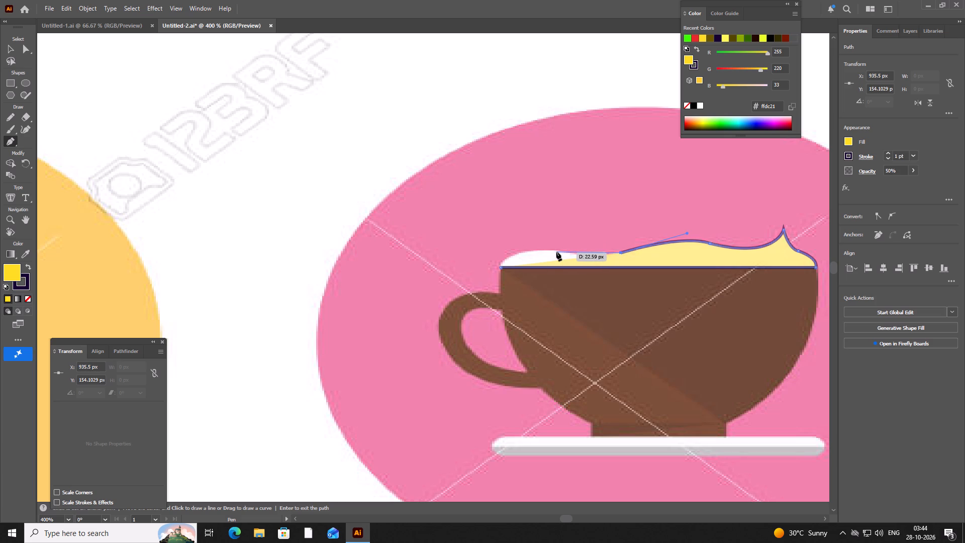
pyautogui.moveTo(557, 251); pyautogui.dragTo(557, 242)
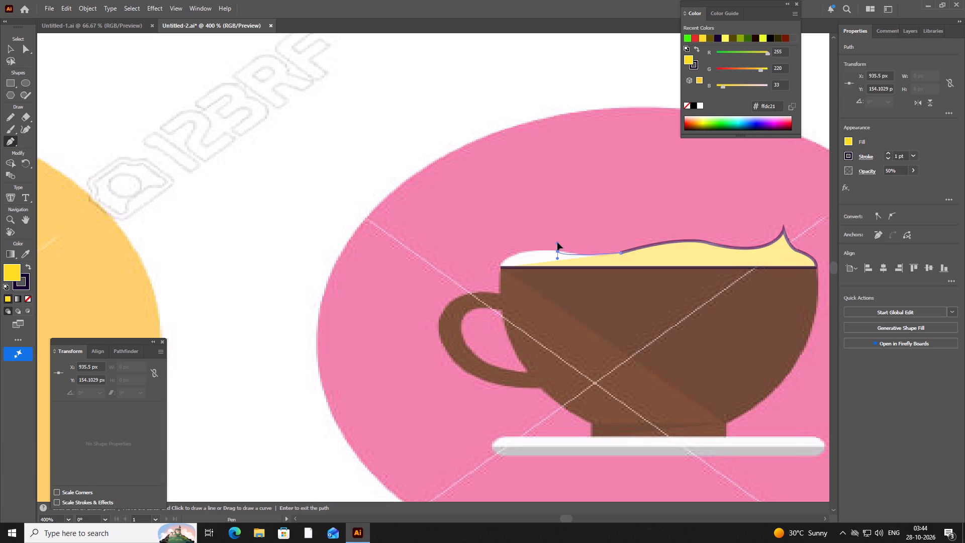
pyautogui.moveTo(557, 242); pyautogui.dragTo(525, 244)
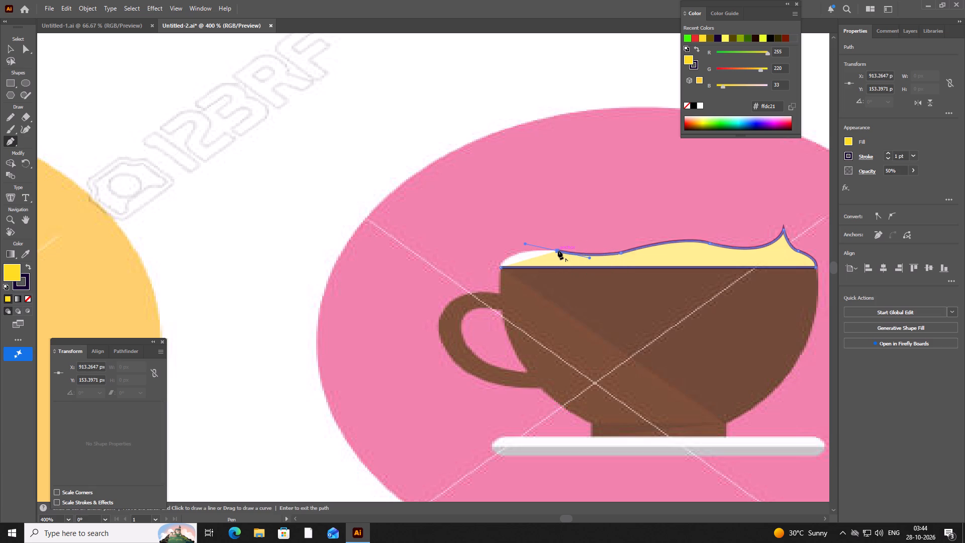
pyautogui.click(558, 250)
pyautogui.moveTo(500, 267); pyautogui.dragTo(492, 293)
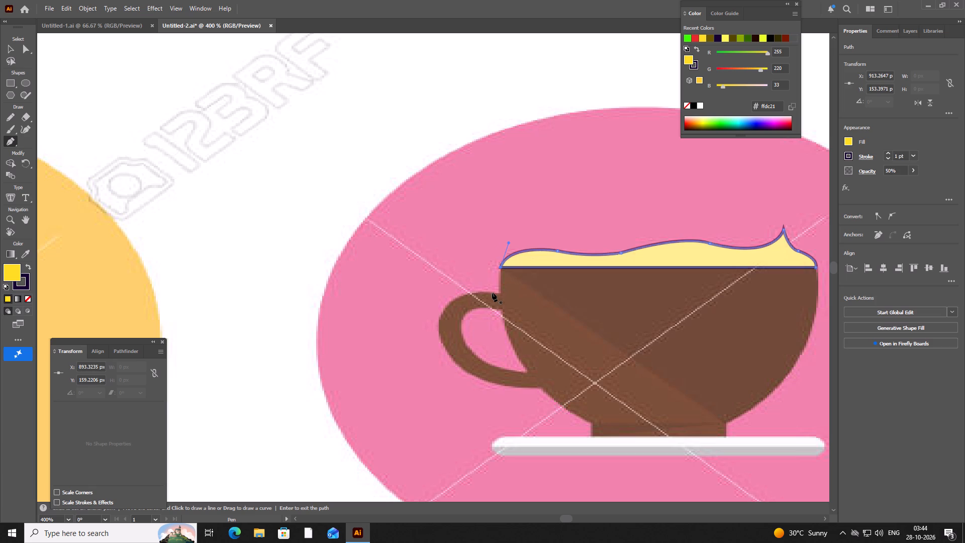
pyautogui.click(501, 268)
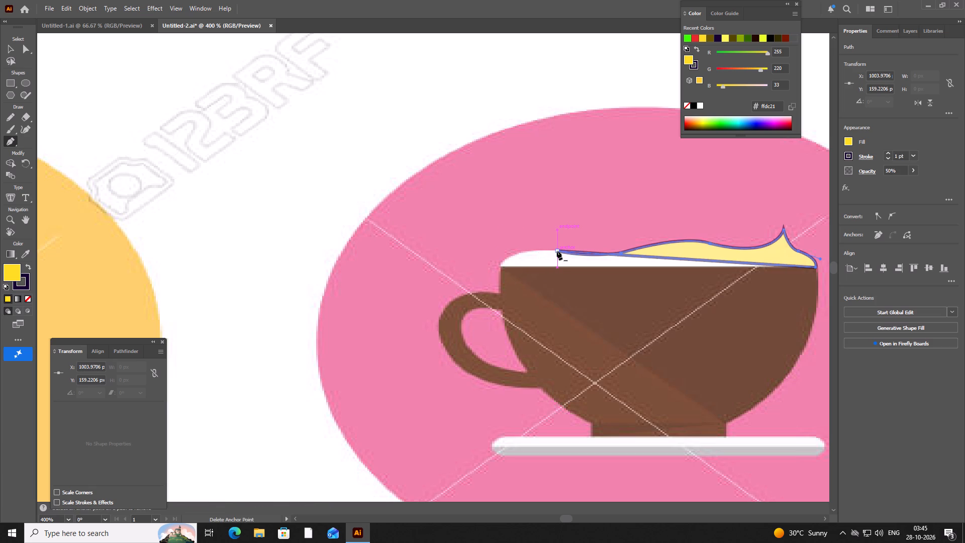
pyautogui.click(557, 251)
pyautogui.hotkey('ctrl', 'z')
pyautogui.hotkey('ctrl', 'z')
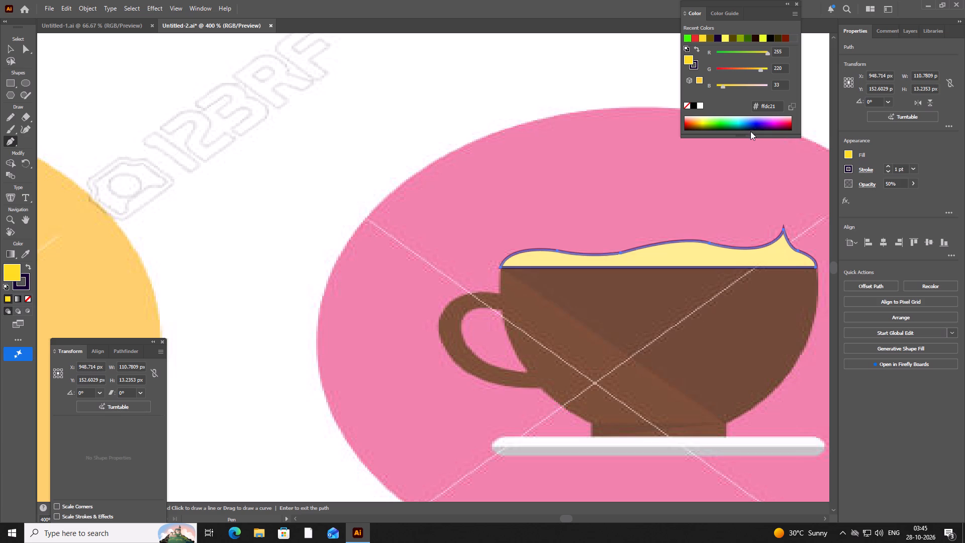
# Fill the closed cream shape with magenta #ee009a and set its opacity to 100%.
pyautogui.click(779, 123)
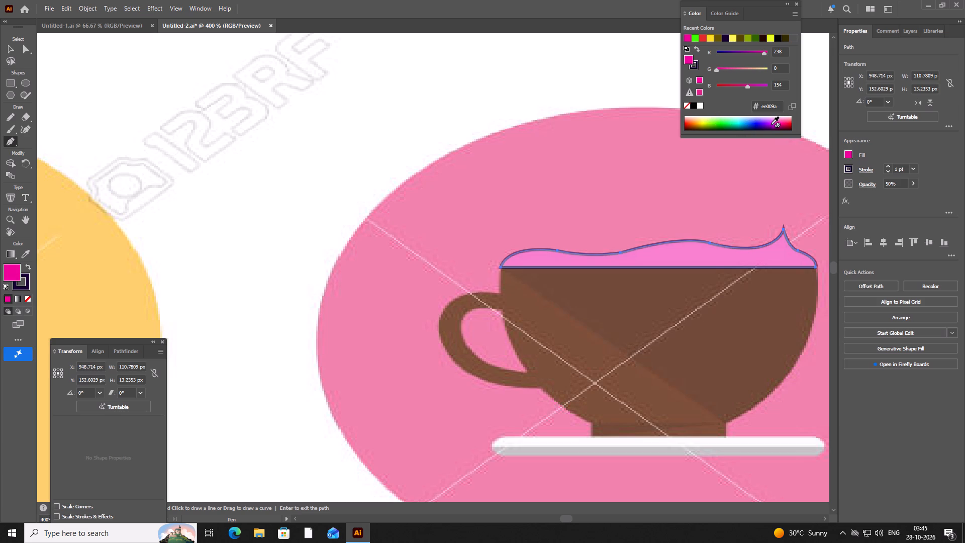
pyautogui.click(913, 181)
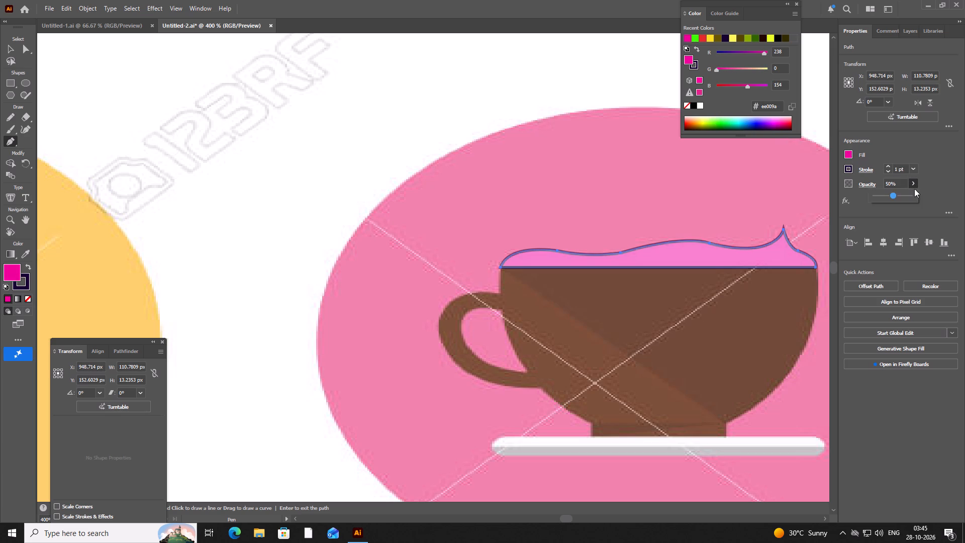
pyautogui.click(912, 194)
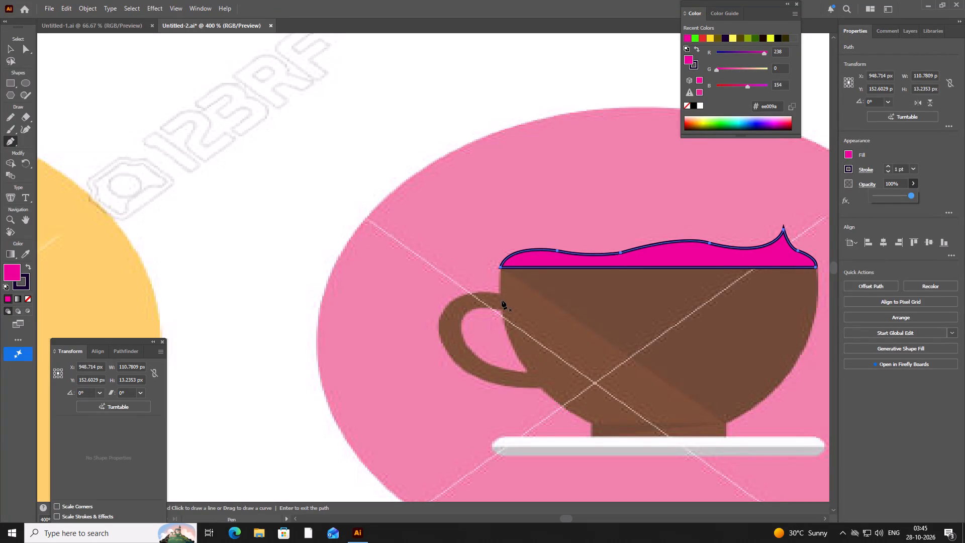
# Set the cream shape's stroke weight to 0.5 pt.
pyautogui.click(915, 169)
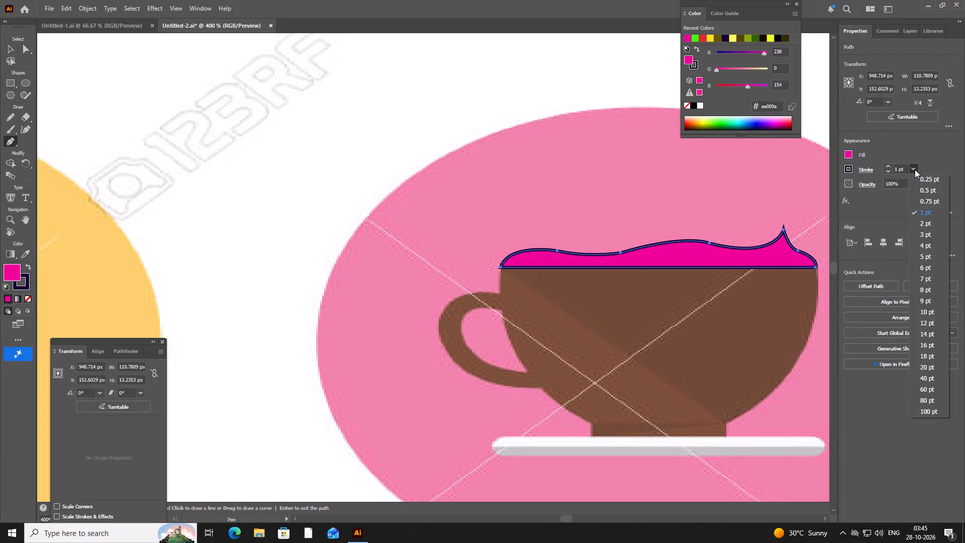
pyautogui.click(922, 200)
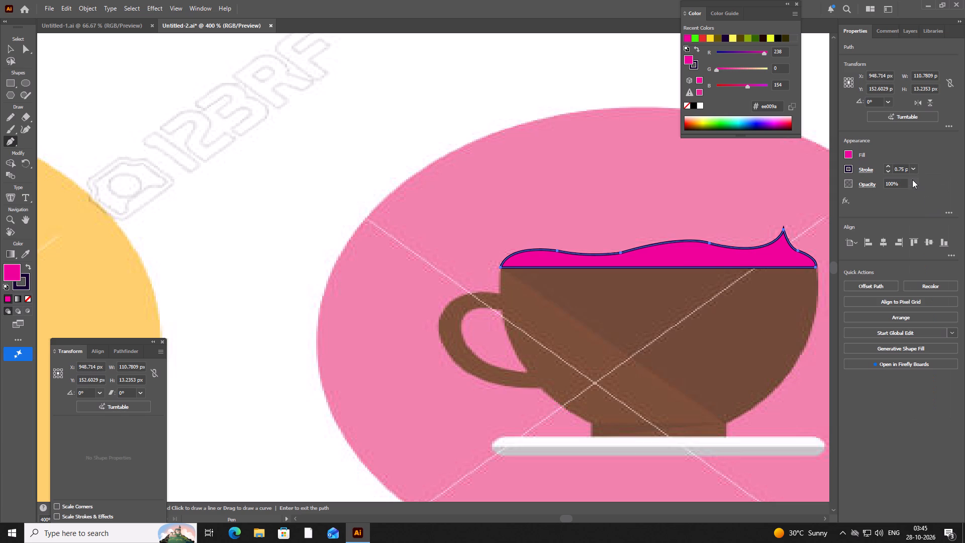
pyautogui.click(913, 169)
pyautogui.click(918, 187)
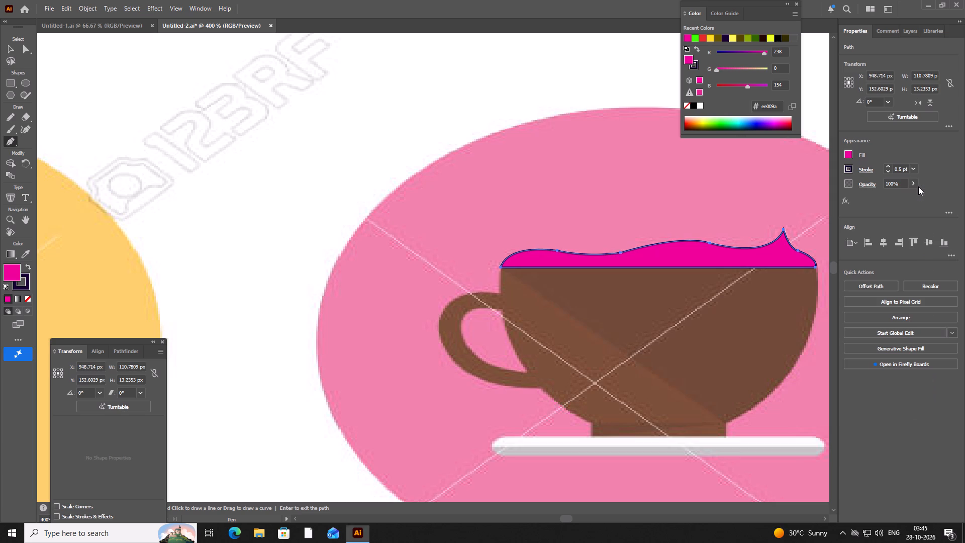
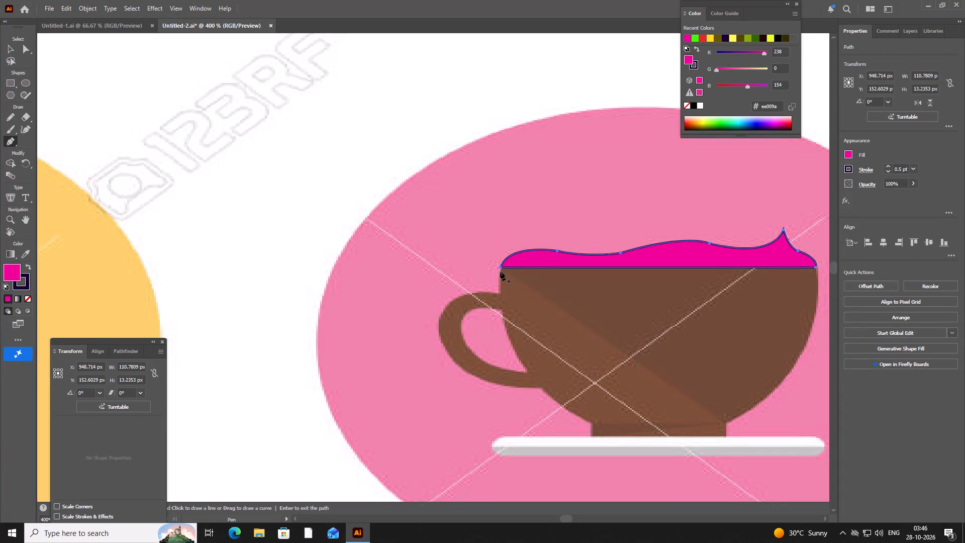
# Start the cup outline with a straight rim segment about 111 px long, left to right, and curve down the cup's right side to the foot.
pyautogui.scroll(1, 501, 271)
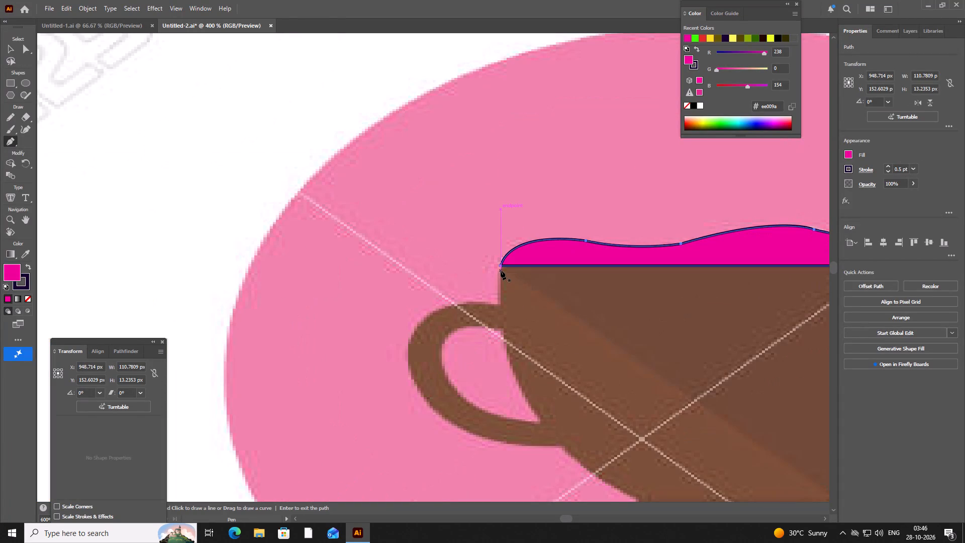
pyautogui.click(500, 268)
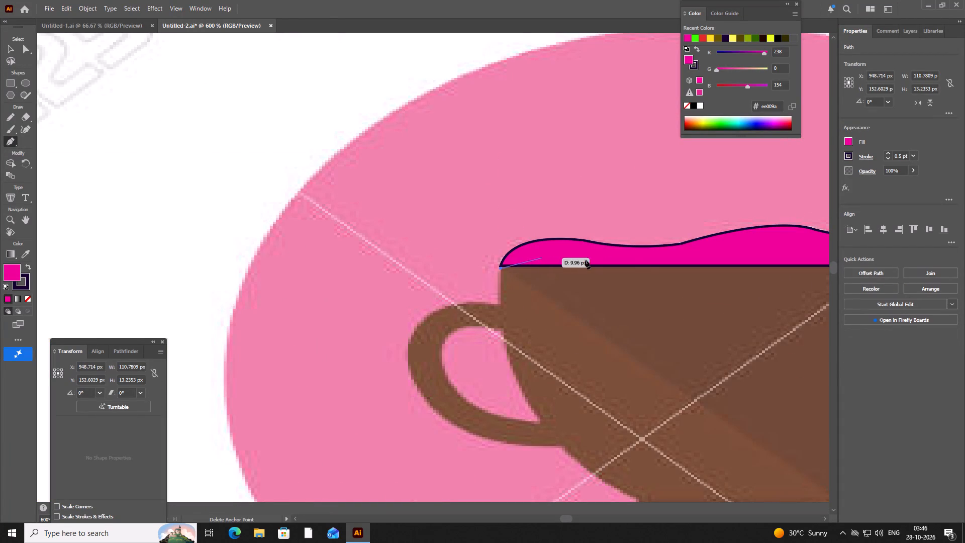
pyautogui.tripleClick(824, 518)
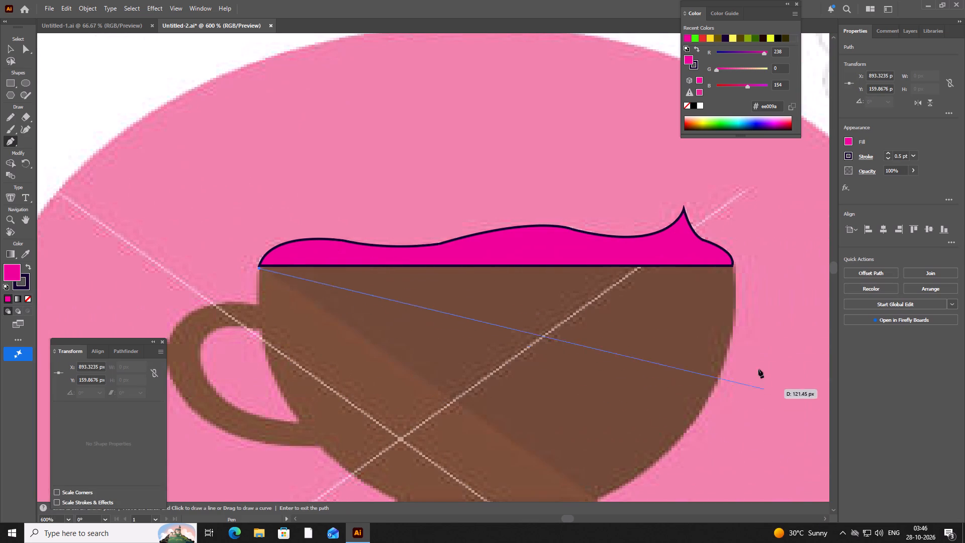
pyautogui.click(732, 268)
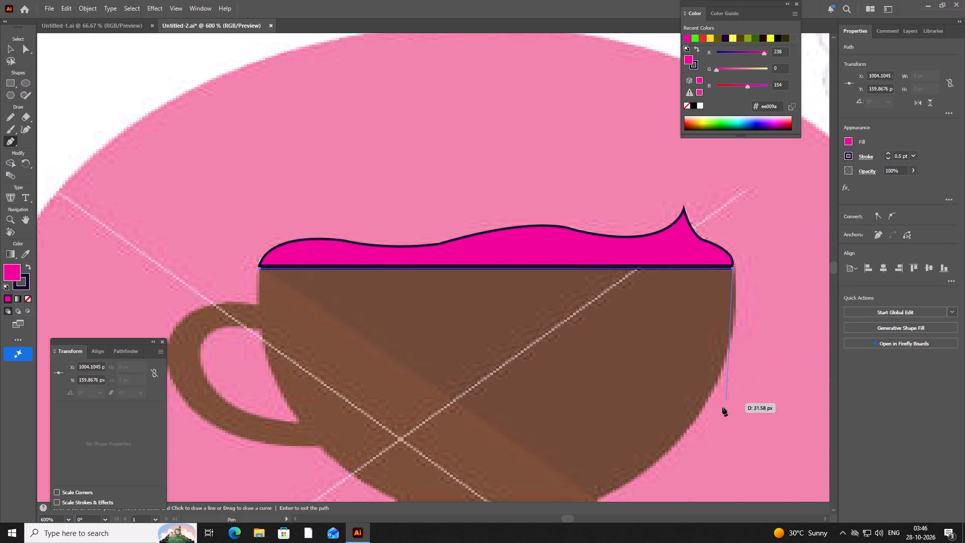
pyautogui.click(835, 511)
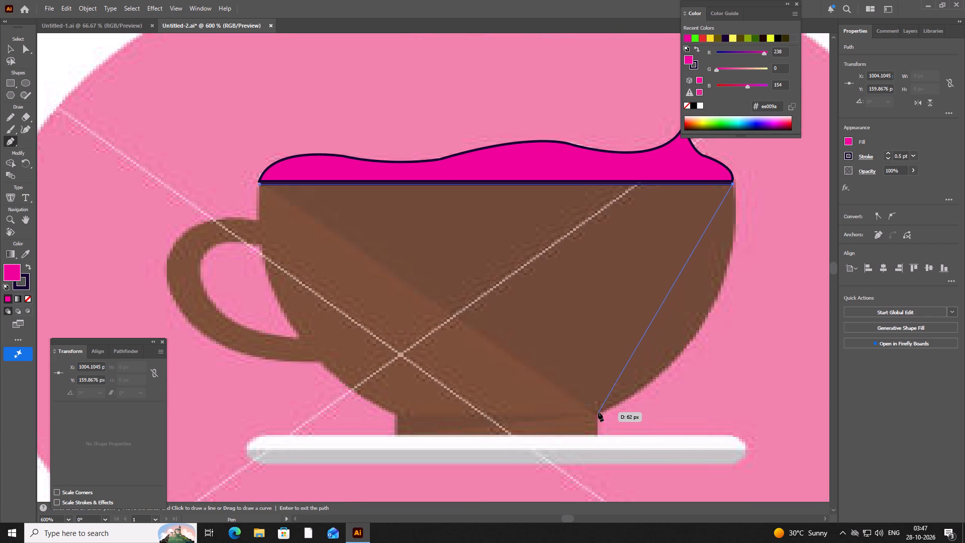
pyautogui.moveTo(598, 412); pyautogui.dragTo(462, 457)
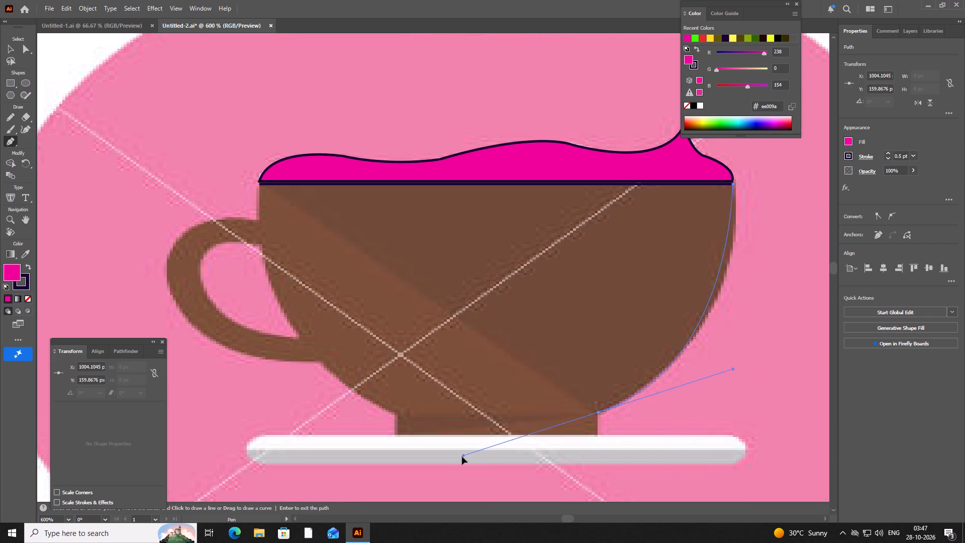
pyautogui.moveTo(462, 457); pyautogui.dragTo(485, 470)
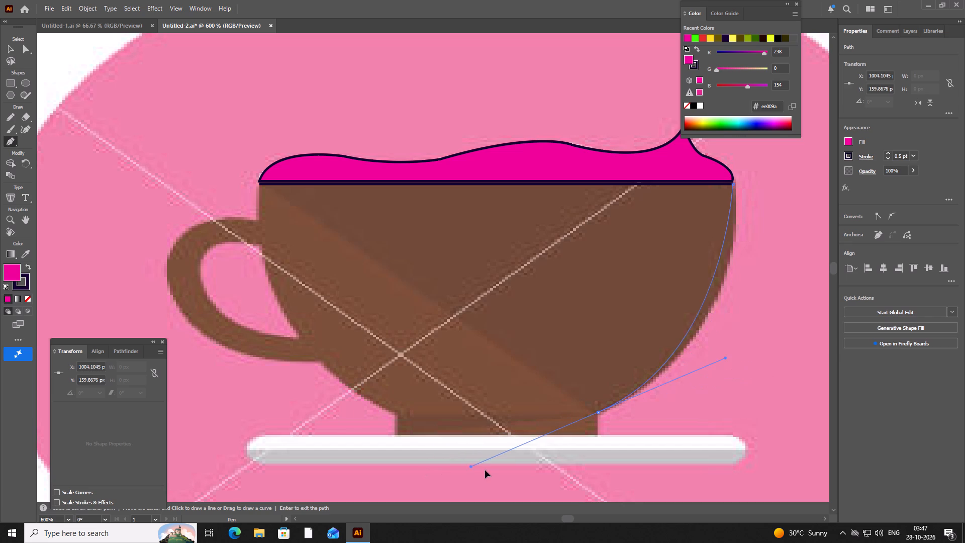
pyautogui.moveTo(485, 470); pyautogui.dragTo(440, 463)
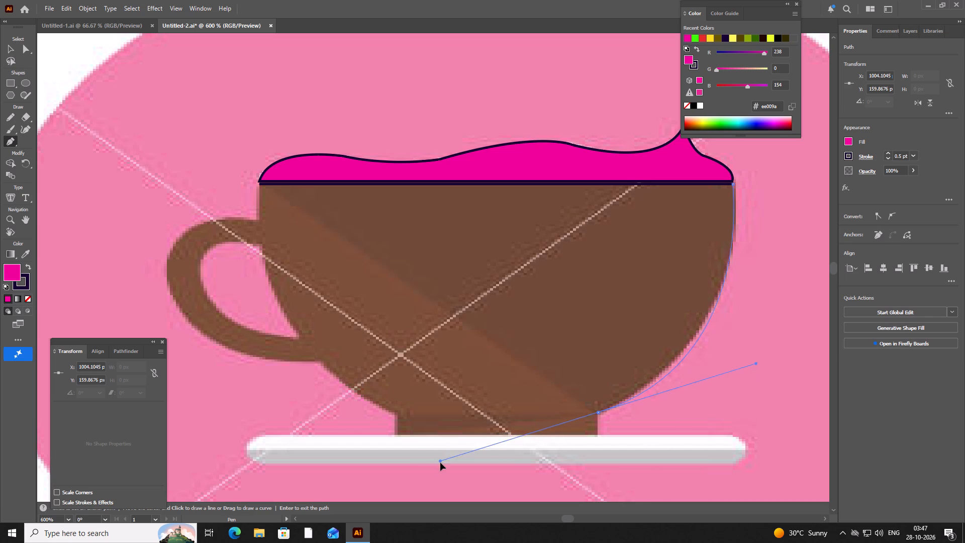
pyautogui.moveTo(440, 463); pyautogui.dragTo(438, 479)
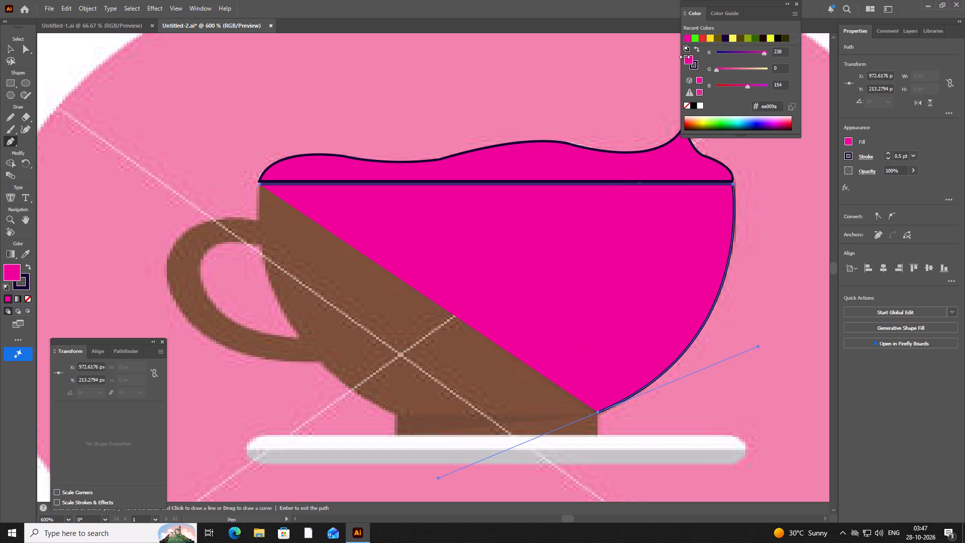
# Lower the path's opacity to 51%, remove the curve's outgoing handle and trace the foot with straight segments about 5 px high and 47 px wide.
pyautogui.click(912, 168)
pyautogui.click(894, 184)
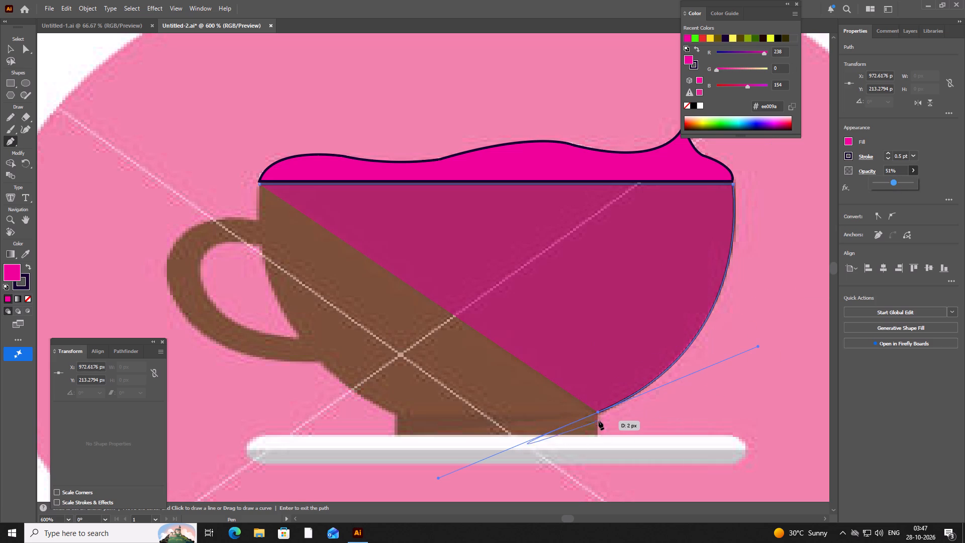
pyautogui.click(597, 413)
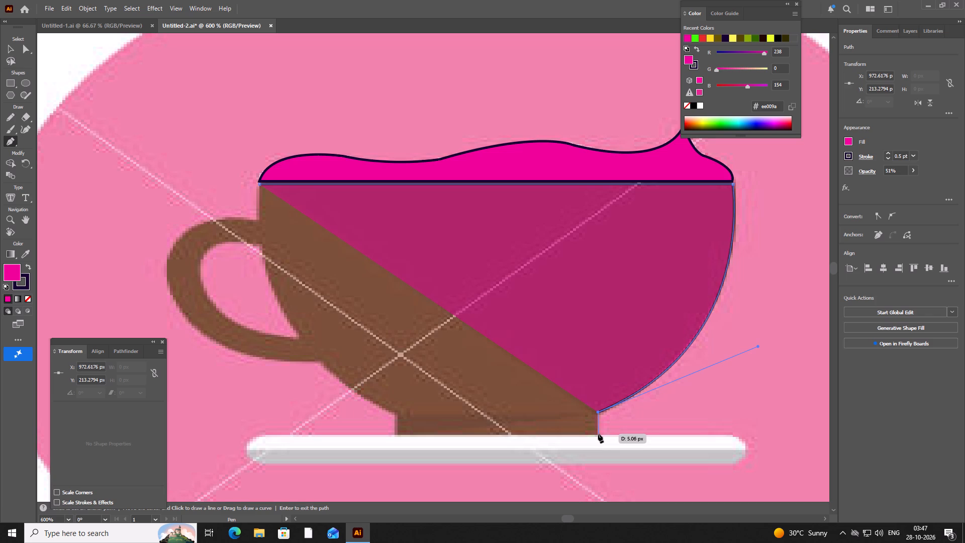
pyautogui.click(598, 434)
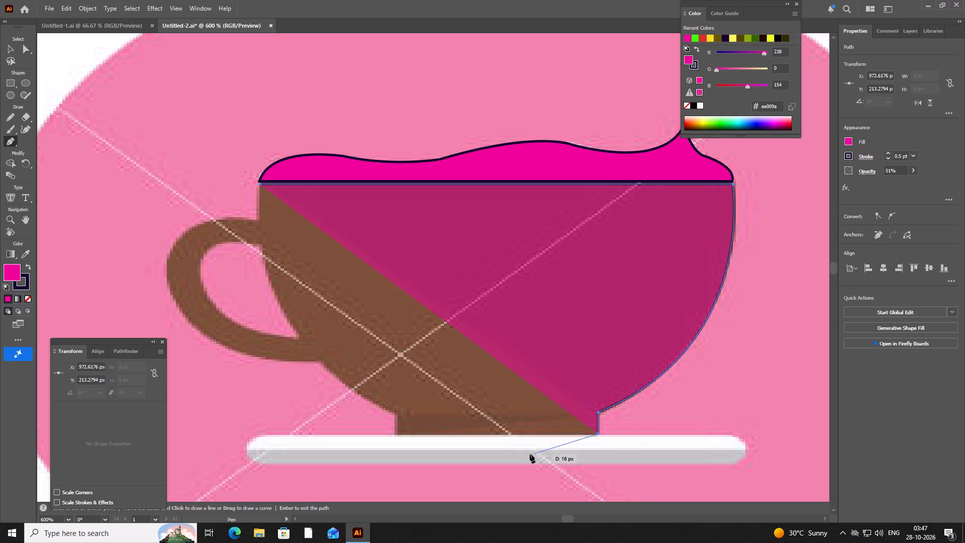
pyautogui.click(398, 434)
pyautogui.click(397, 412)
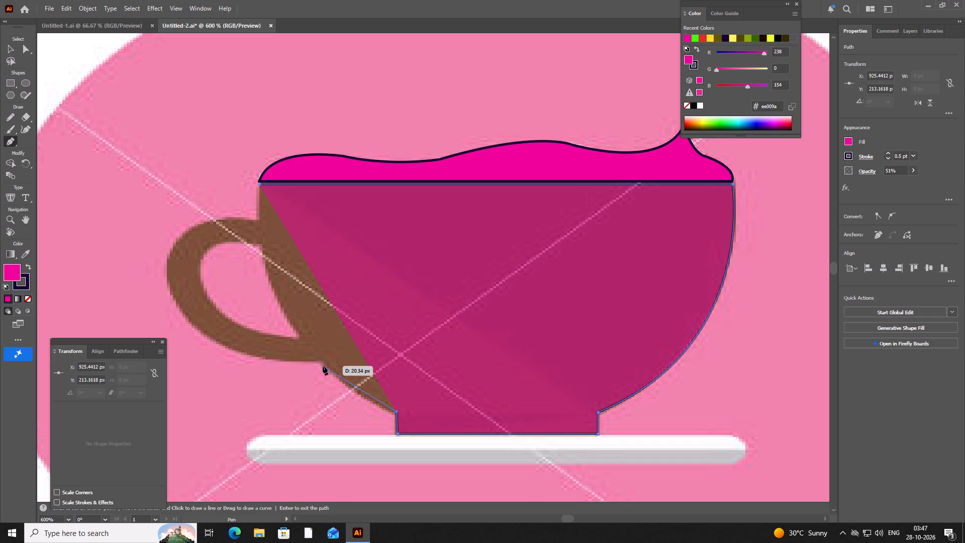
# Trace the cup's lower left side with a curved segment from the foot to the handle's lower joint, removing the anchor's outgoing handle.
pyautogui.moveTo(320, 364); pyautogui.dragTo(311, 339)
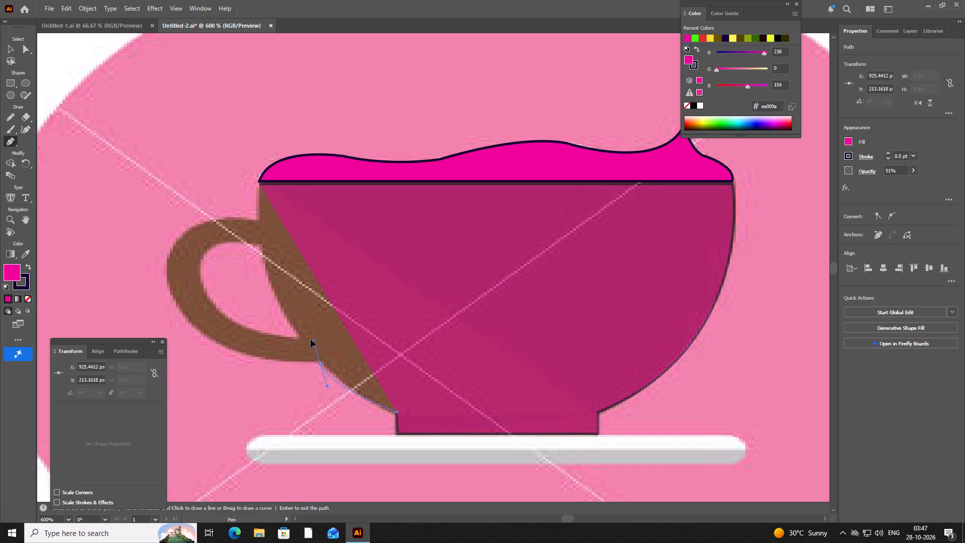
pyautogui.moveTo(311, 339); pyautogui.dragTo(284, 324)
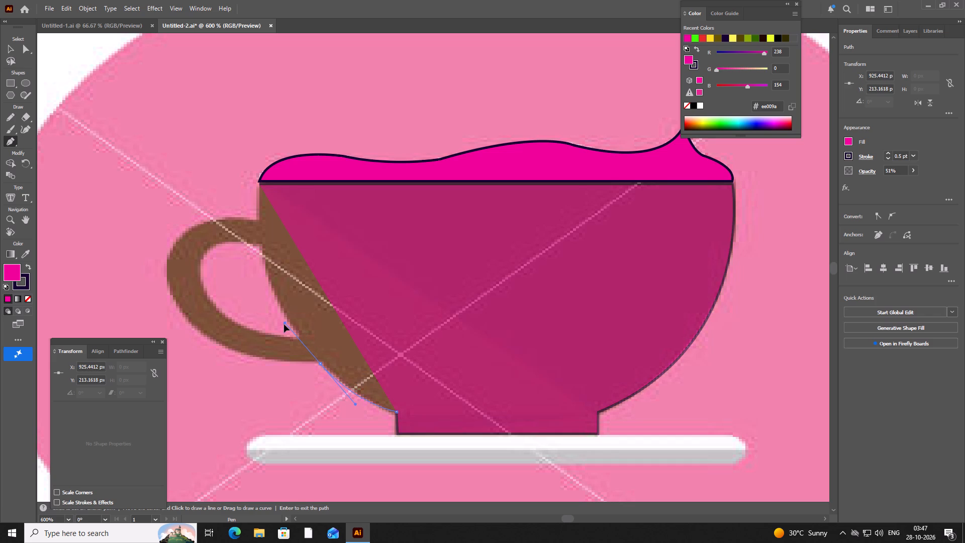
pyautogui.moveTo(284, 324); pyautogui.dragTo(282, 329)
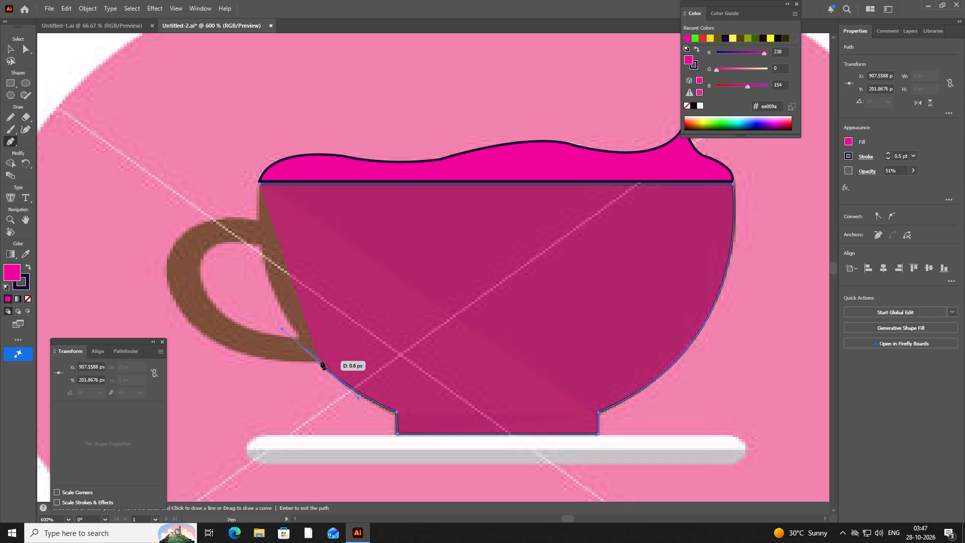
pyautogui.click(319, 363)
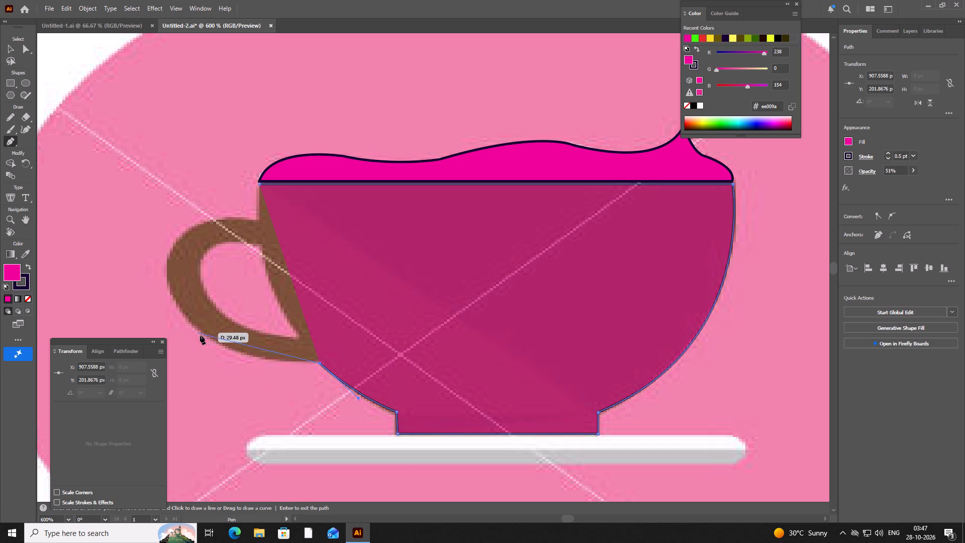
# Trace the cup handle's lower outer edge with a short straight segment and a curved segment, removing the last anchor's outgoing direction line.
pyautogui.click(275, 360)
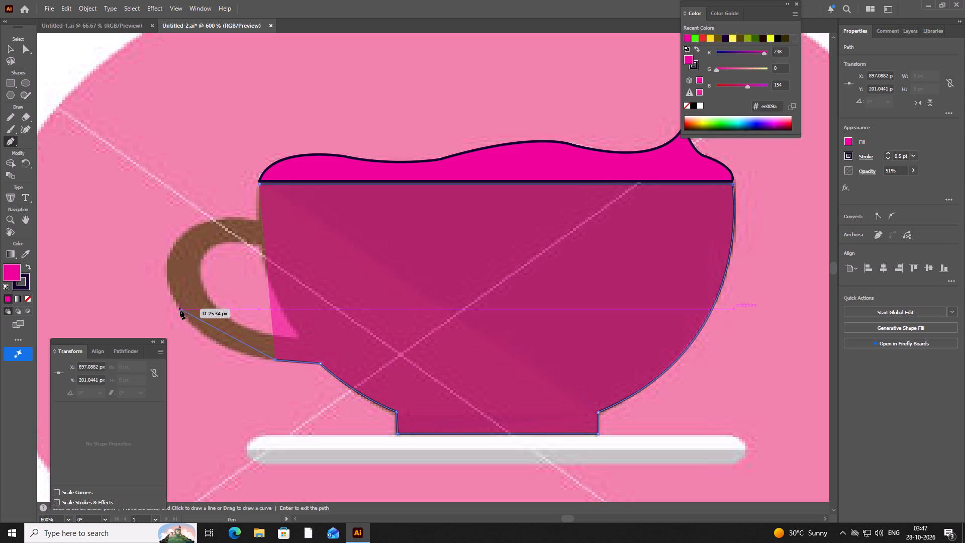
pyautogui.moveTo(180, 312); pyautogui.dragTo(165, 285)
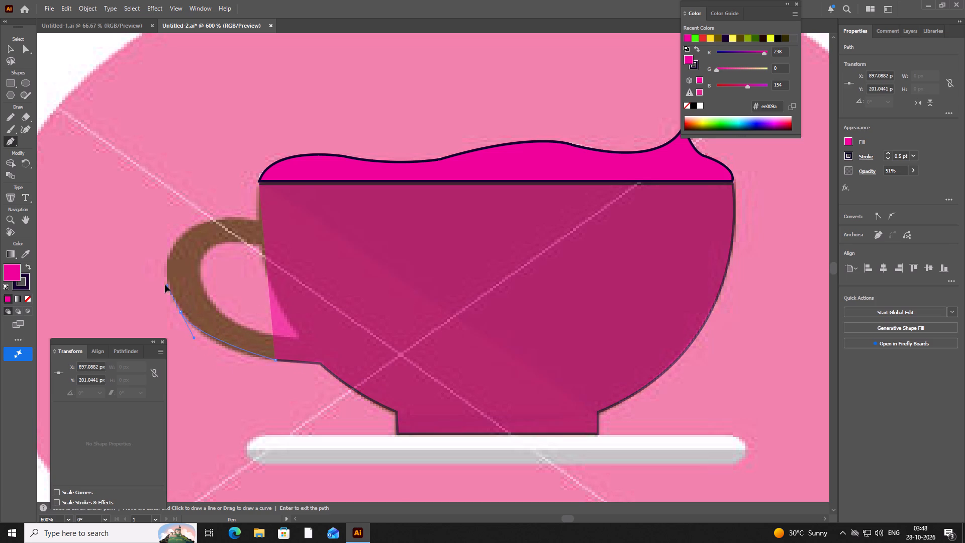
pyautogui.moveTo(165, 285); pyautogui.dragTo(140, 263)
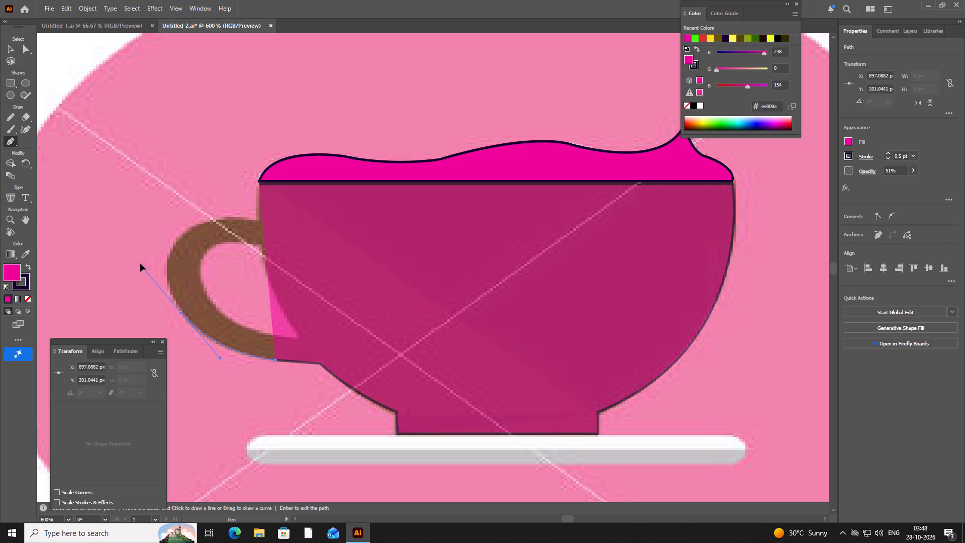
pyautogui.moveTo(140, 263); pyautogui.dragTo(140, 269)
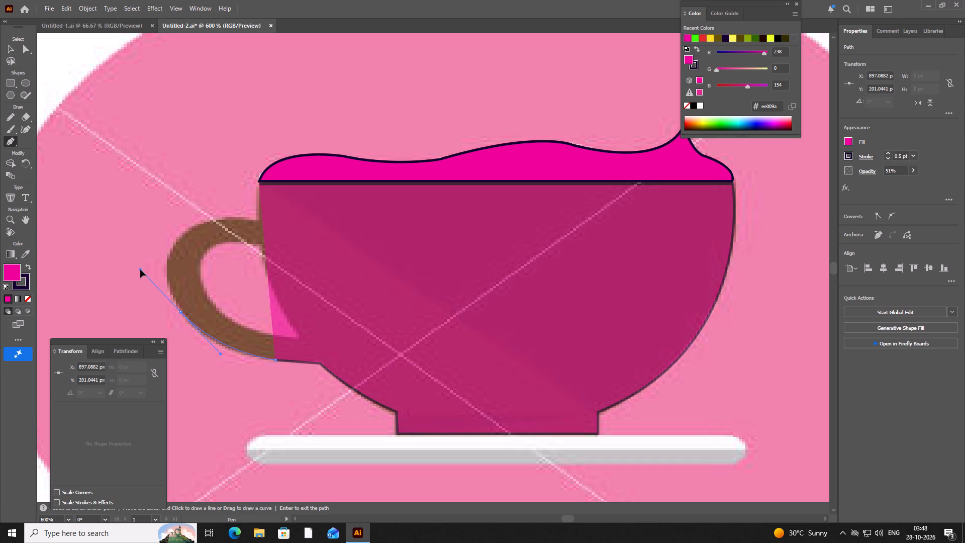
pyautogui.moveTo(140, 269); pyautogui.dragTo(143, 266)
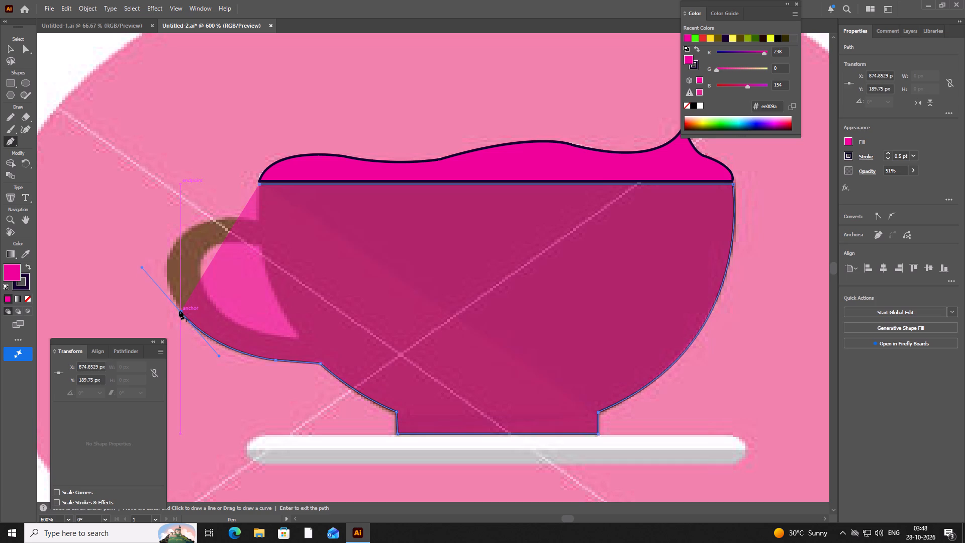
pyautogui.click(179, 310)
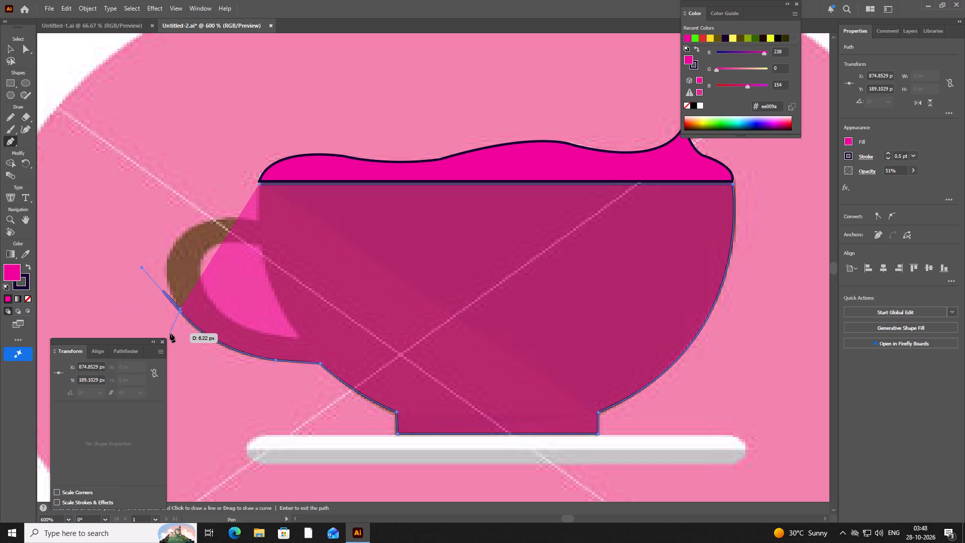
pyautogui.hotkey('ctrl', 'z')
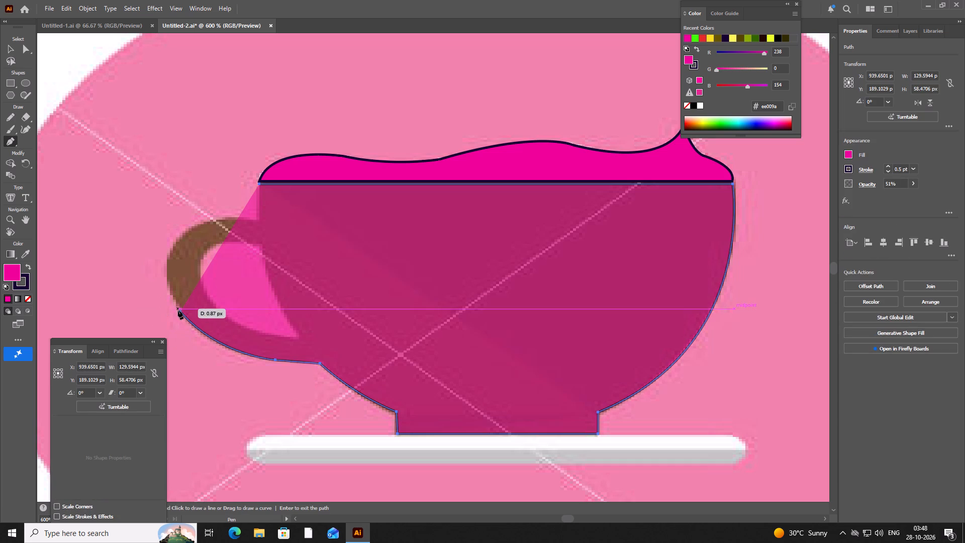
pyautogui.click(181, 312)
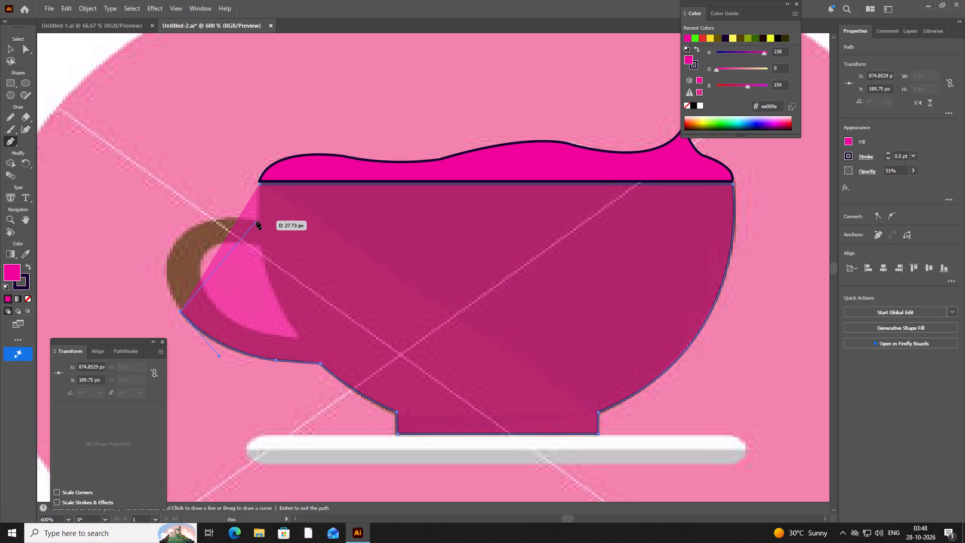
# Curve around the cup handle's upper outer edge to its top joint, remove the outgoing direction line and close the path at the rim's left corner.
pyautogui.moveTo(260, 220); pyautogui.dragTo(400, 244)
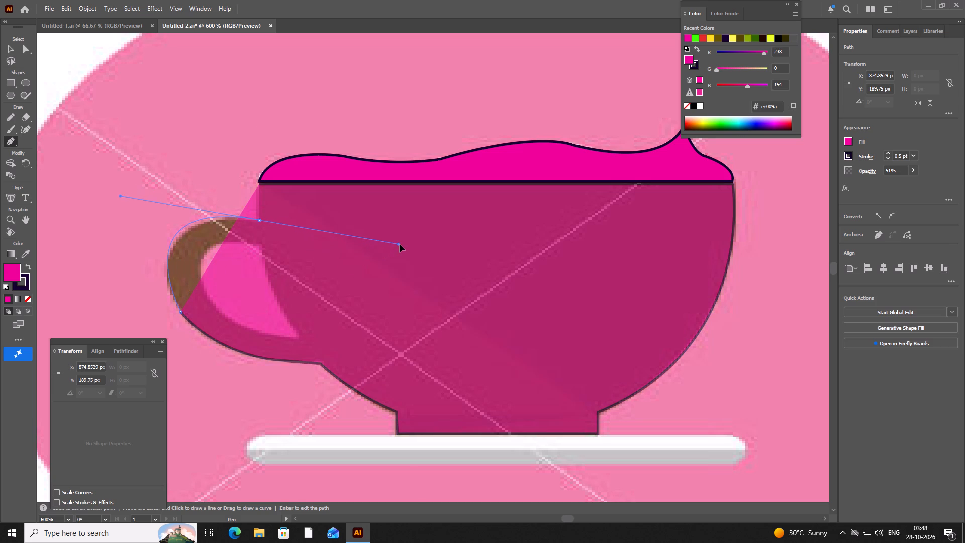
pyautogui.moveTo(400, 244); pyautogui.dragTo(404, 227)
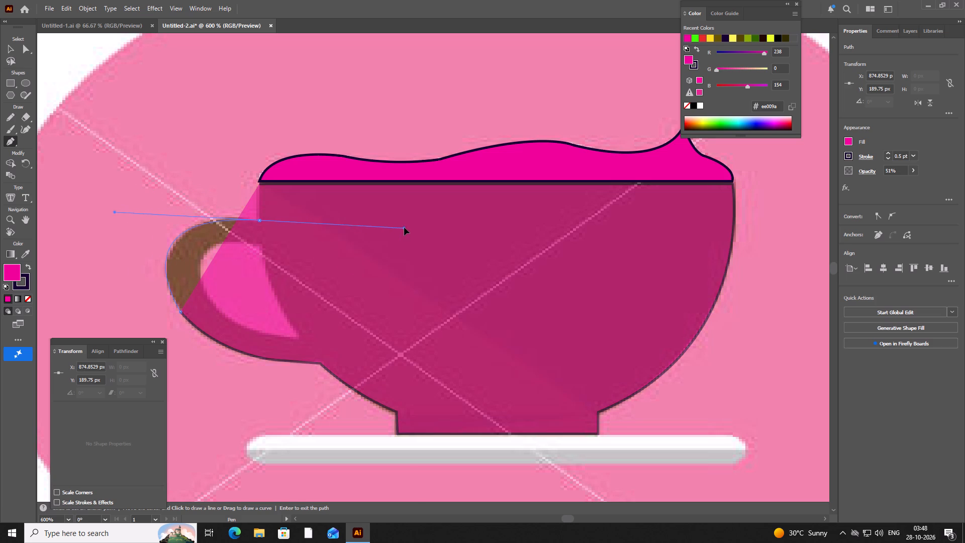
pyautogui.moveTo(404, 227); pyautogui.dragTo(406, 231)
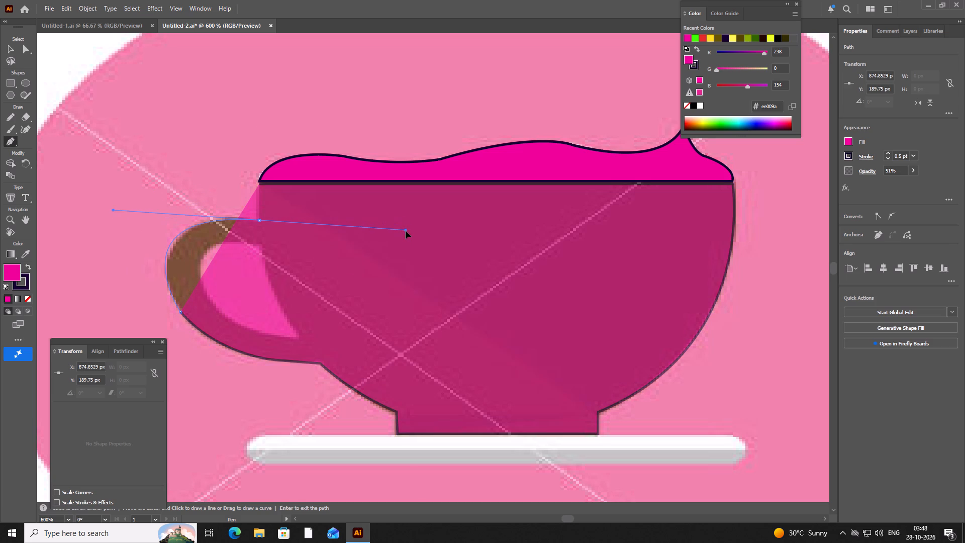
pyautogui.moveTo(406, 231); pyautogui.dragTo(399, 226)
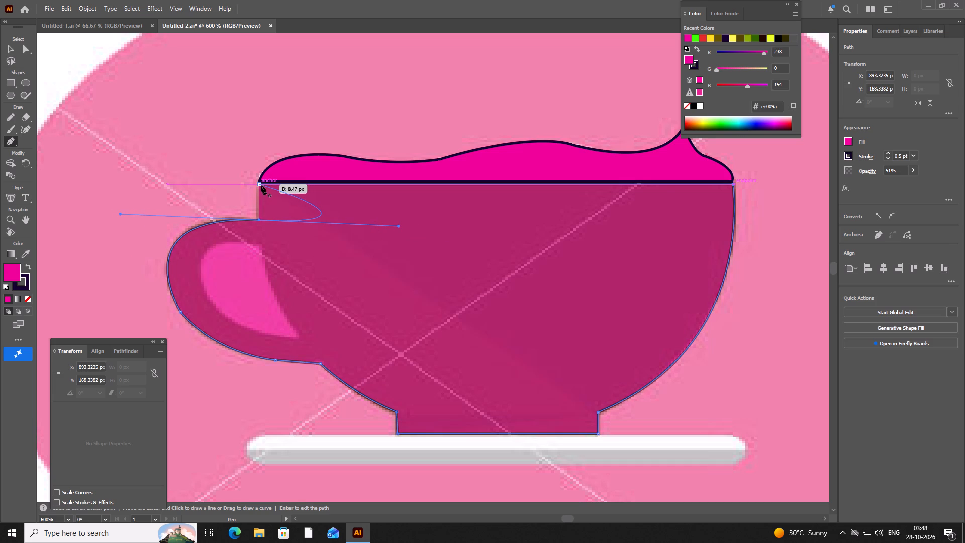
pyautogui.click(259, 221)
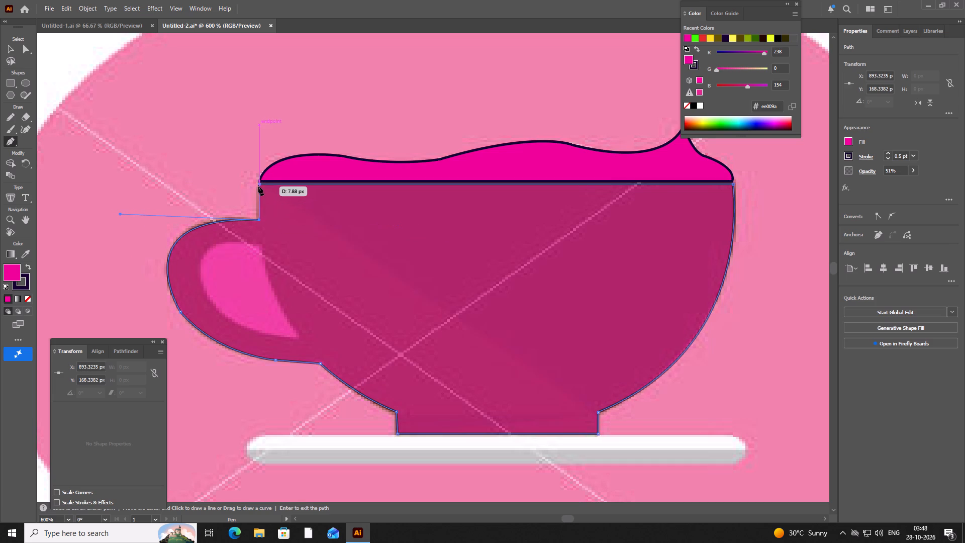
pyautogui.click(259, 183)
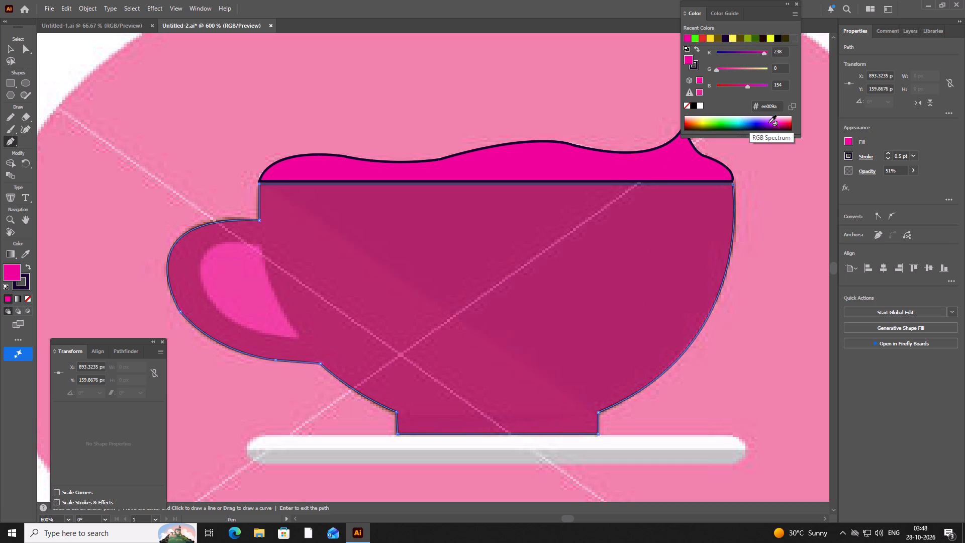
# Fill the closed cup shape with cyan #44fffc.
pyautogui.click(707, 122)
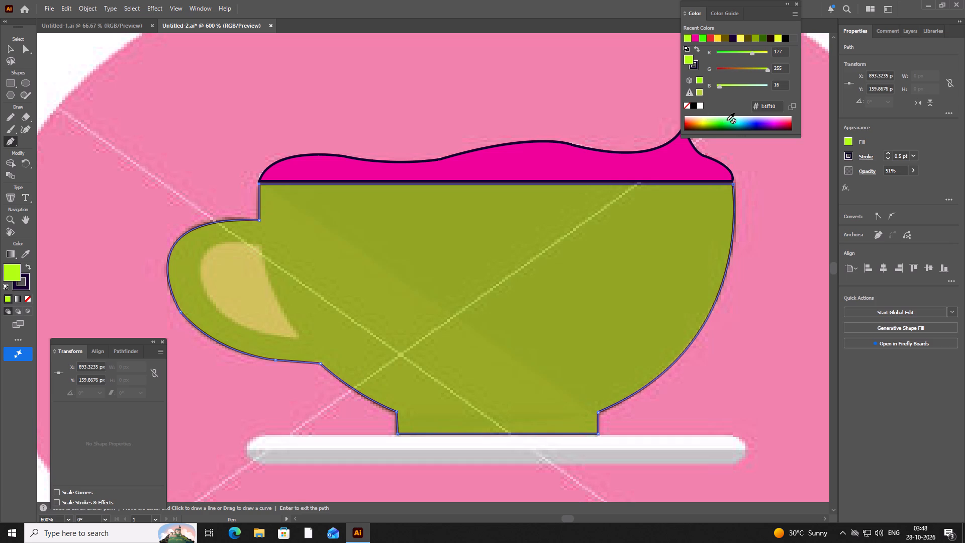
pyautogui.click(730, 120)
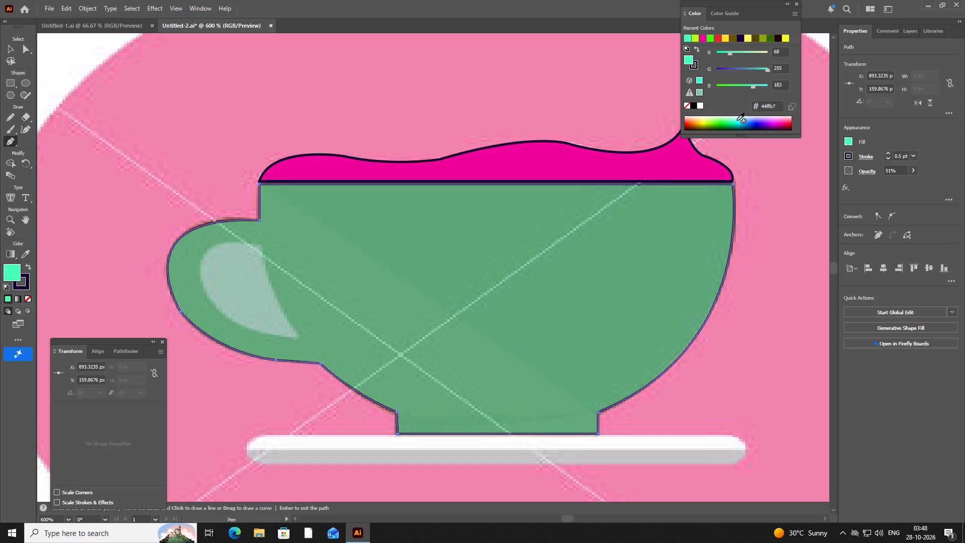
pyautogui.click(737, 120)
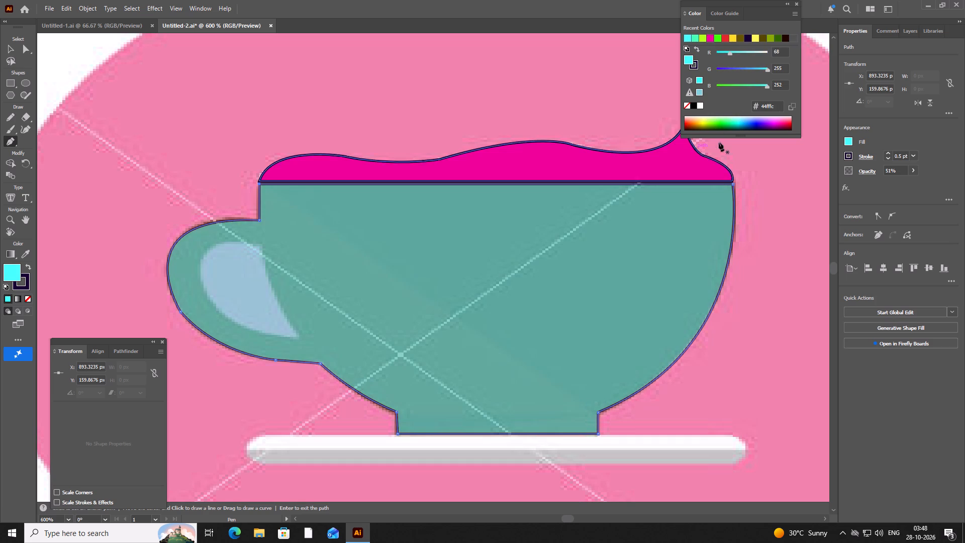
# Set the cup shape's opacity to 15%.
pyautogui.click(913, 172)
pyautogui.click(881, 182)
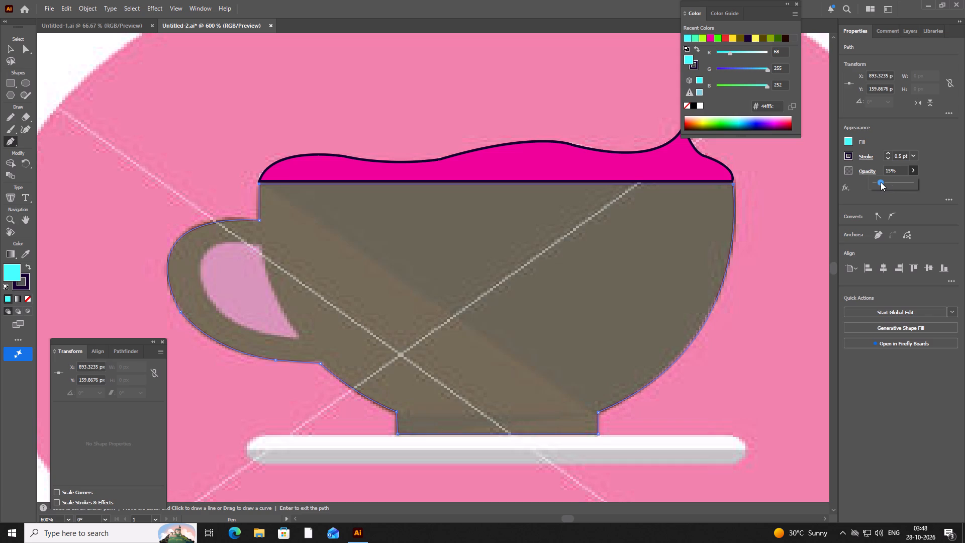
# Set the cup shape's opacity to 32% and change its fill to brown #774600.
pyautogui.click(887, 180)
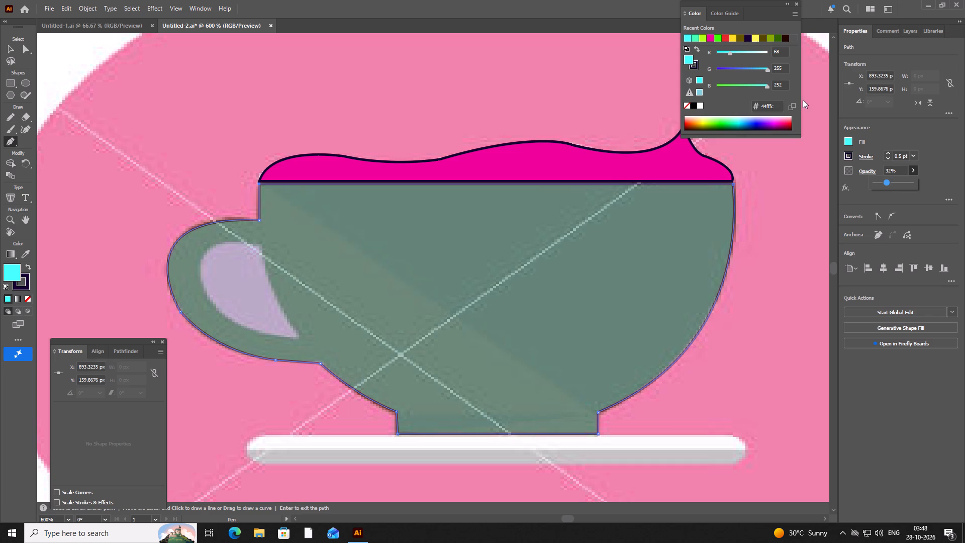
pyautogui.click(699, 122)
pyautogui.click(691, 124)
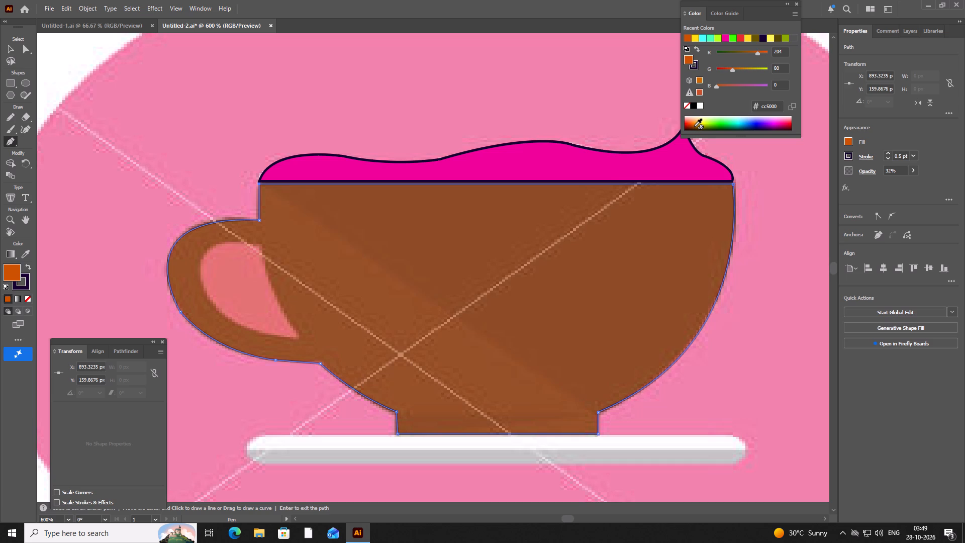
pyautogui.click(694, 126)
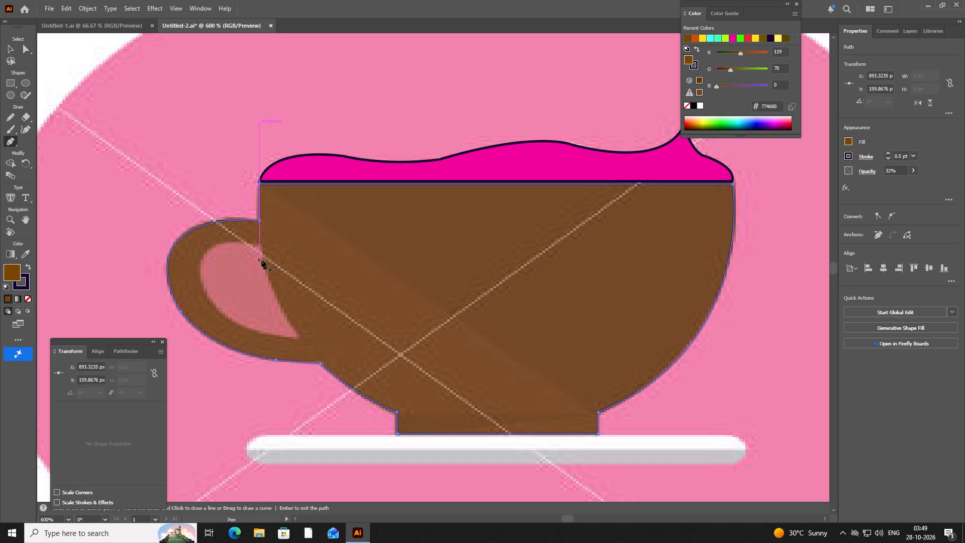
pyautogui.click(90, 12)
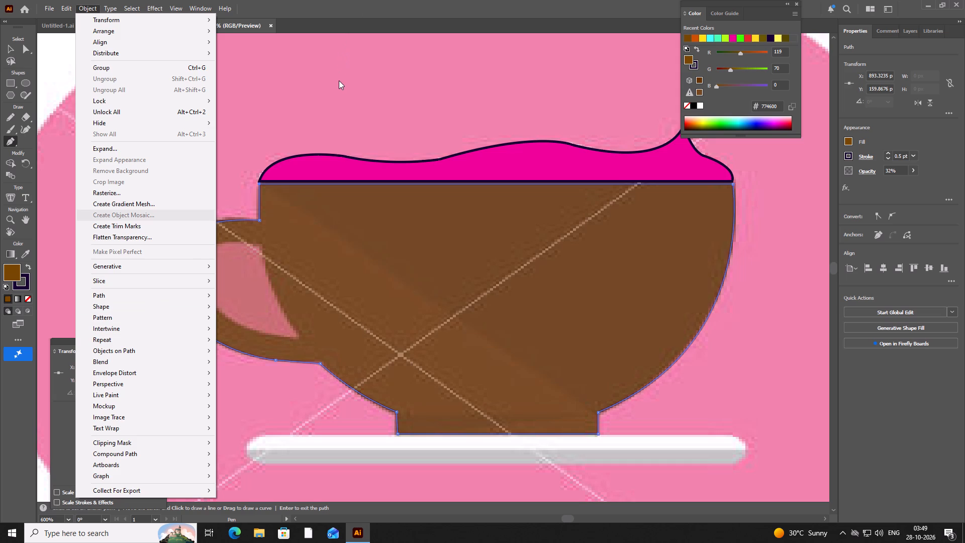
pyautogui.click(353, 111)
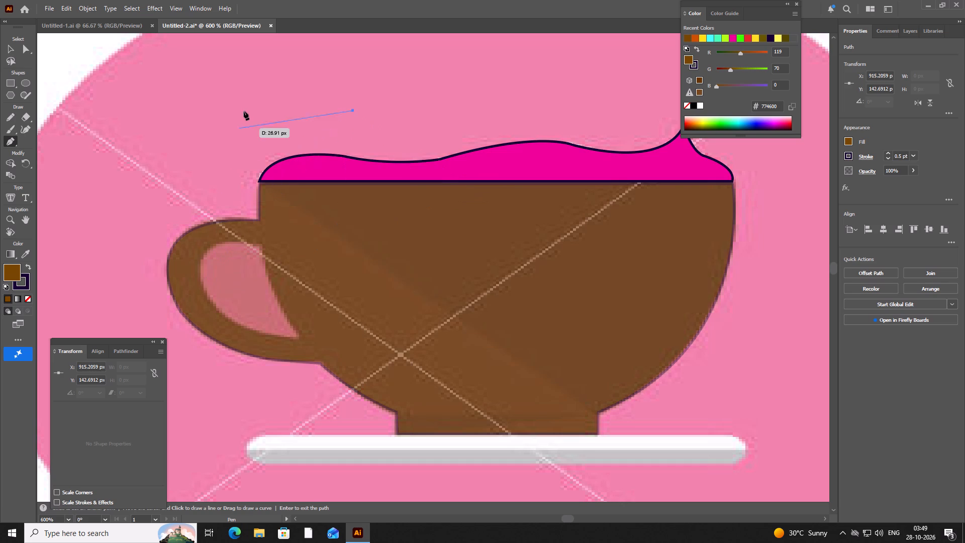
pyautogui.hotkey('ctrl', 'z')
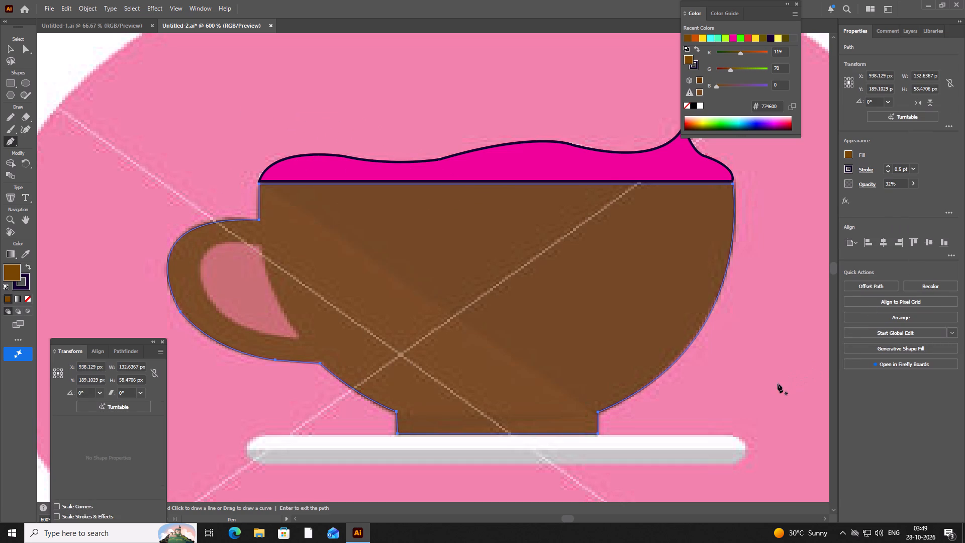
# Trace the opening inside the cup handle as a closed curved path with corner points at its top and bottom right tips.
pyautogui.click(260, 245)
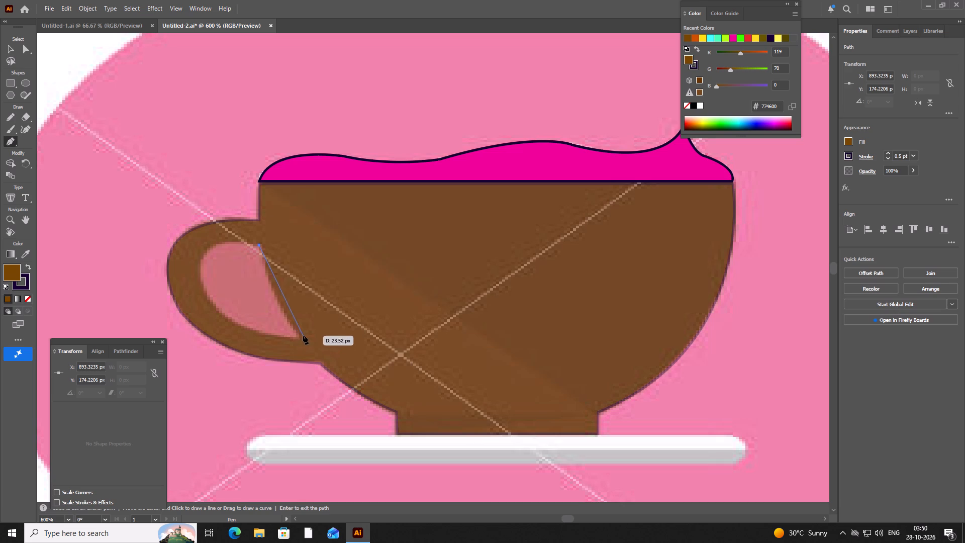
pyautogui.moveTo(298, 338); pyautogui.dragTo(305, 334)
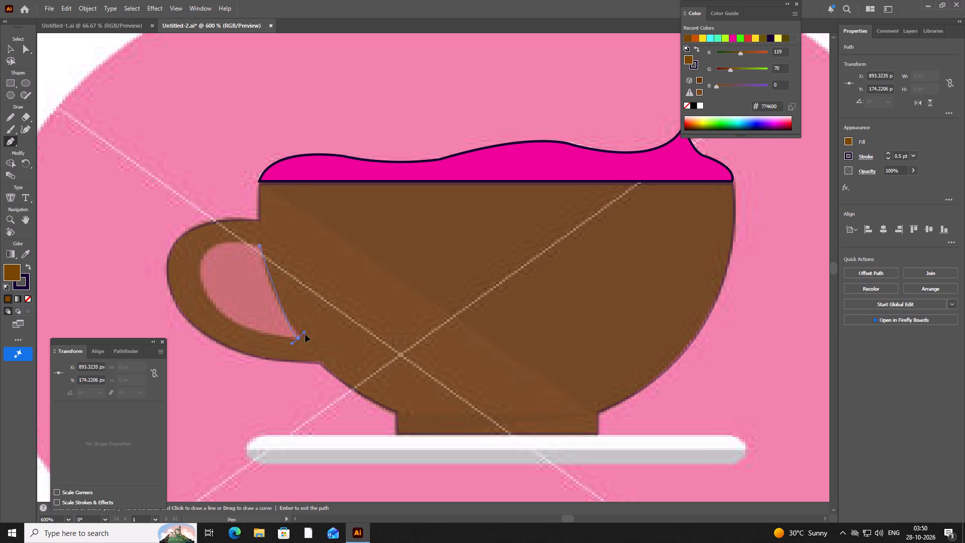
pyautogui.moveTo(305, 334); pyautogui.dragTo(319, 352)
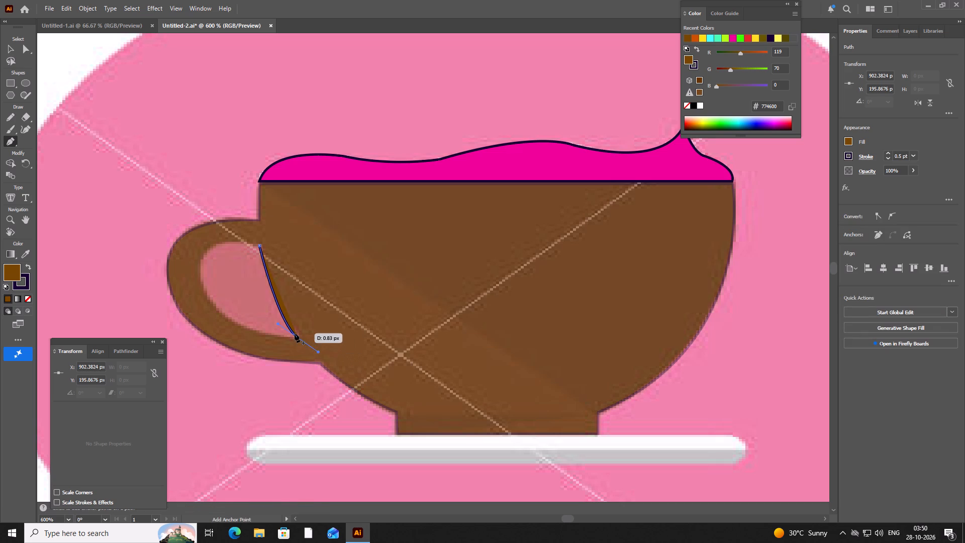
pyautogui.click(298, 336)
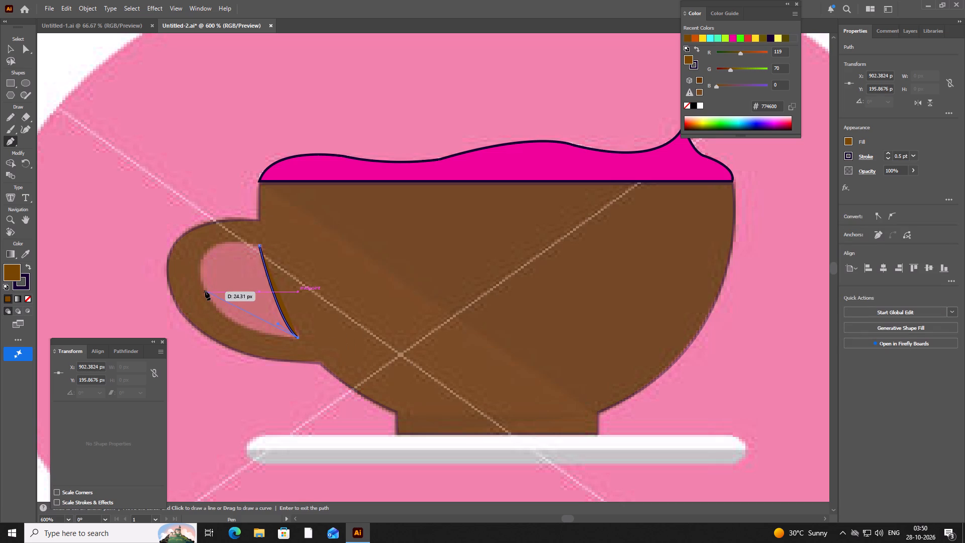
pyautogui.moveTo(205, 291); pyautogui.dragTo(185, 248)
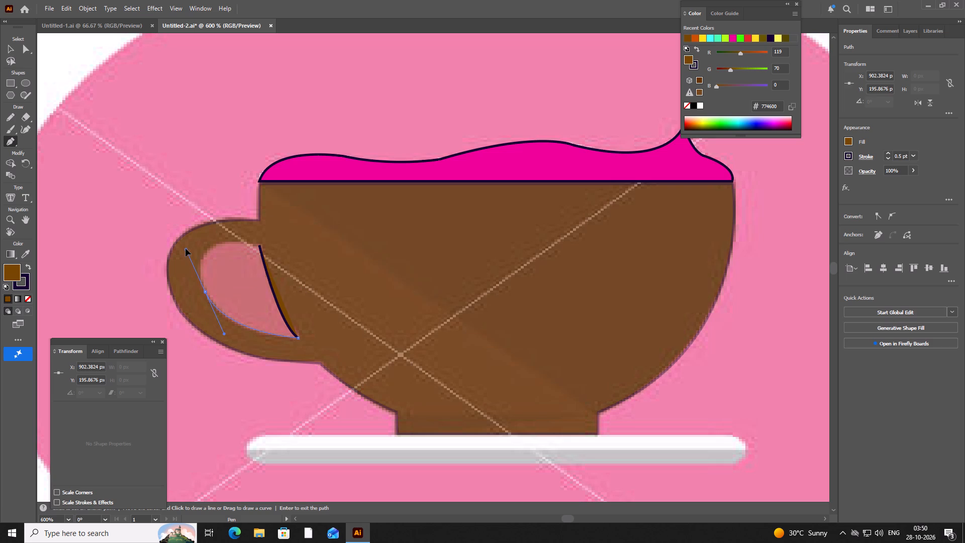
pyautogui.moveTo(185, 248); pyautogui.dragTo(185, 245)
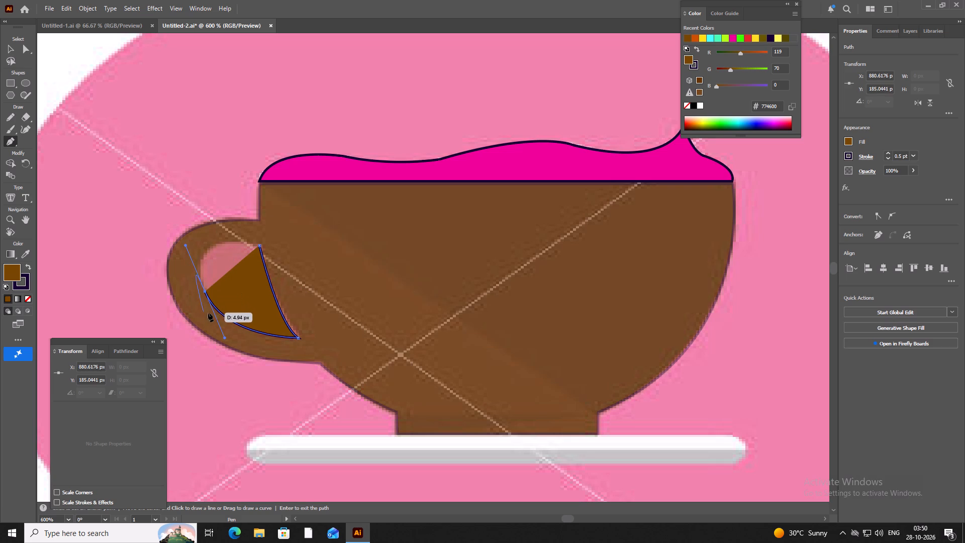
pyautogui.click(206, 290)
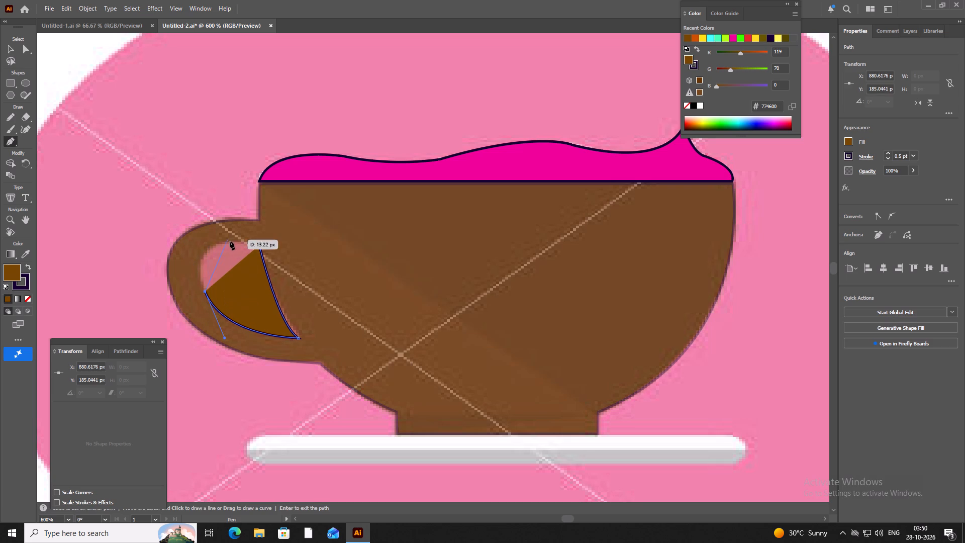
pyautogui.moveTo(259, 245); pyautogui.dragTo(274, 249)
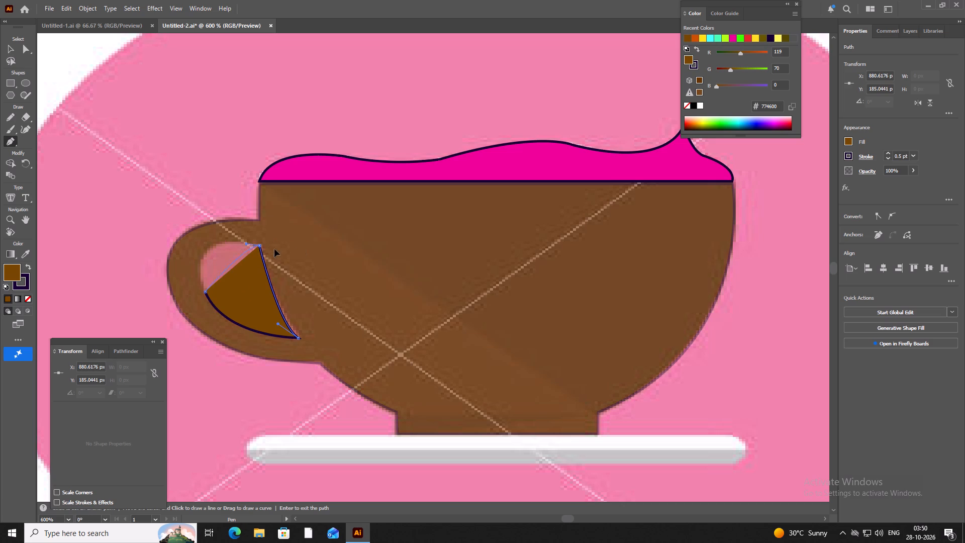
pyautogui.moveTo(274, 249); pyautogui.dragTo(344, 262)
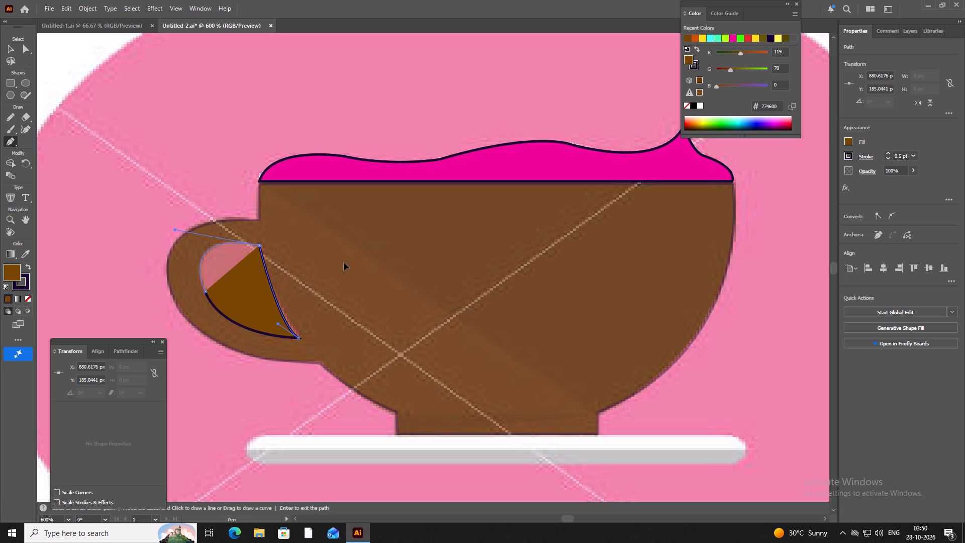
pyautogui.moveTo(344, 262); pyautogui.dragTo(344, 266)
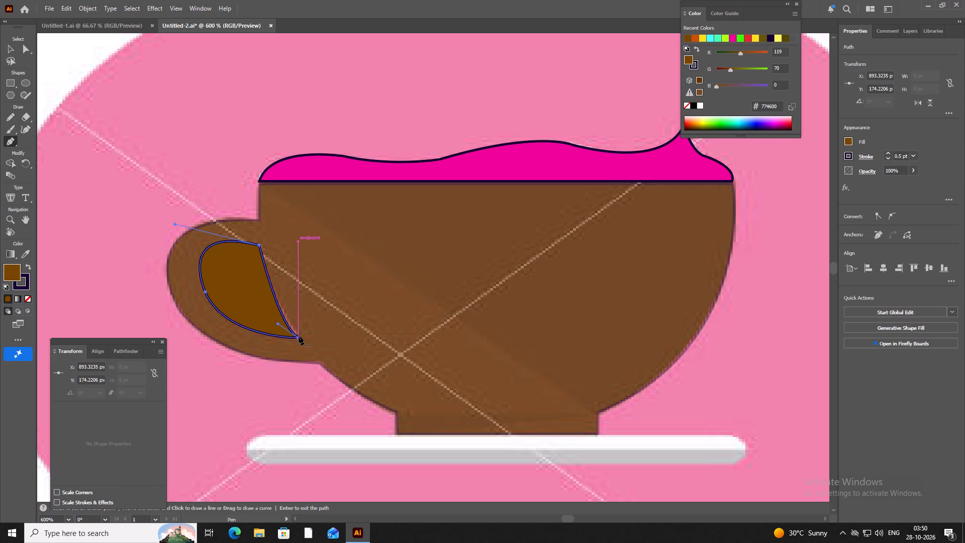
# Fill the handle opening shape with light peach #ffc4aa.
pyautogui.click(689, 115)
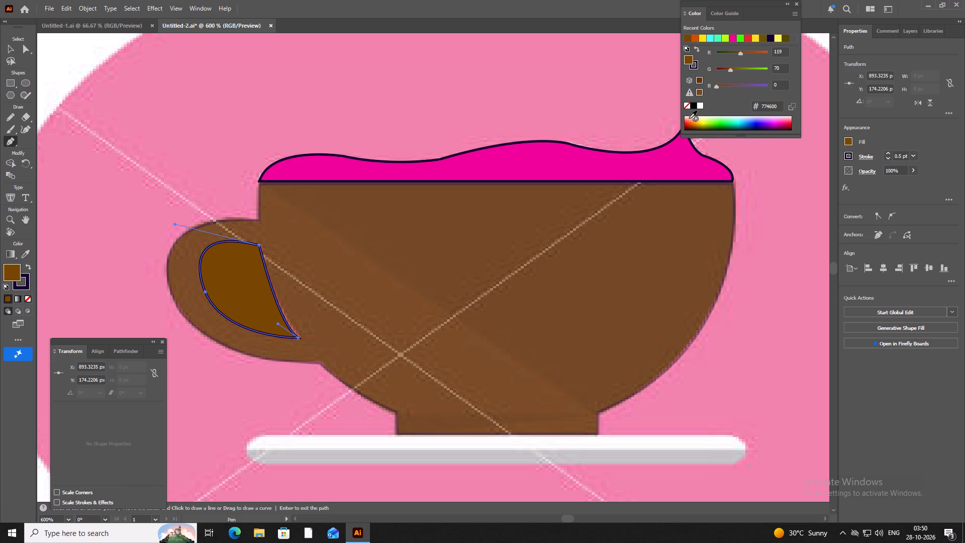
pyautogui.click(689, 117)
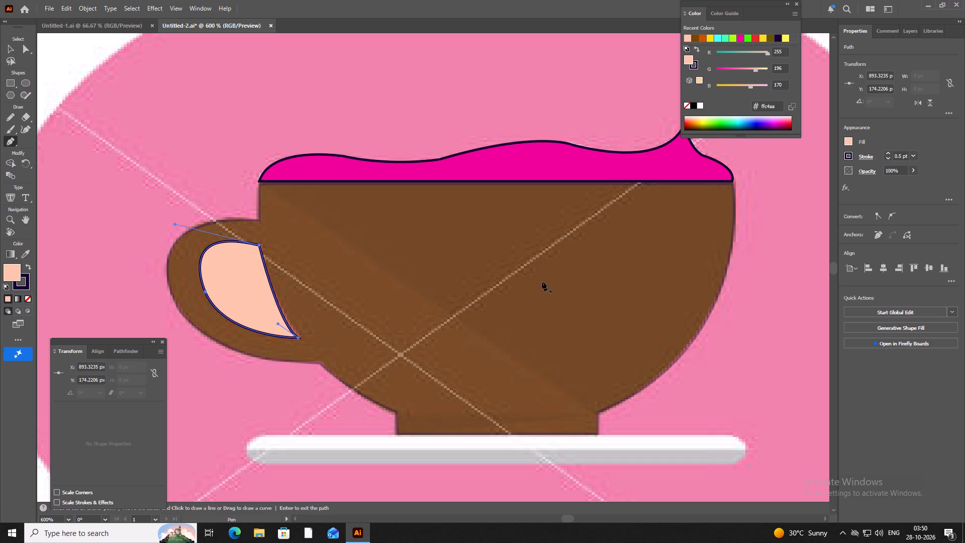
# Sample the pink background circle with the Eyedropper to give the handle opening a #ef82aa fill and no stroke.
pyautogui.scroll(-2, 542, 285)
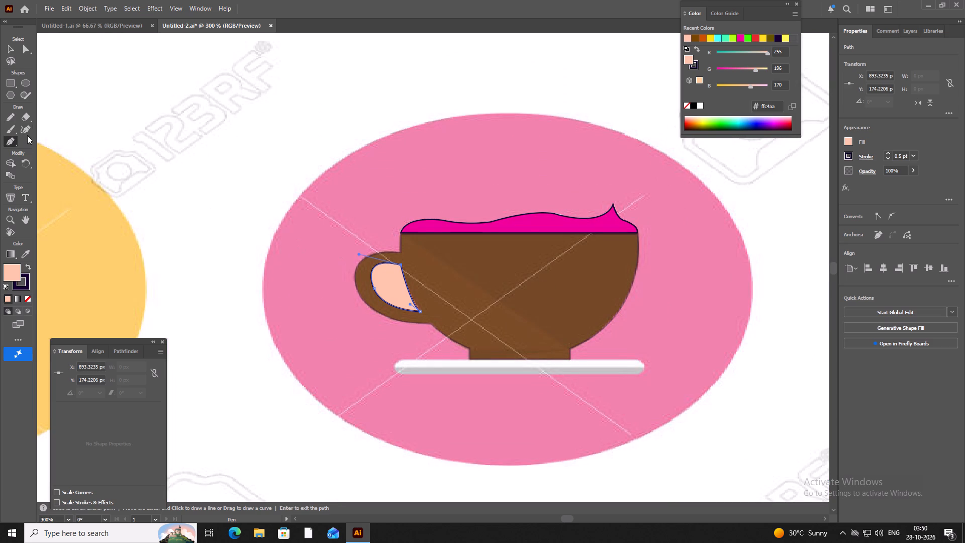
pyautogui.click(23, 253)
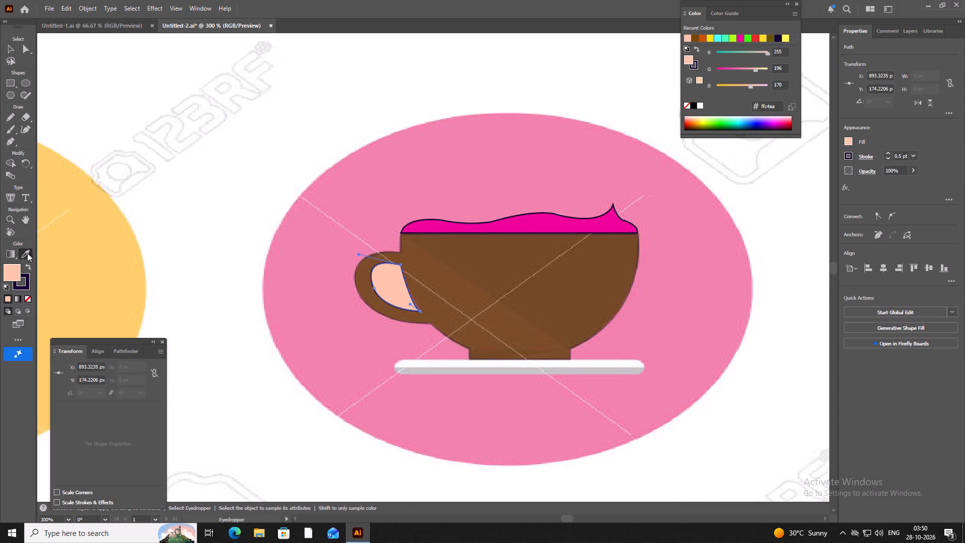
pyautogui.click(372, 215)
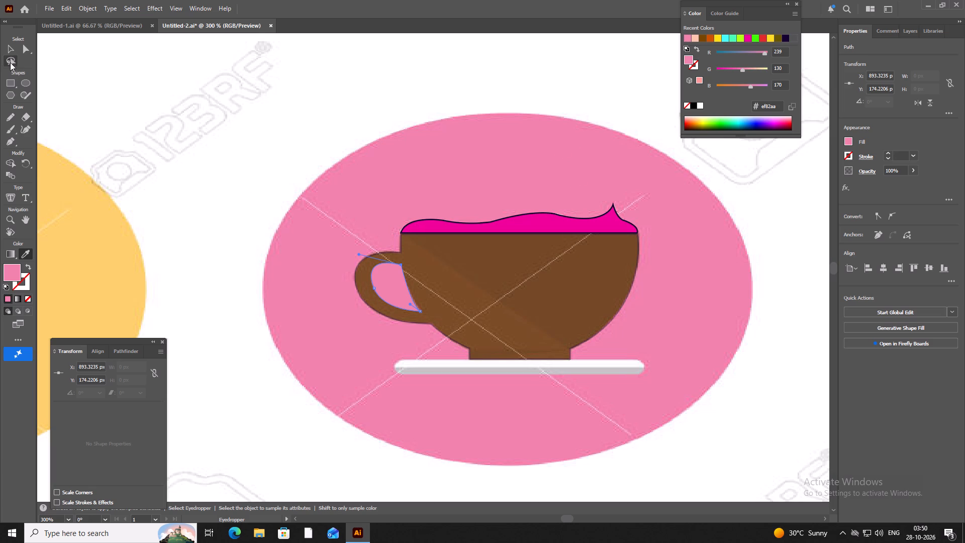
# Select the brown cup shape and set its opacity to 83%.
pyautogui.click(9, 48)
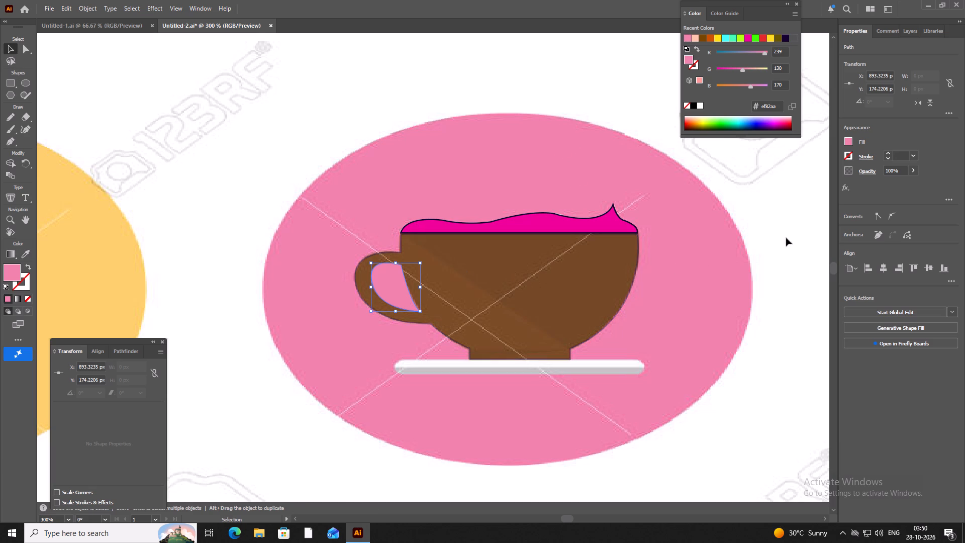
pyautogui.click(545, 279)
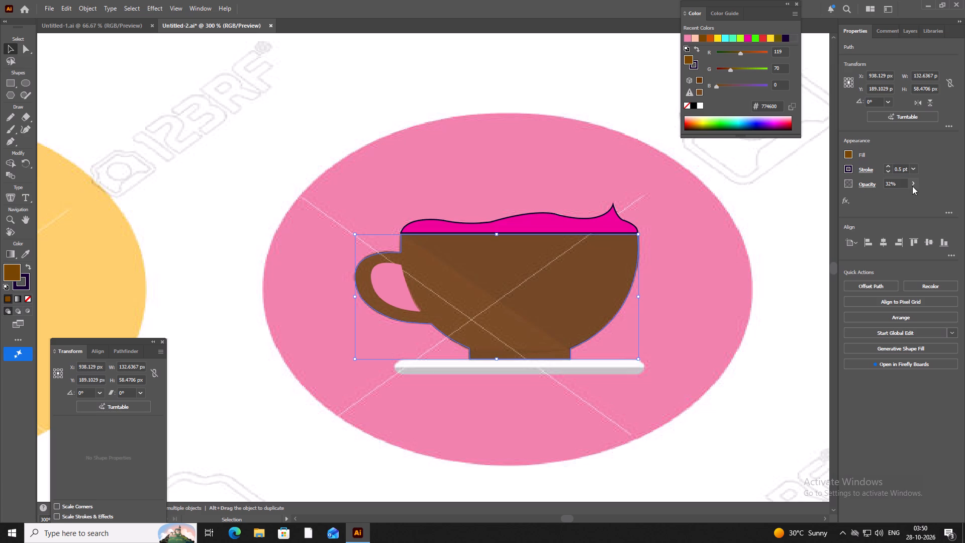
pyautogui.click(913, 185)
pyautogui.click(905, 196)
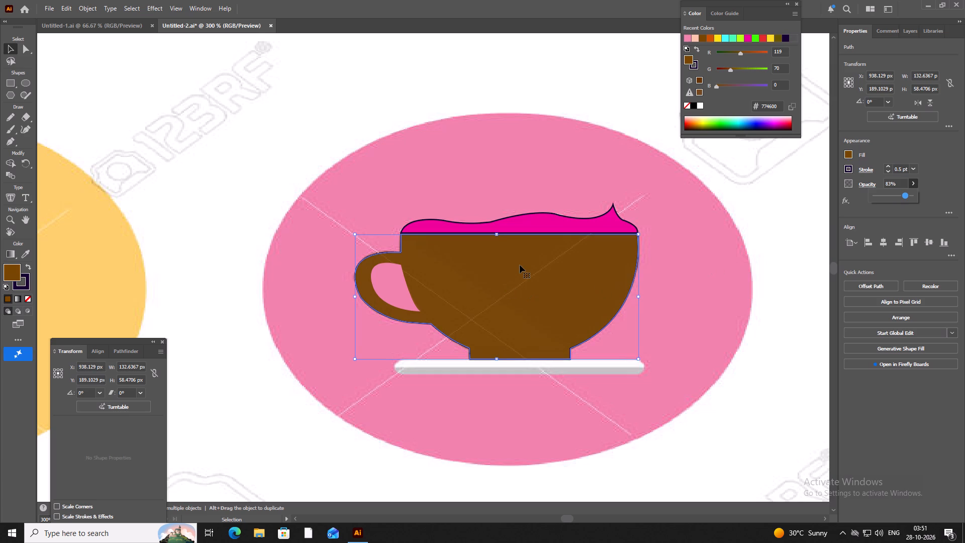
# Delete the yellow path covering the coffee in the white cup on the bottom-row teal circle.
pyautogui.scroll(-6, 520, 265)
pyautogui.scroll(1, 520, 265)
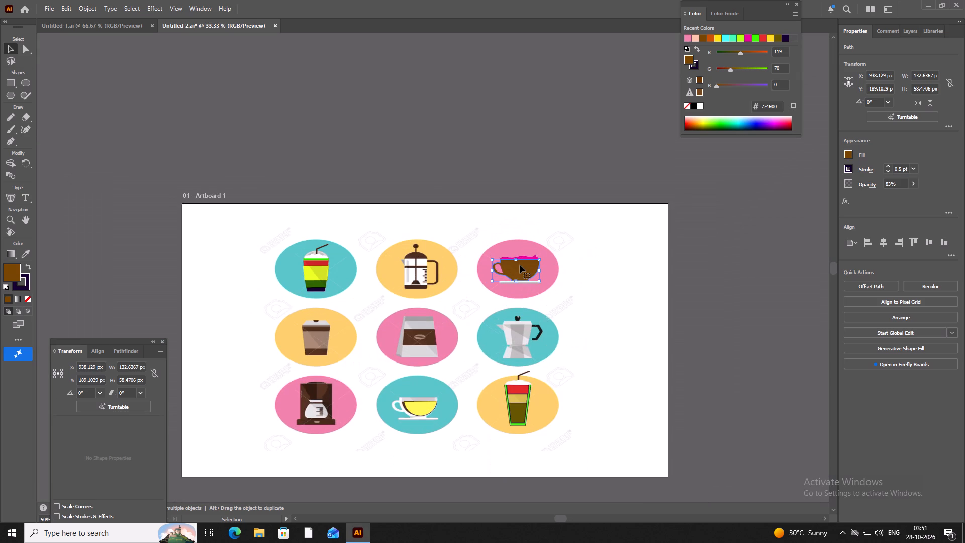
pyautogui.scroll(1, 520, 265)
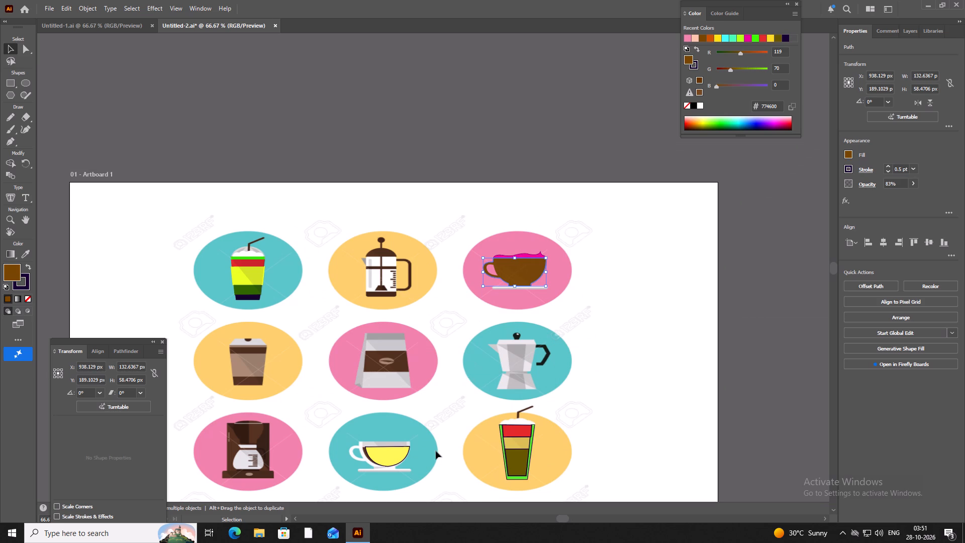
pyautogui.click(394, 459)
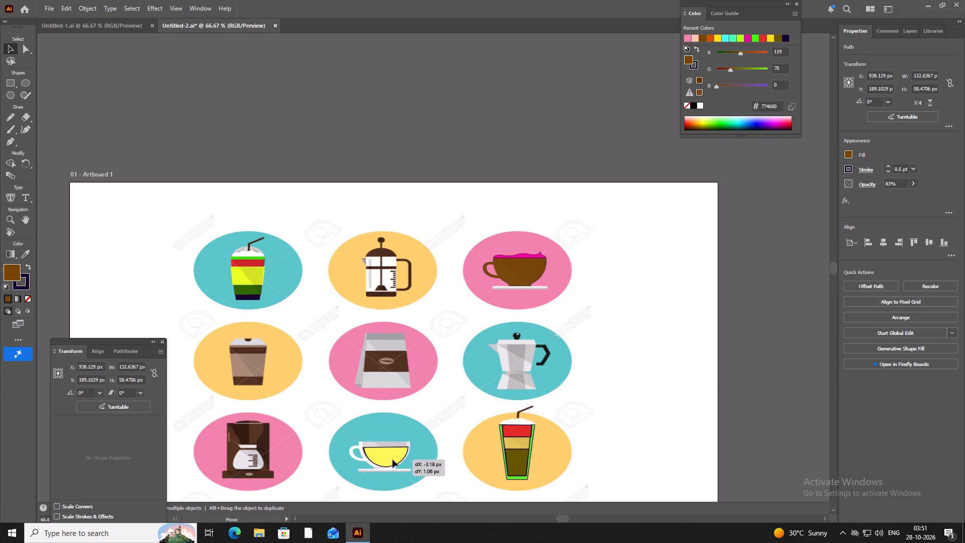
pyautogui.click(913, 25)
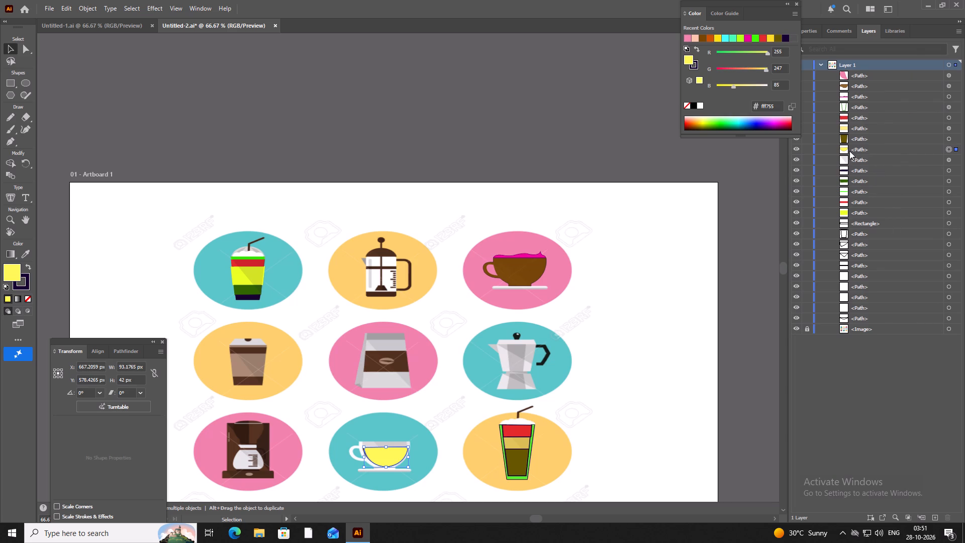
pyautogui.click(857, 151)
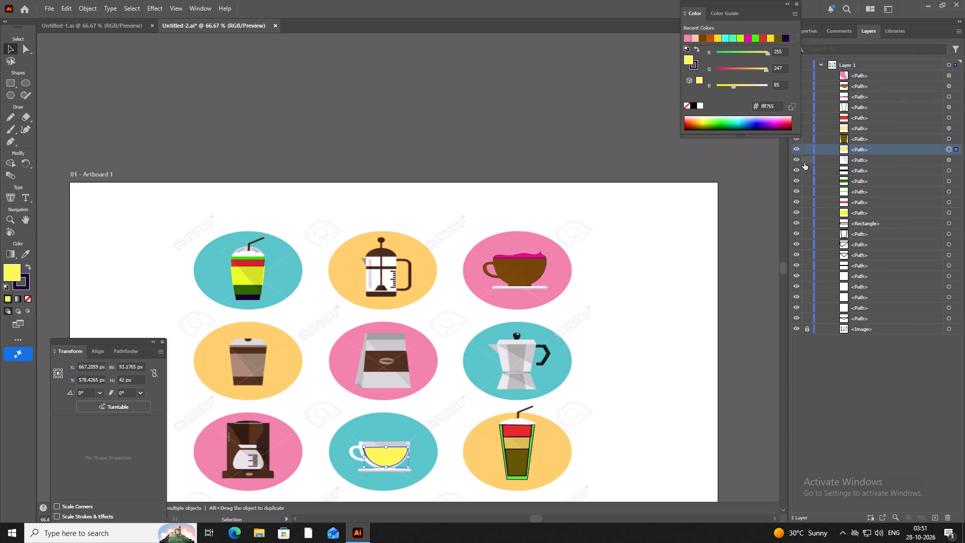
pyautogui.click(795, 150)
pyautogui.click(795, 150)
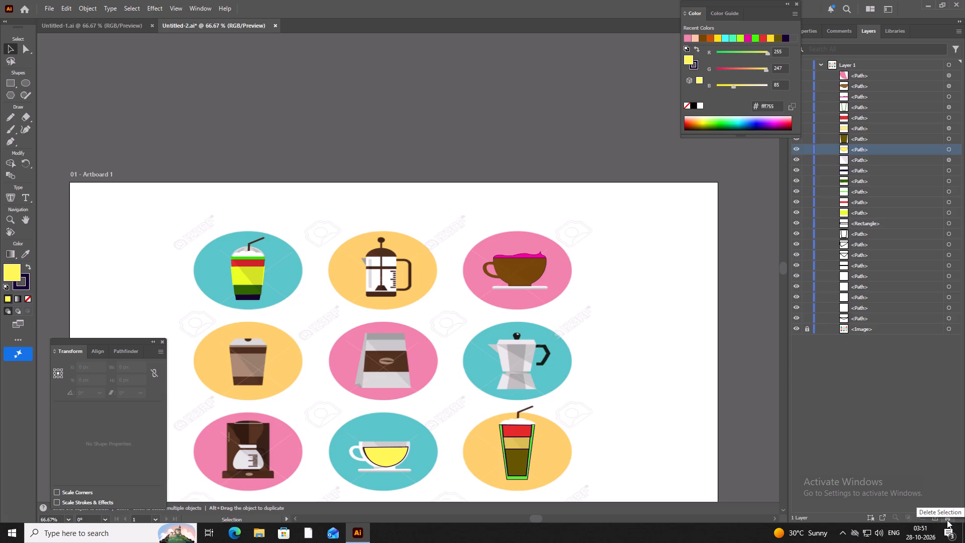
pyautogui.click(947, 520)
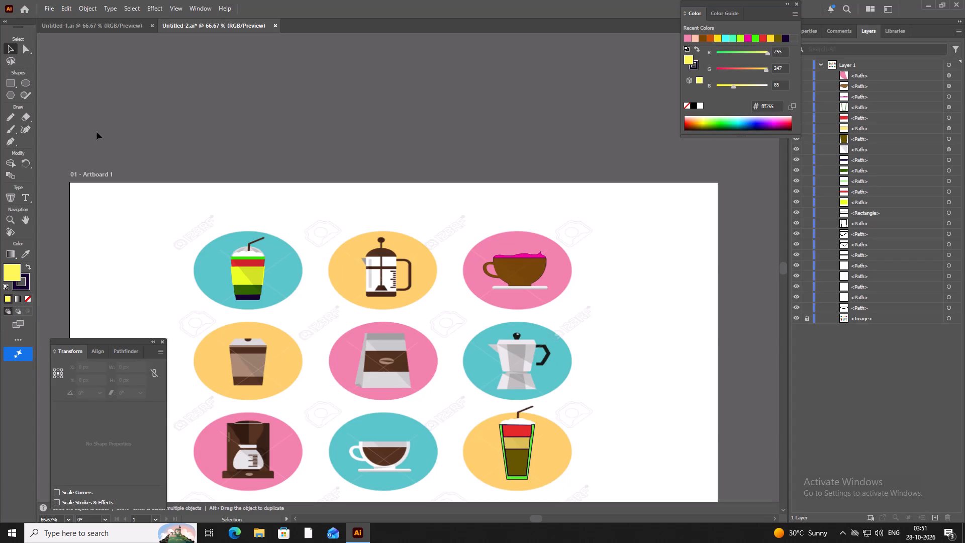
# Switch to the Untitled-1.ai document and go to the orange cup and saucer icon in the top row.
pyautogui.click(127, 23)
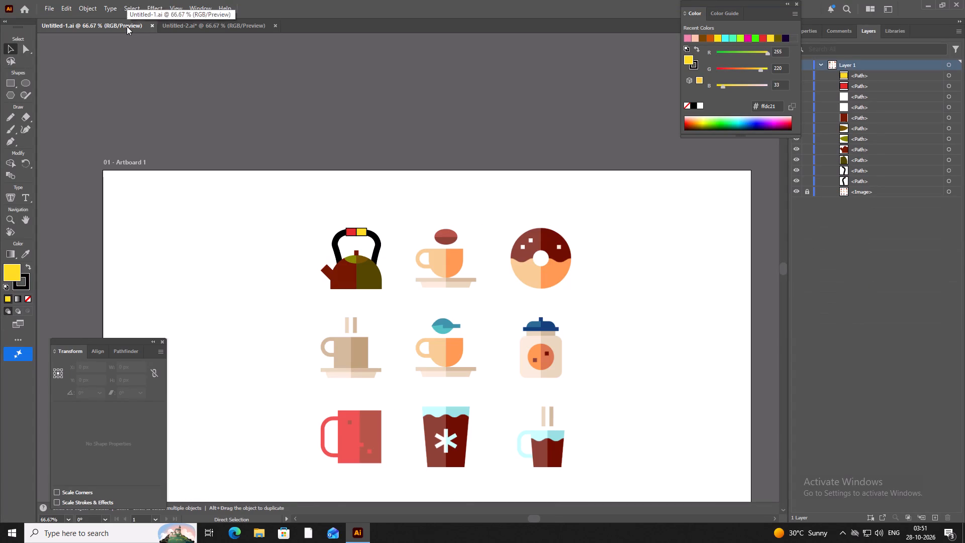
pyautogui.scroll(4, 372, 307)
pyautogui.scroll(-2, 372, 307)
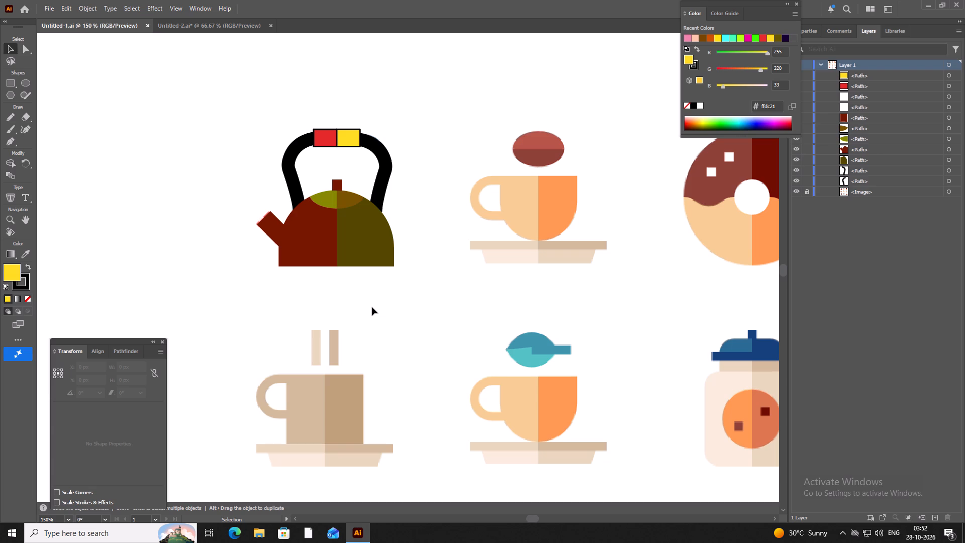
pyautogui.scroll(1, 372, 307)
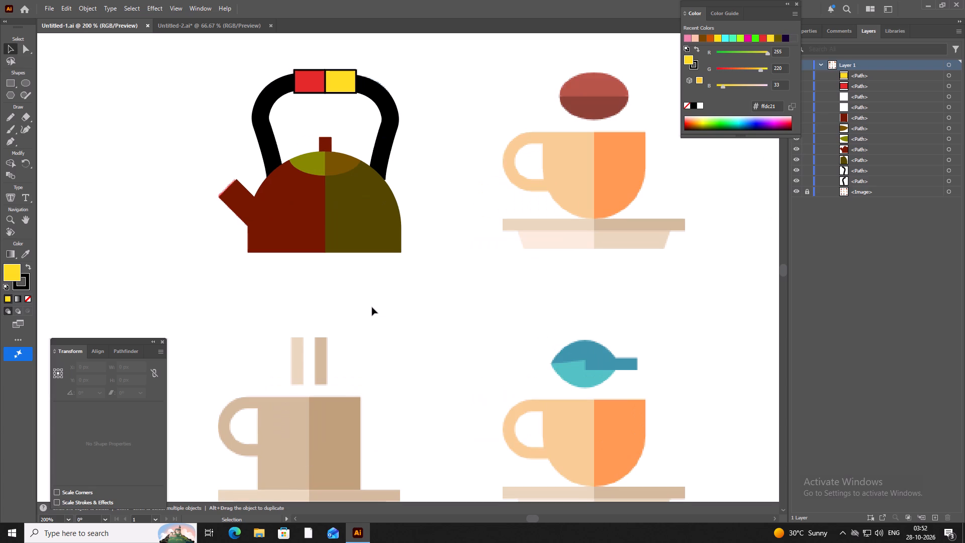
pyautogui.click(774, 519)
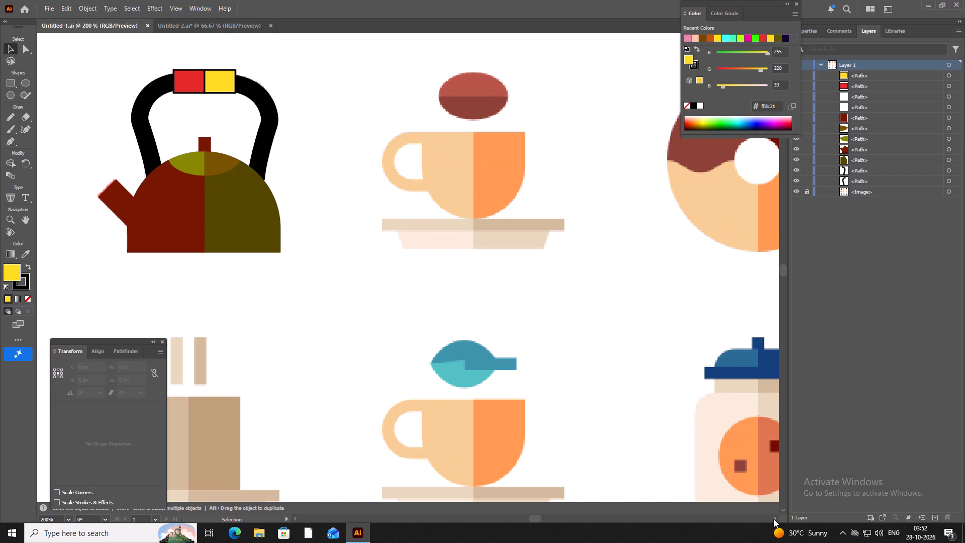
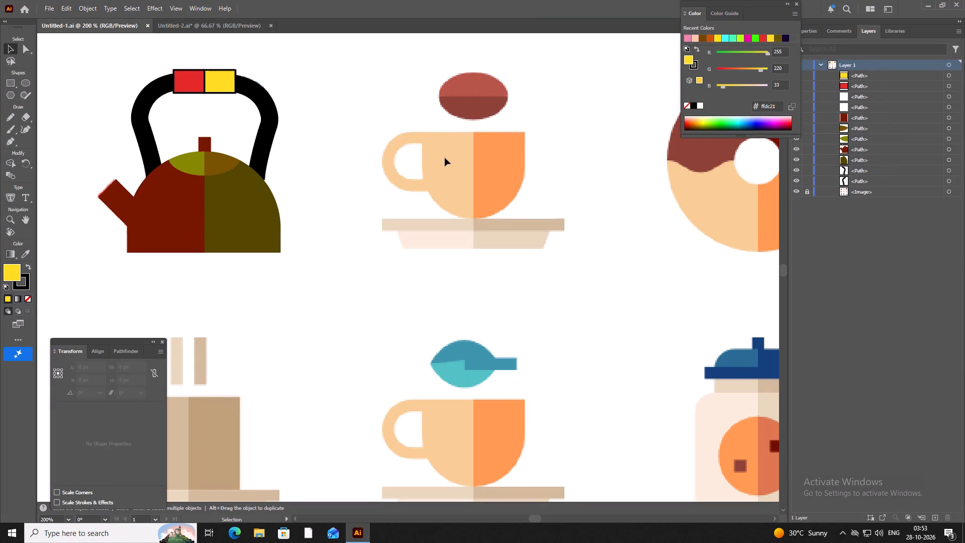
# Draw a rectangle about 34 by 62 px over the darker orange half of the top-row cup.
pyautogui.click(5, 79)
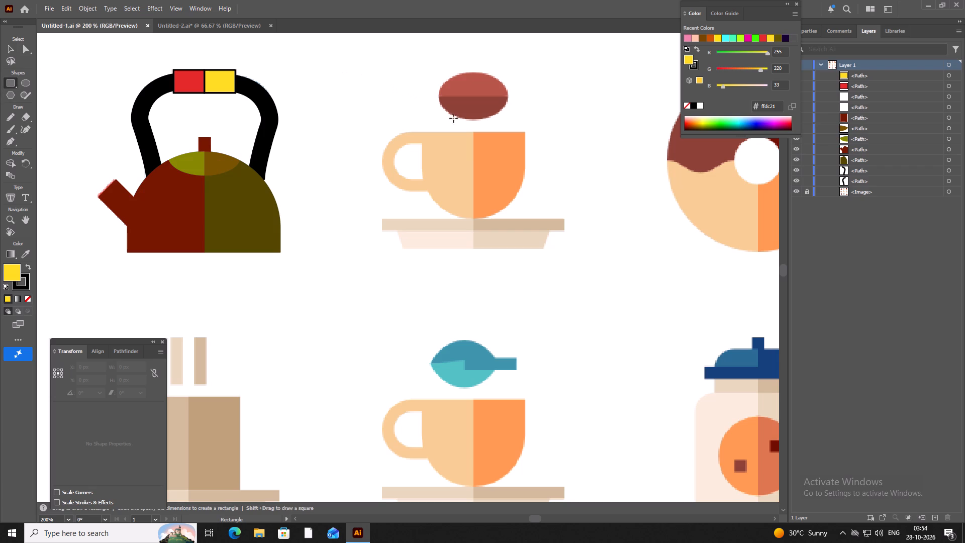
pyautogui.moveTo(475, 134); pyautogui.dragTo(521, 141)
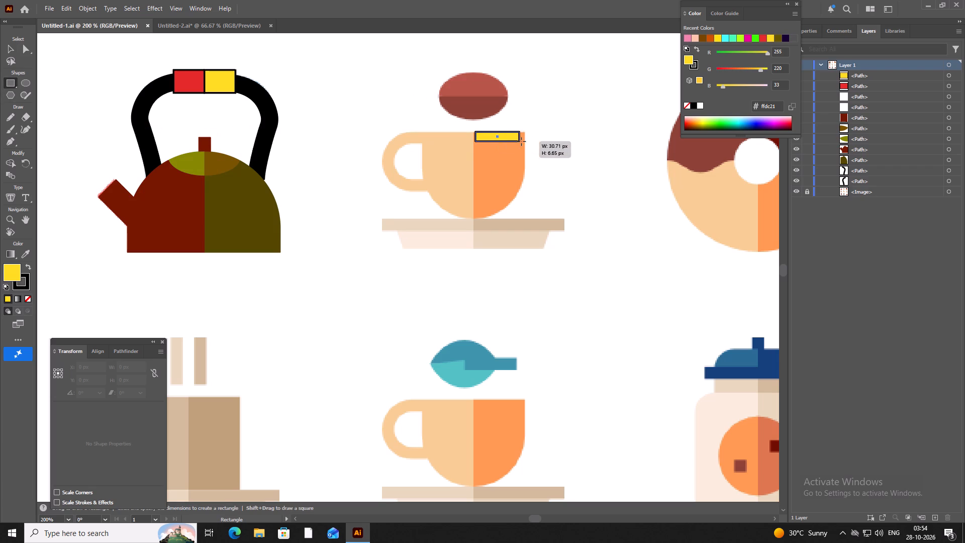
pyautogui.moveTo(521, 141); pyautogui.dragTo(528, 223)
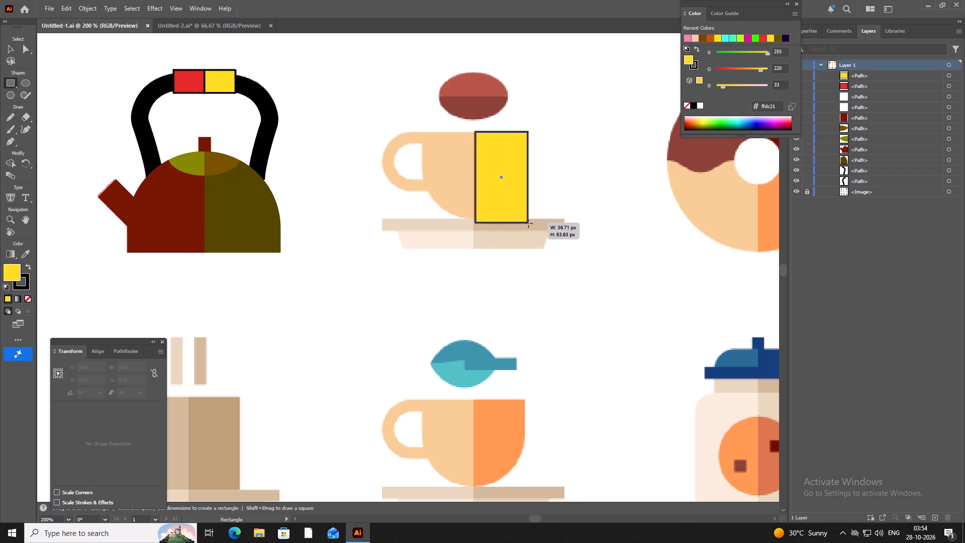
pyautogui.moveTo(528, 223); pyautogui.dragTo(520, 220)
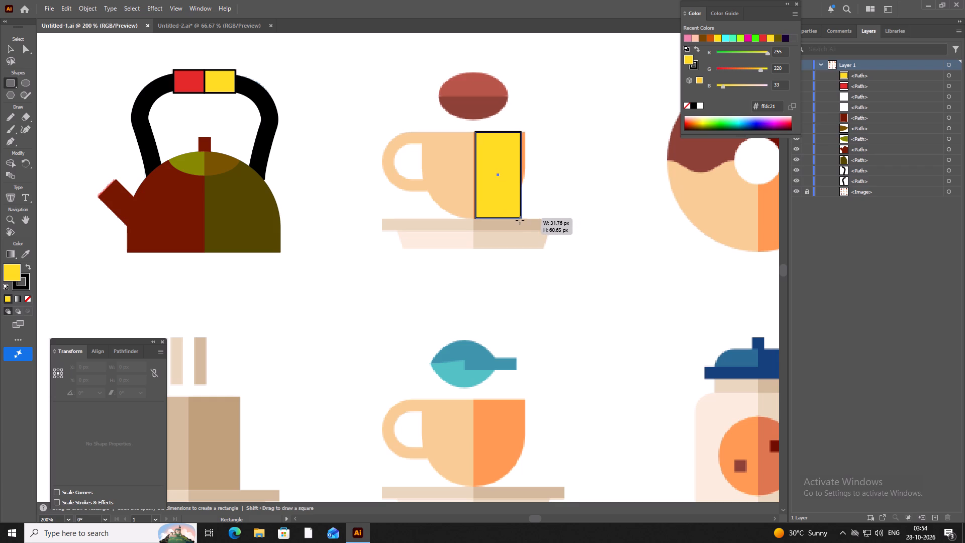
pyautogui.moveTo(520, 220); pyautogui.dragTo(525, 219)
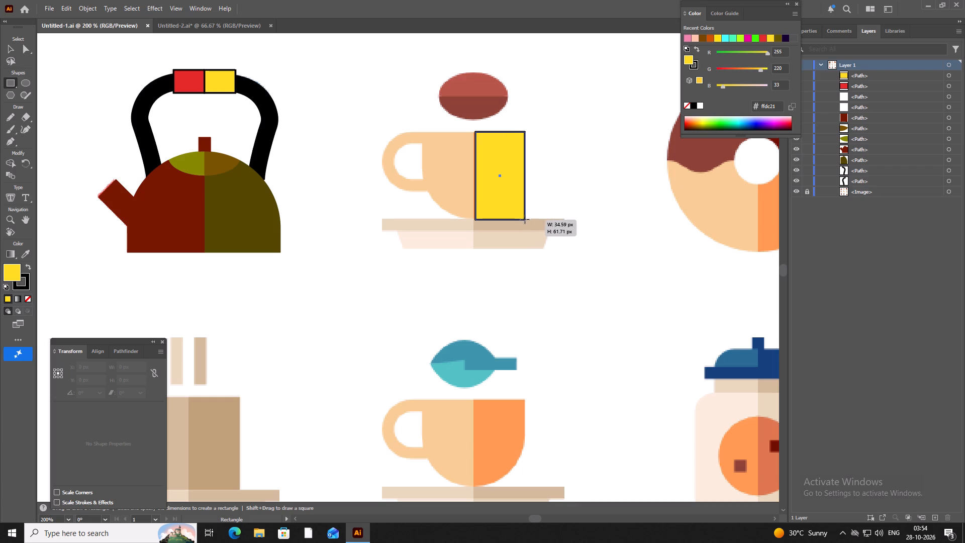
pyautogui.moveTo(525, 219); pyautogui.dragTo(524, 220)
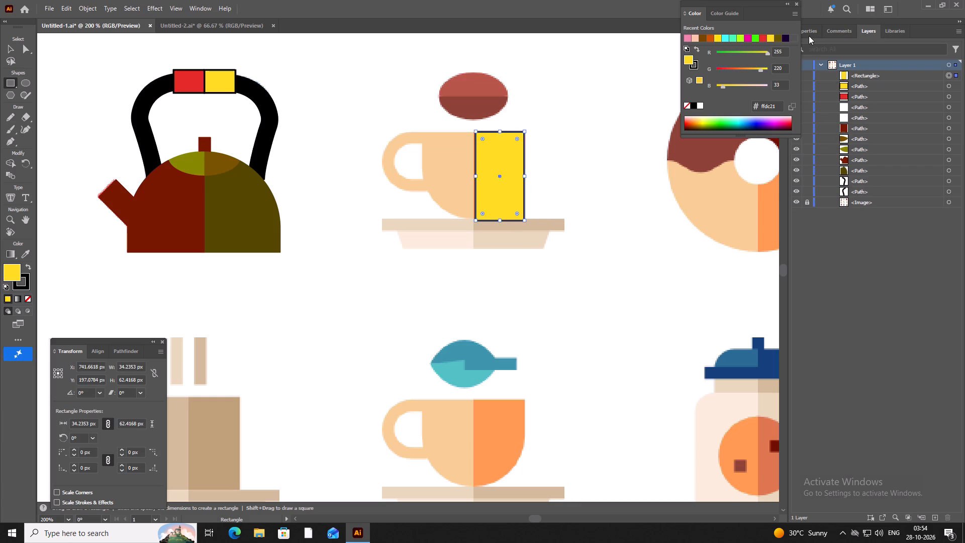
# Lower the new rectangle's opacity to 21% so the reference cup shows through.
pyautogui.click(808, 33)
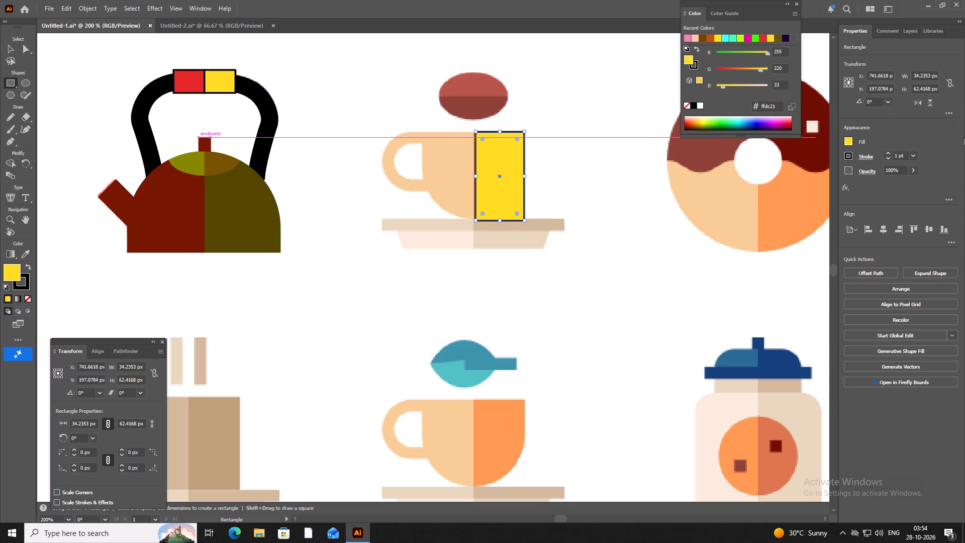
pyautogui.click(914, 168)
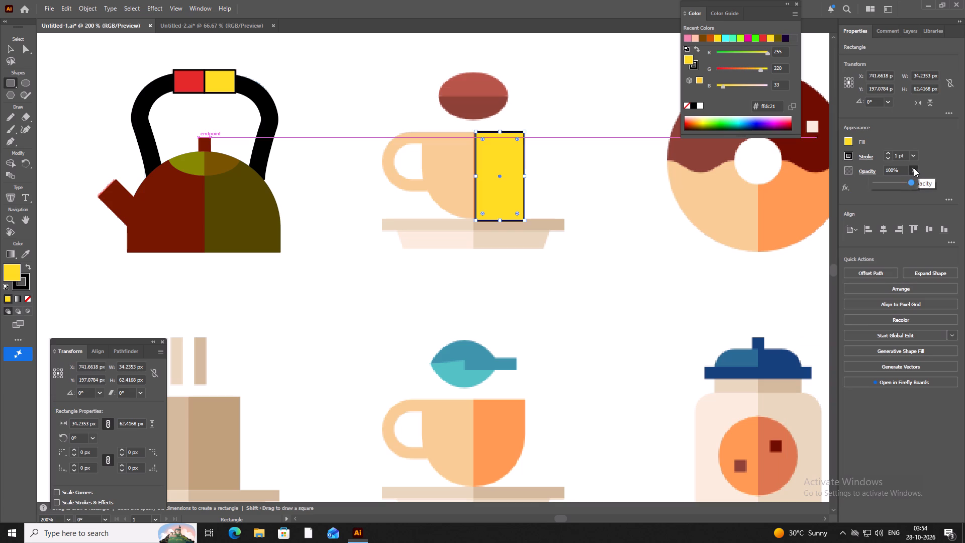
pyautogui.click(899, 182)
pyautogui.click(883, 182)
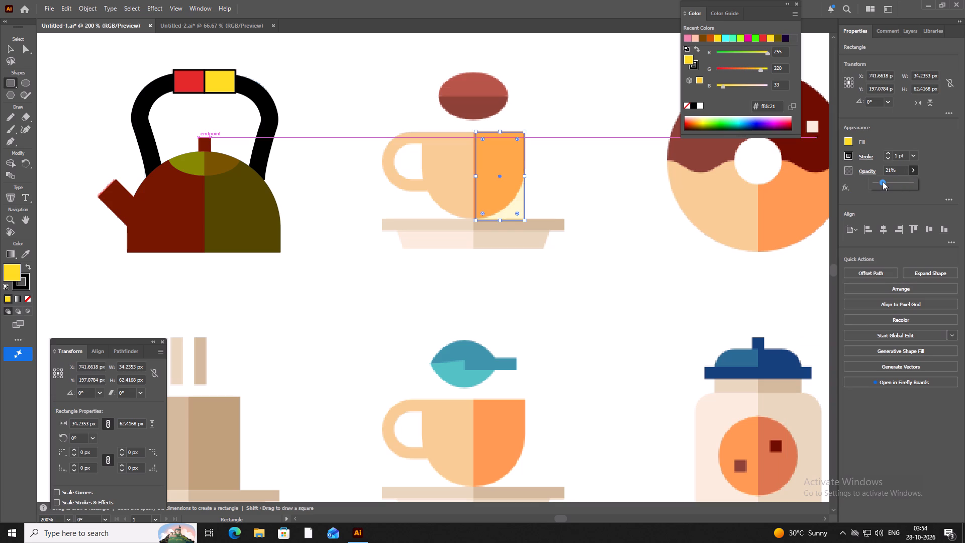
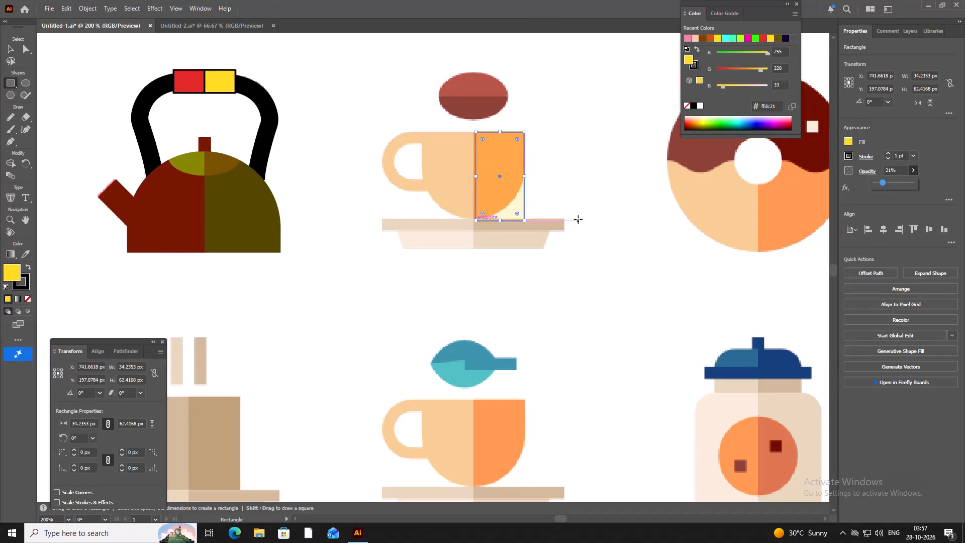
# Round the lower outer corner of the rectangle over the upper cup's darker half to its maximum radius, about 34.2 px.
pyautogui.click(516, 212)
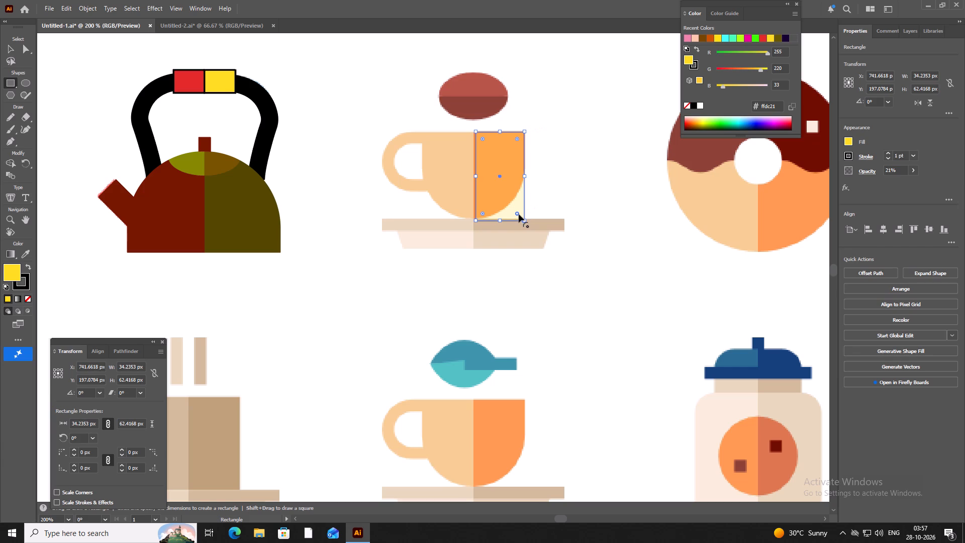
pyautogui.moveTo(519, 213); pyautogui.dragTo(485, 170)
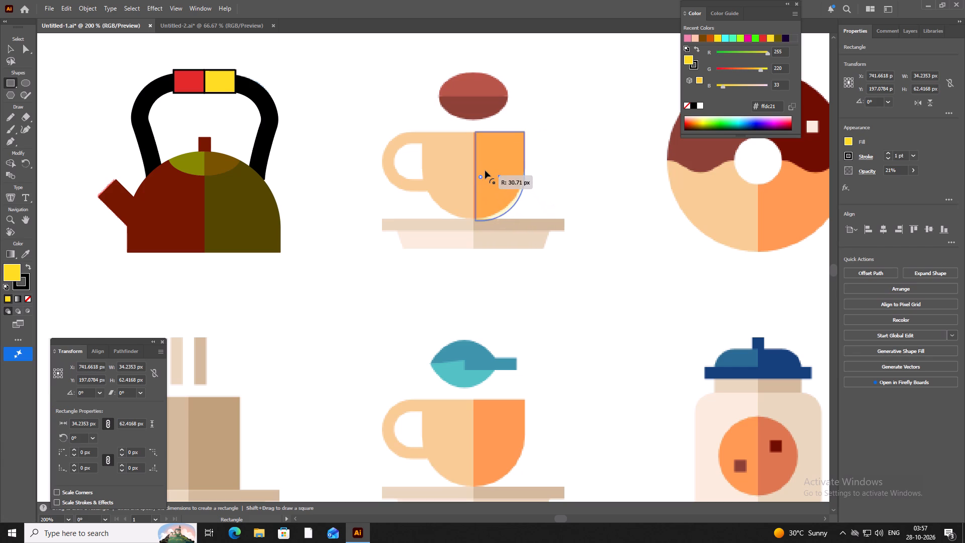
pyautogui.moveTo(485, 170); pyautogui.dragTo(478, 153)
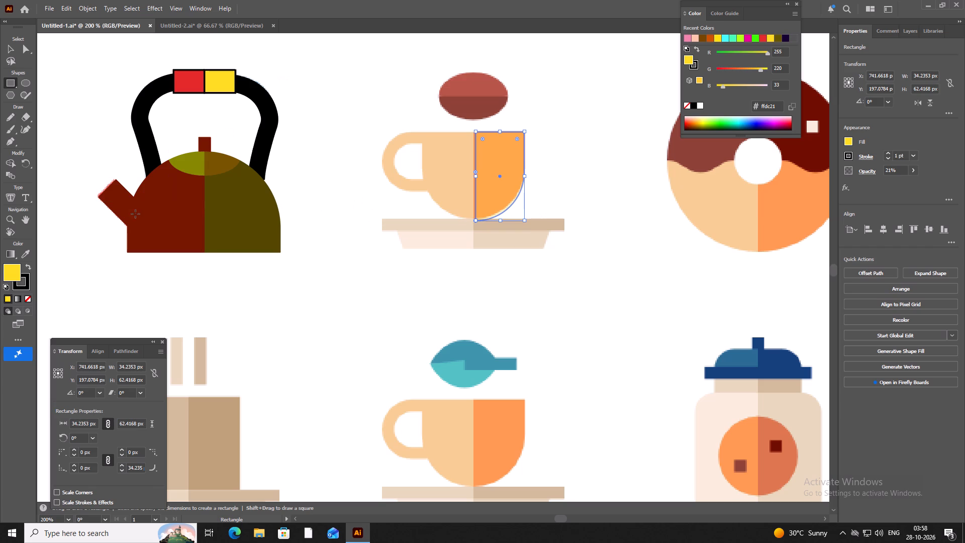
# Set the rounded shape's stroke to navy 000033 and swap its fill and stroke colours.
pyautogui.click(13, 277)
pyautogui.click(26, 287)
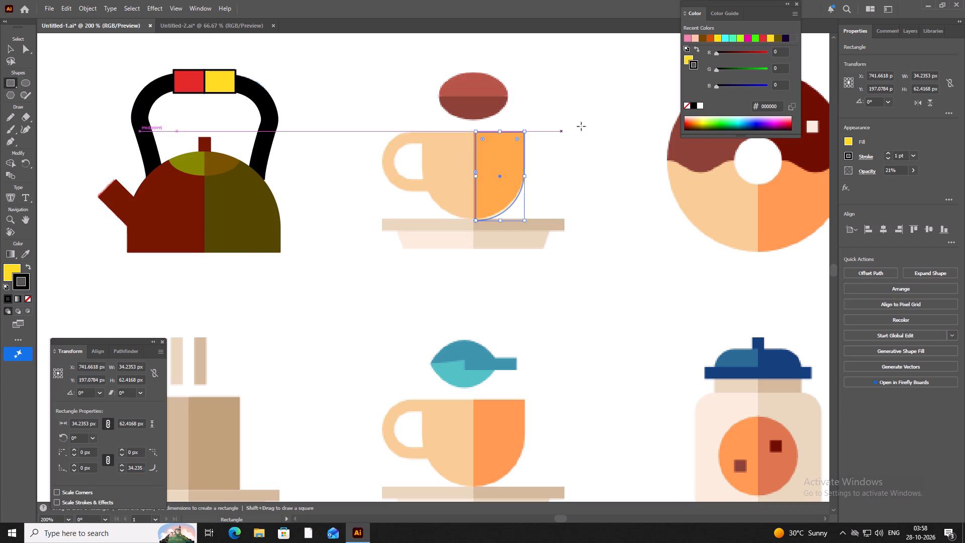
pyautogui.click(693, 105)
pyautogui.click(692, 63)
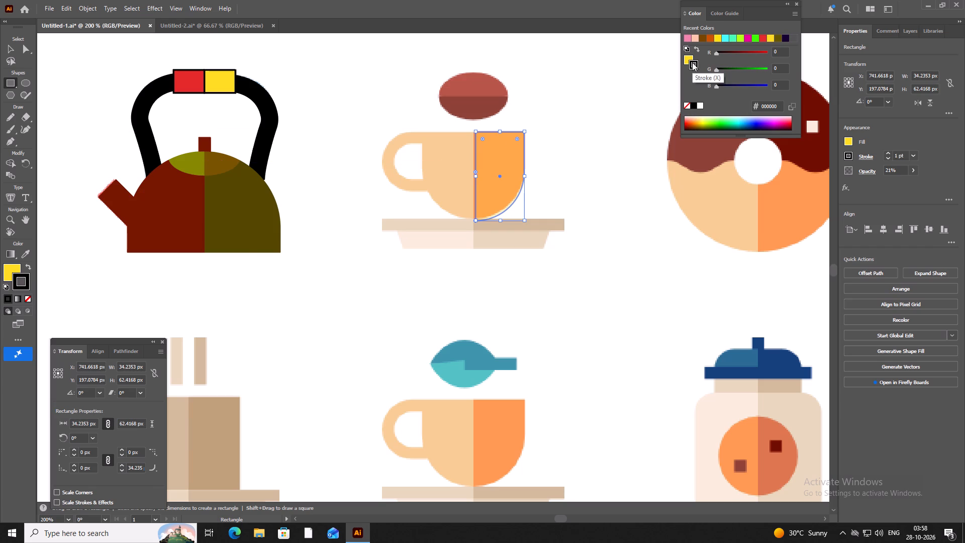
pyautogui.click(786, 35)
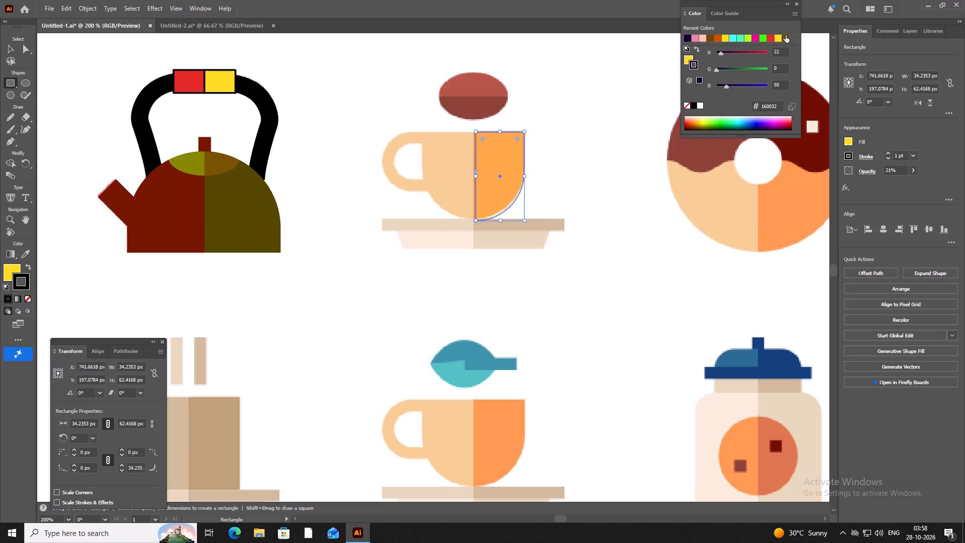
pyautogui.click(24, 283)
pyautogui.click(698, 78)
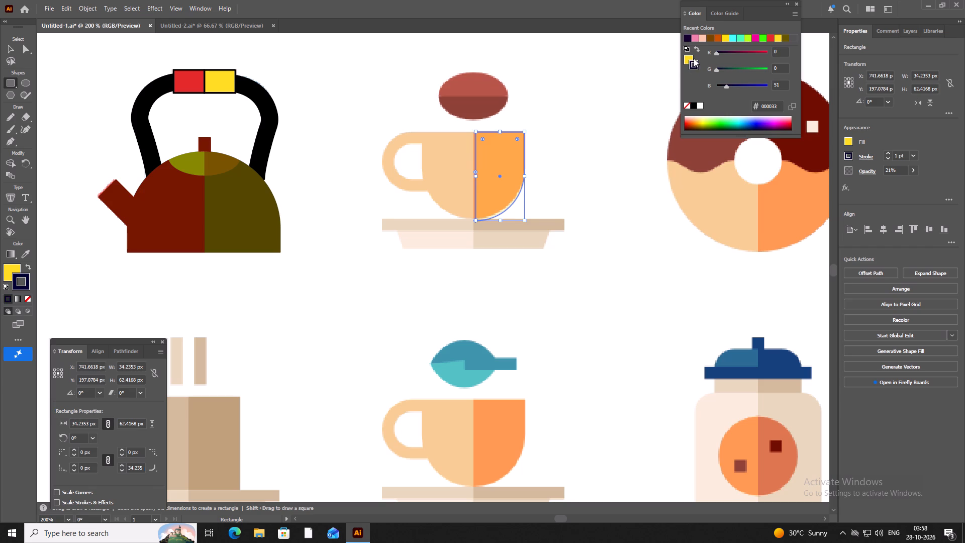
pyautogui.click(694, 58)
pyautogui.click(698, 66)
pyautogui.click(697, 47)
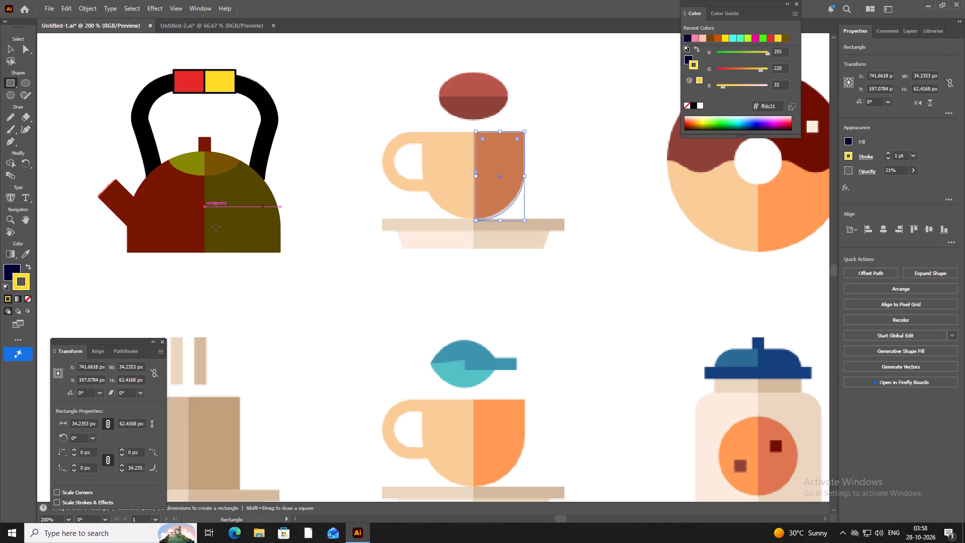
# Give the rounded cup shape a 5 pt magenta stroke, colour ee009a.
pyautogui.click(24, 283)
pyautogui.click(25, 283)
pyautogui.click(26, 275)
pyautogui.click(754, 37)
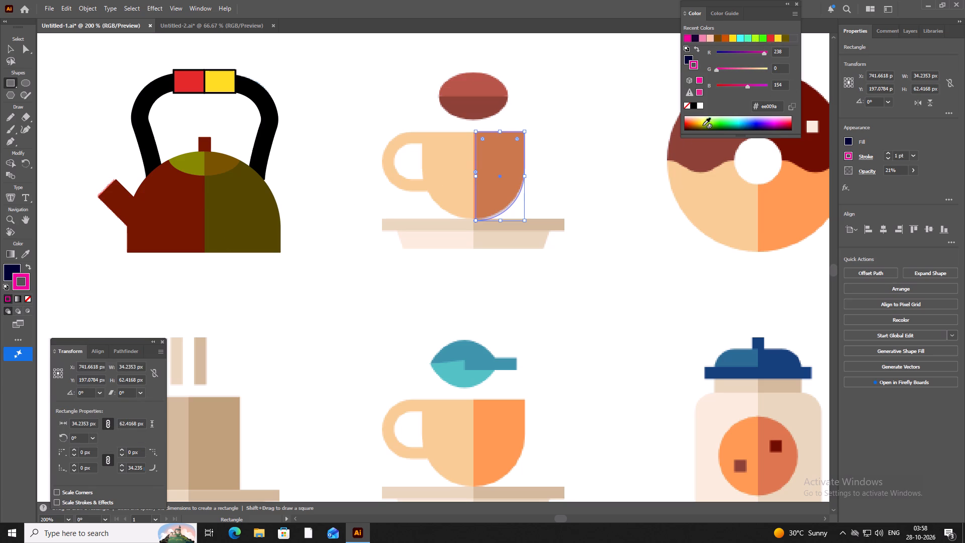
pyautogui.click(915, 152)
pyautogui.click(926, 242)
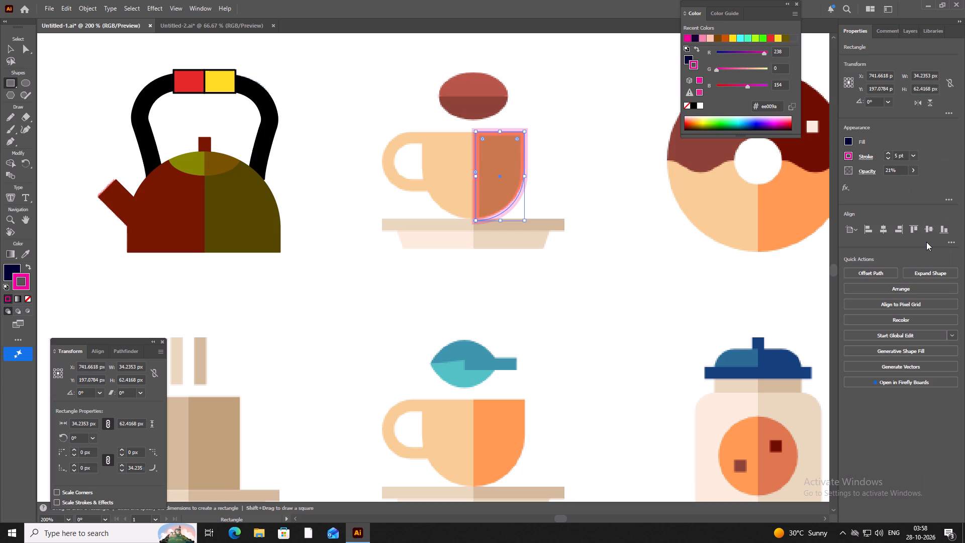
# Set the rounded cup shape's opacity to 53%.
pyautogui.click(910, 164)
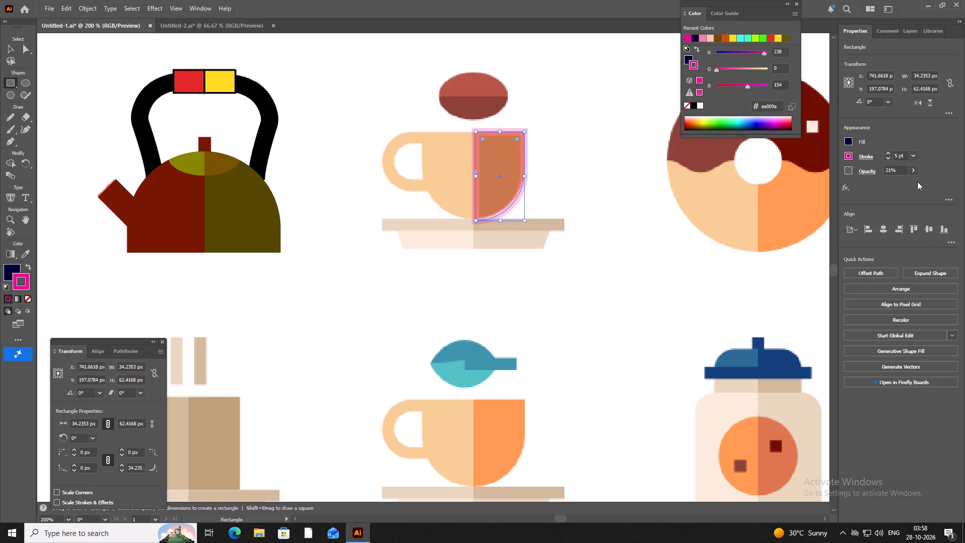
pyautogui.click(915, 173)
pyautogui.click(906, 183)
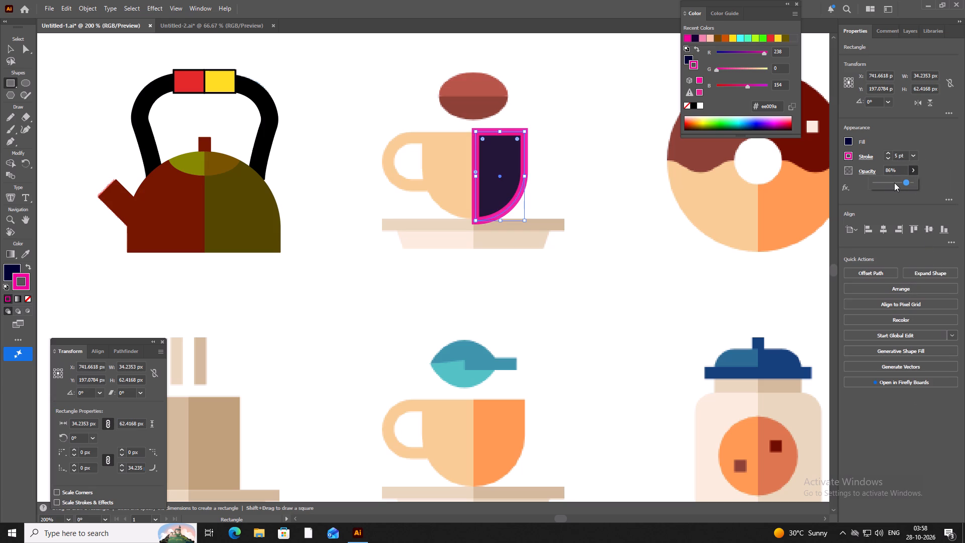
pyautogui.click(894, 183)
# Set the rounded cup shape's stroke weight to 1 pt.
pyautogui.click(914, 154)
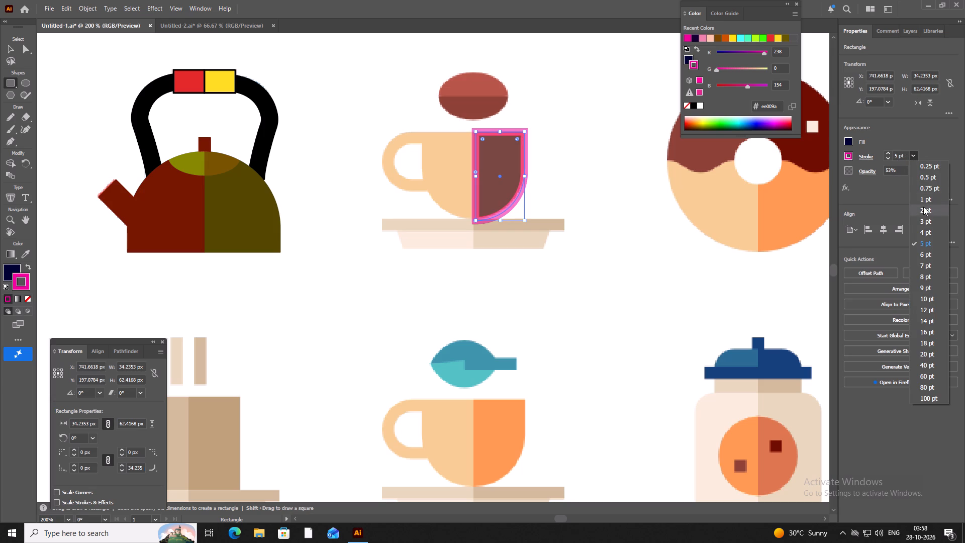
pyautogui.click(927, 199)
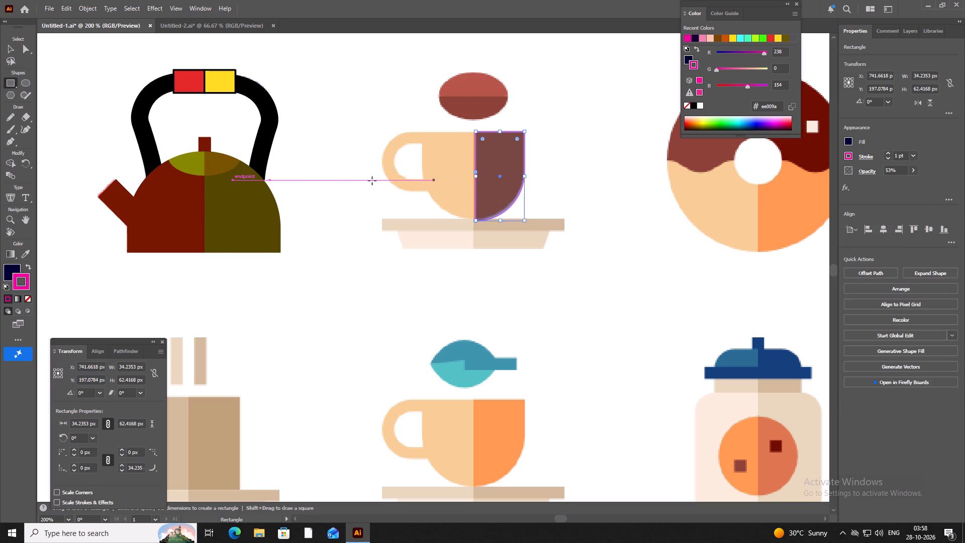
# Remove the rounded shape's fill and resize it to about 35.8 by 61.4 px, matching the cup's darker half.
pyautogui.click(10, 273)
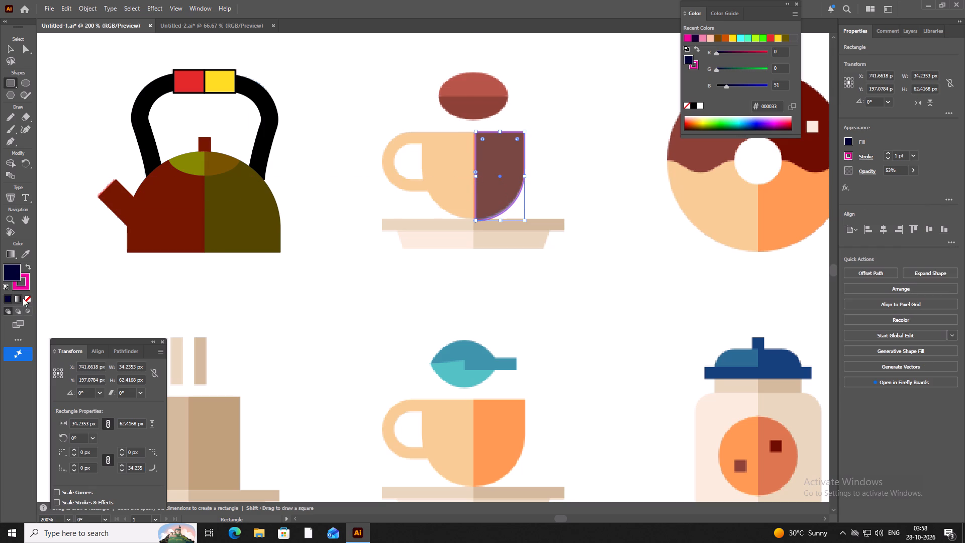
pyautogui.click(30, 298)
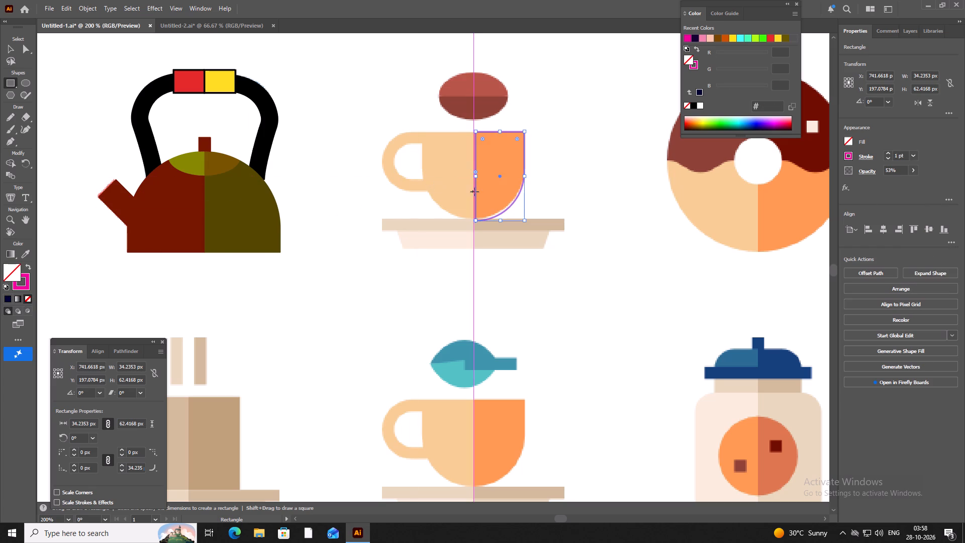
pyautogui.click(475, 175)
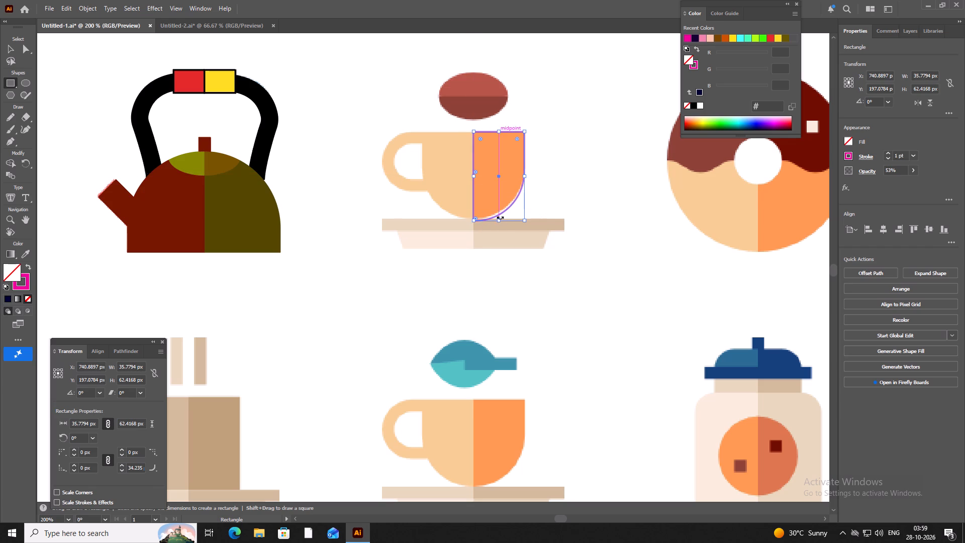
pyautogui.click(499, 216)
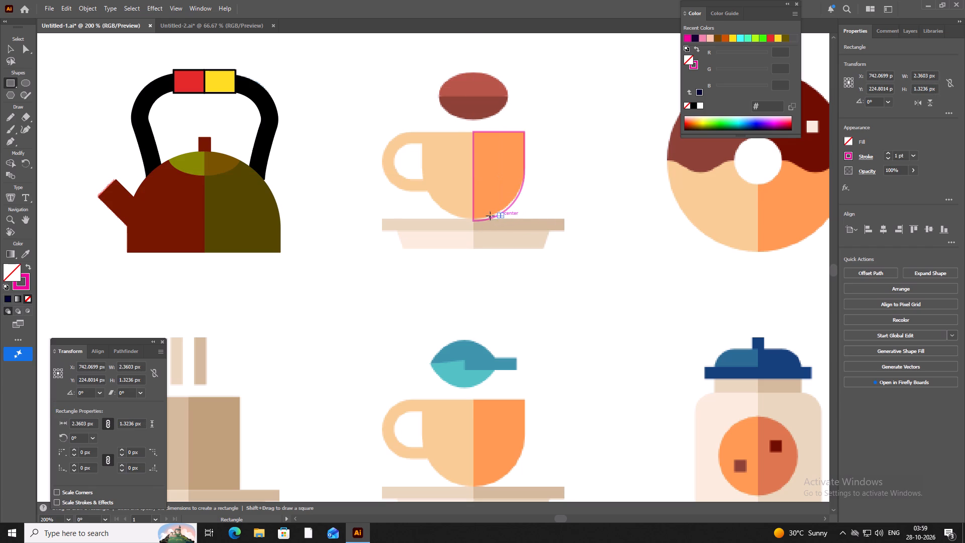
pyautogui.hotkey('ctrl', 'z')
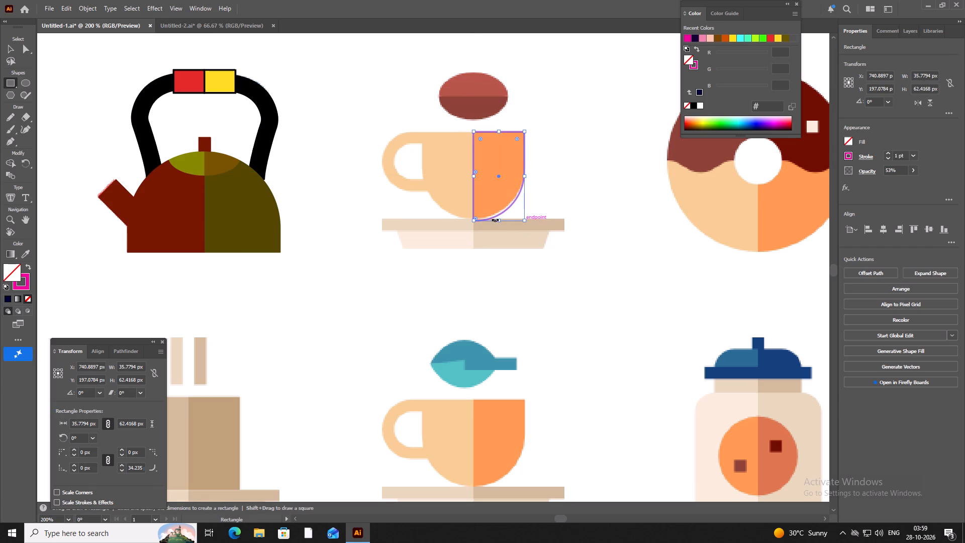
pyautogui.click(497, 219)
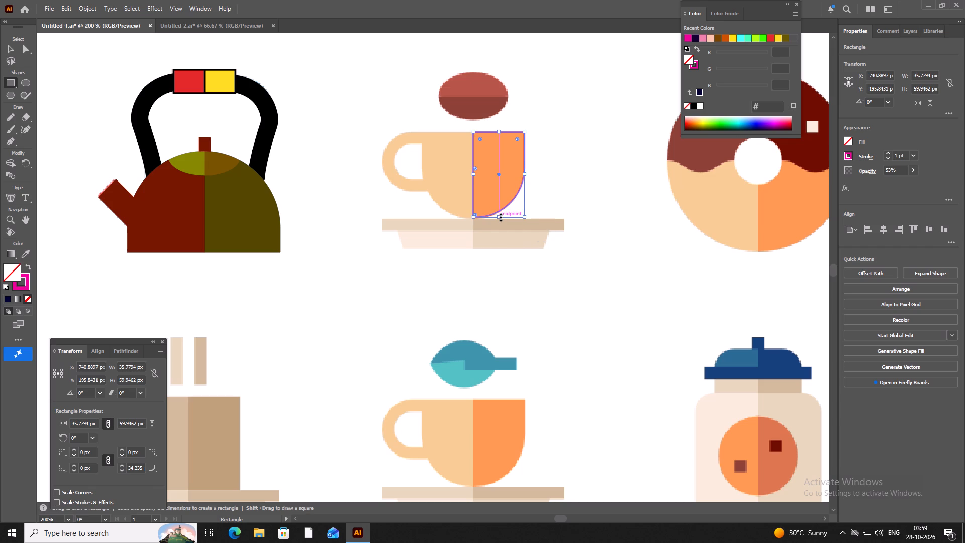
pyautogui.click(500, 216)
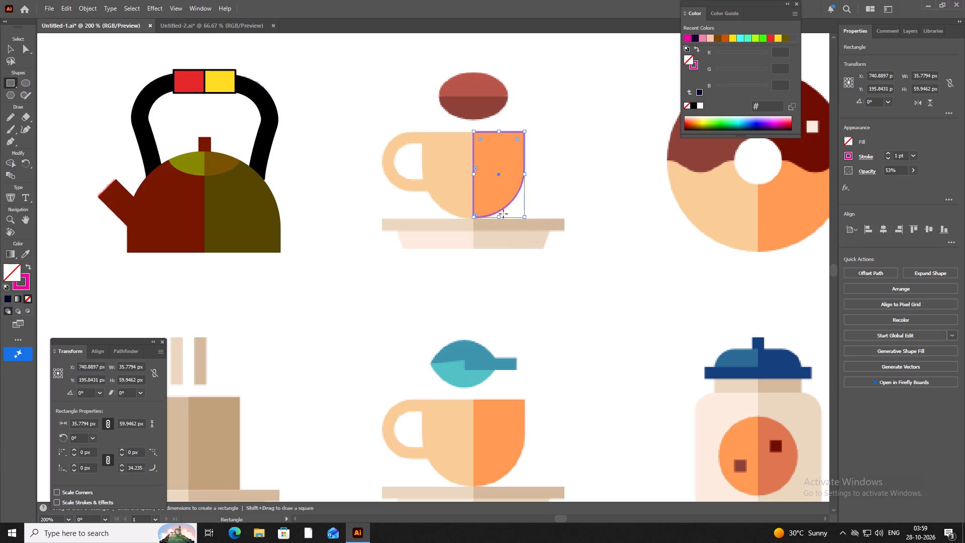
pyautogui.click(498, 218)
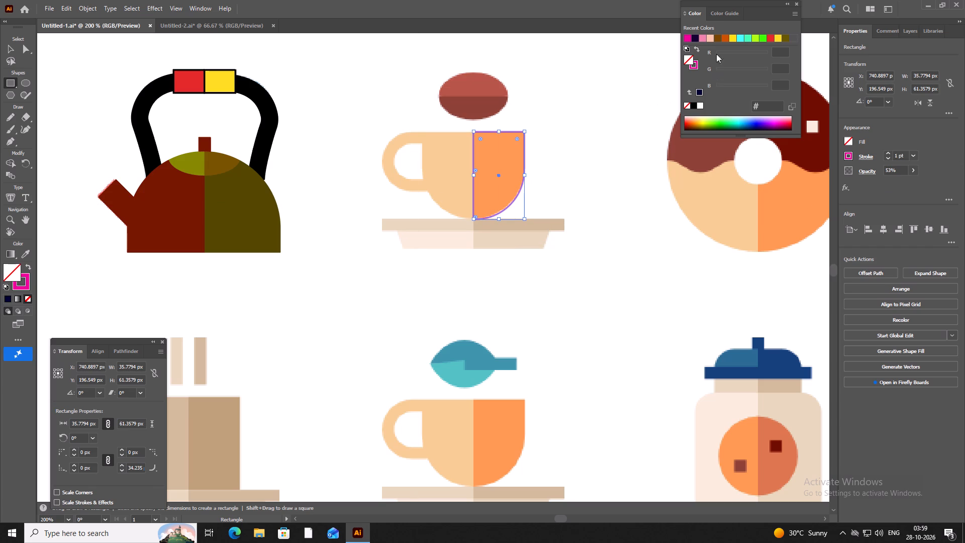
# Fill the rounded cup shape with pink ef82aa and set its stroke to dark purple 160032.
pyautogui.click(698, 41)
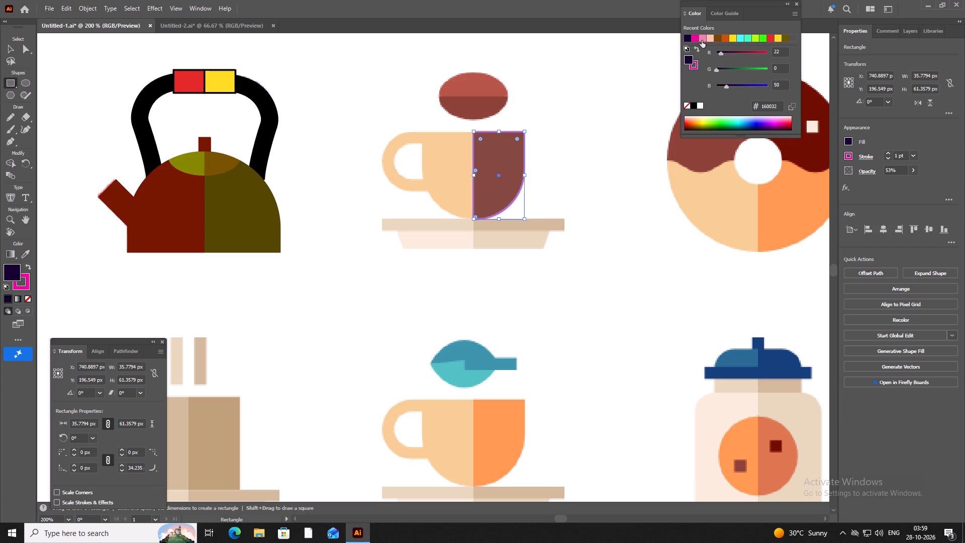
pyautogui.click(702, 40)
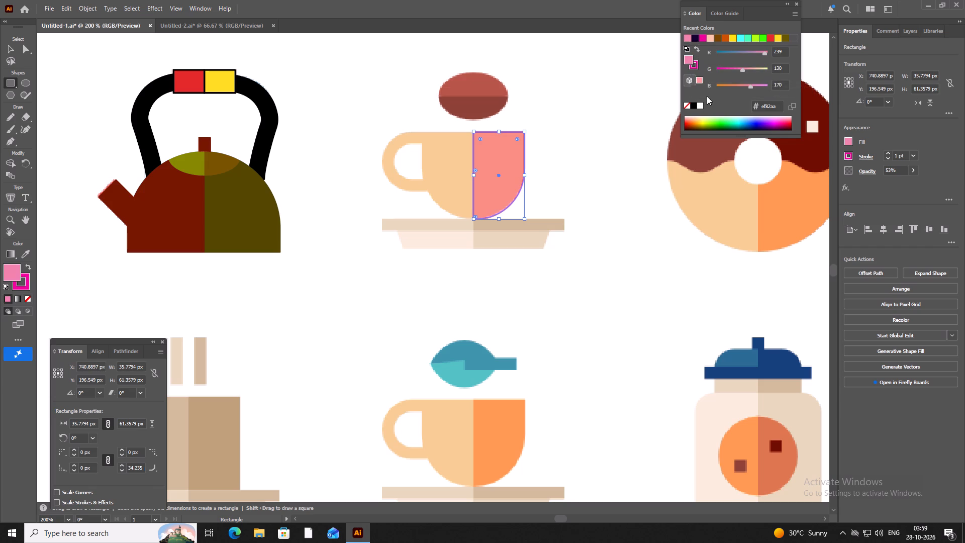
pyautogui.click(698, 63)
pyautogui.click(696, 37)
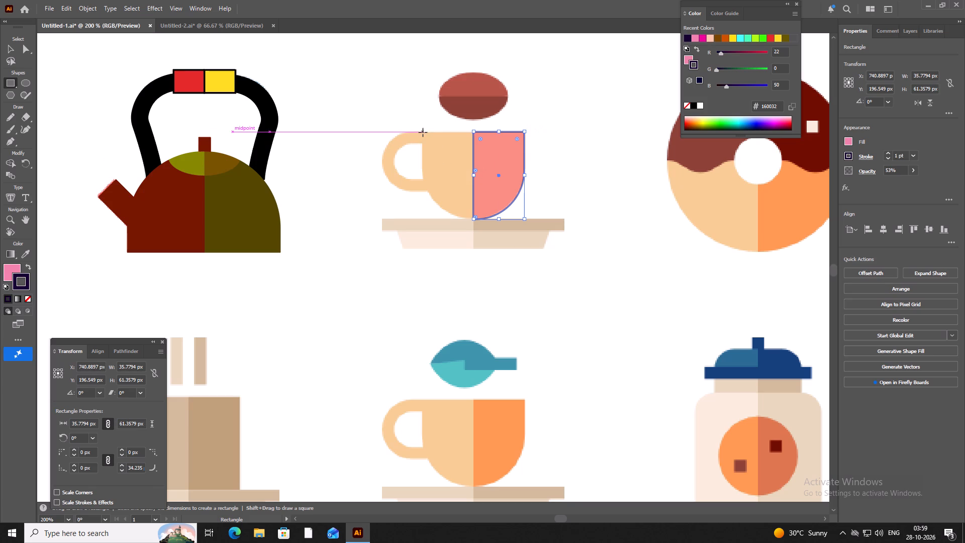
# Draw a rectangle over the upper cup's lighter half, about 34.8 by 61.4 px, edge to edge with the rounded shape.
pyautogui.moveTo(430, 133); pyautogui.dragTo(472, 139)
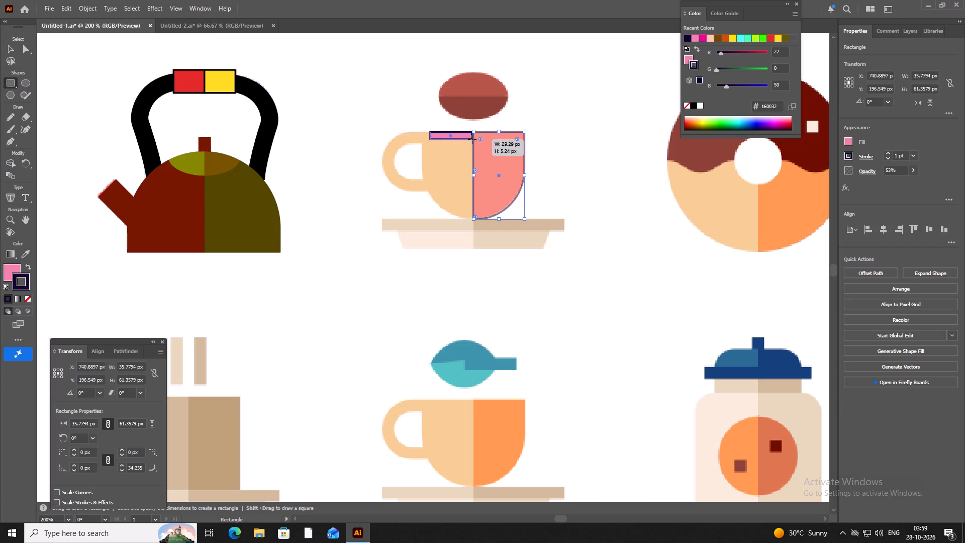
pyautogui.moveTo(472, 139); pyautogui.dragTo(472, 216)
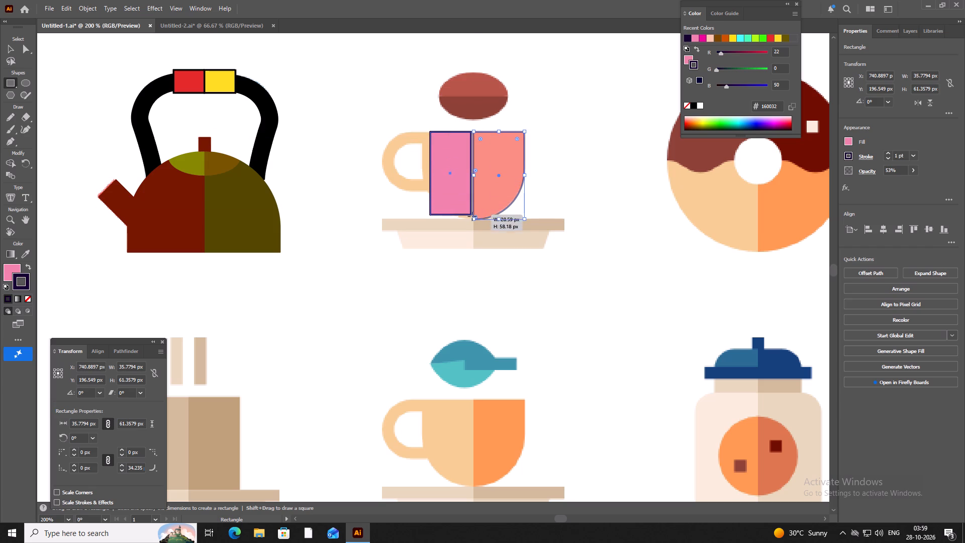
pyautogui.moveTo(472, 216); pyautogui.dragTo(472, 220)
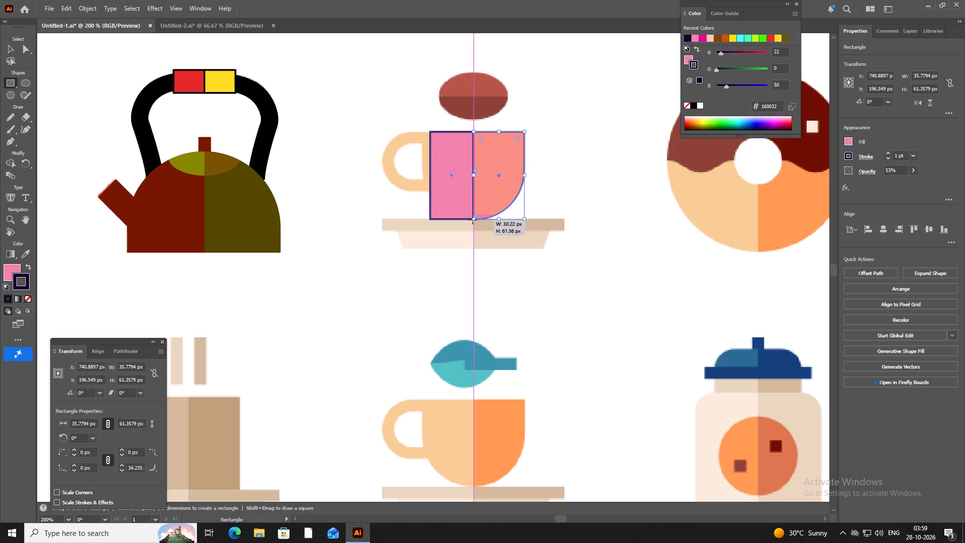
pyautogui.moveTo(431, 173); pyautogui.dragTo(428, 174)
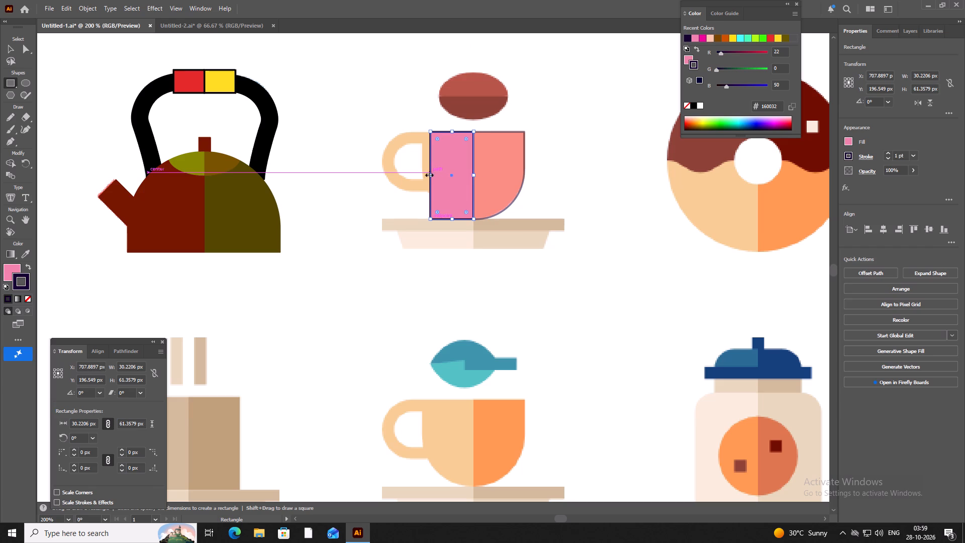
pyautogui.moveTo(428, 174); pyautogui.dragTo(426, 174)
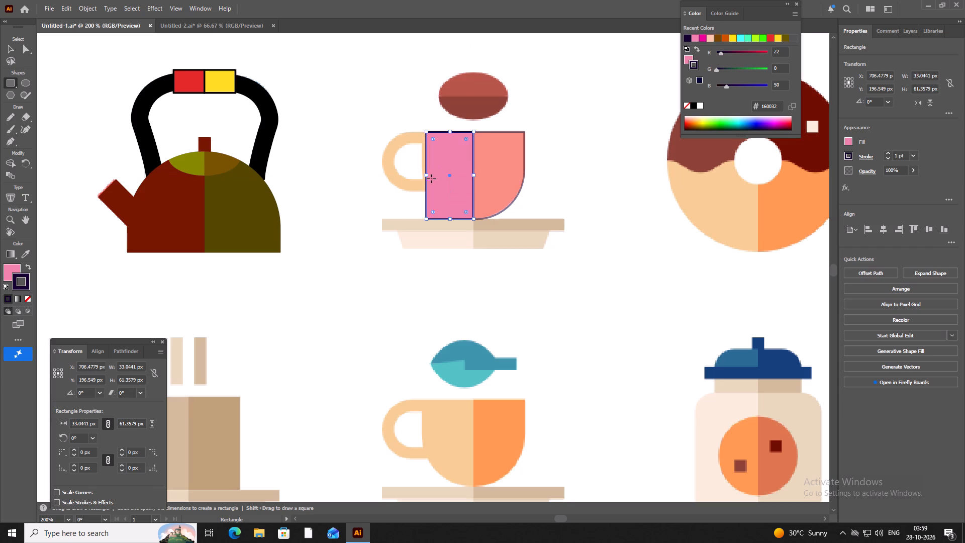
pyautogui.moveTo(425, 174); pyautogui.dragTo(422, 175)
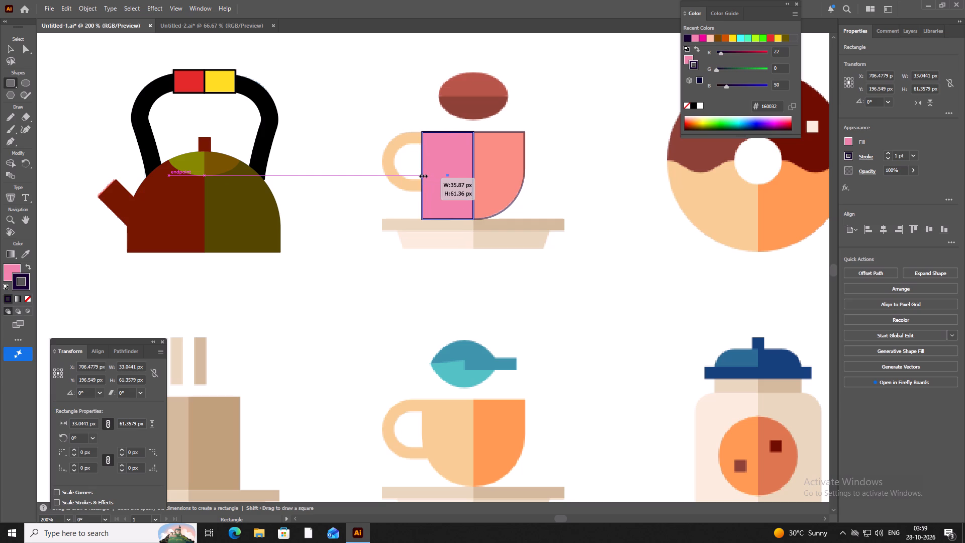
pyautogui.moveTo(422, 175); pyautogui.dragTo(423, 178)
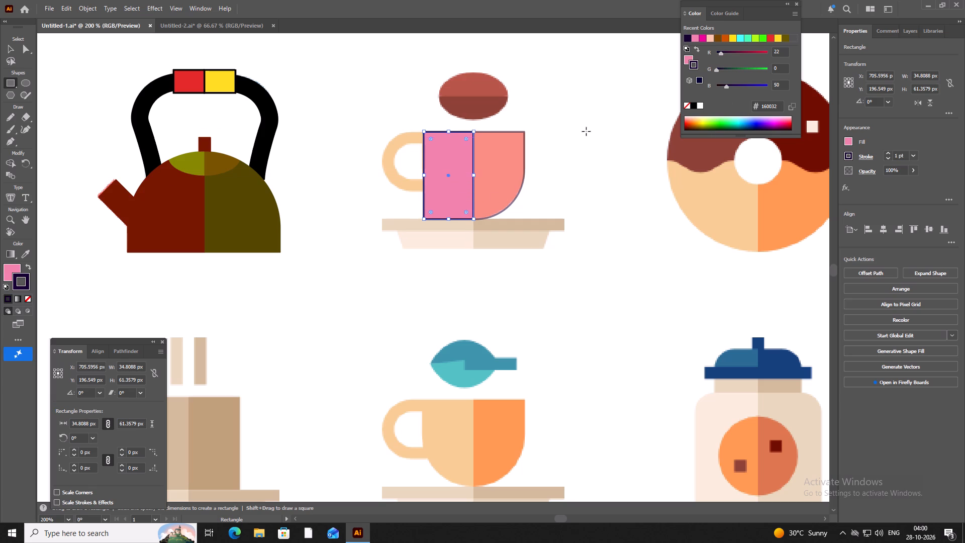
# Lower the new rectangle's opacity to 49% and round its outer bottom corner to about 32.6 px, following the reference cup's curve.
pyautogui.click(914, 171)
pyautogui.click(893, 179)
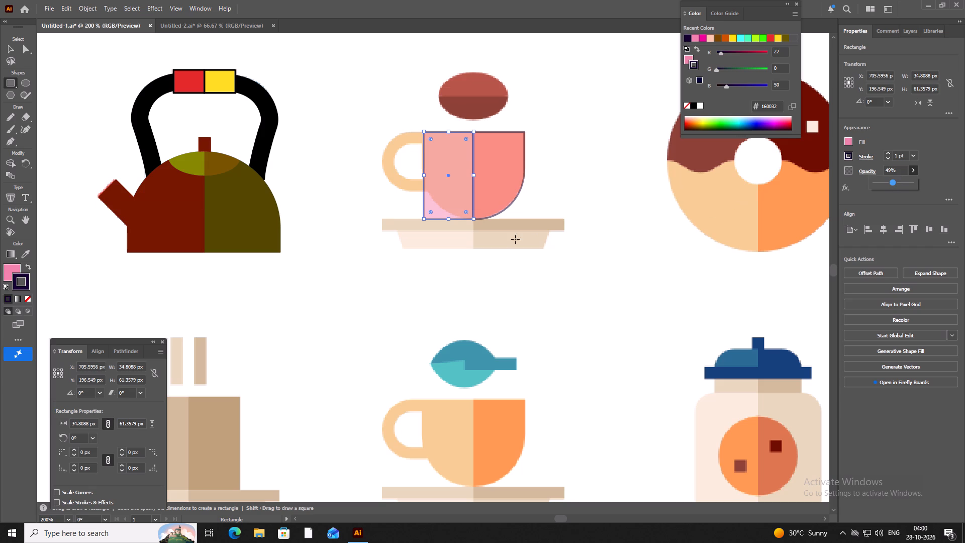
pyautogui.click(431, 212)
pyautogui.moveTo(431, 212); pyautogui.dragTo(435, 206)
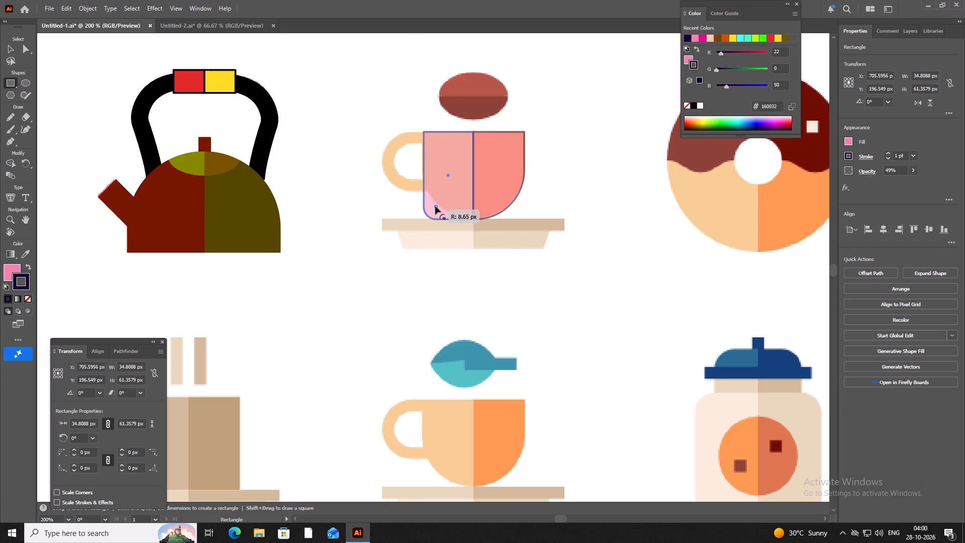
pyautogui.moveTo(435, 206); pyautogui.dragTo(461, 165)
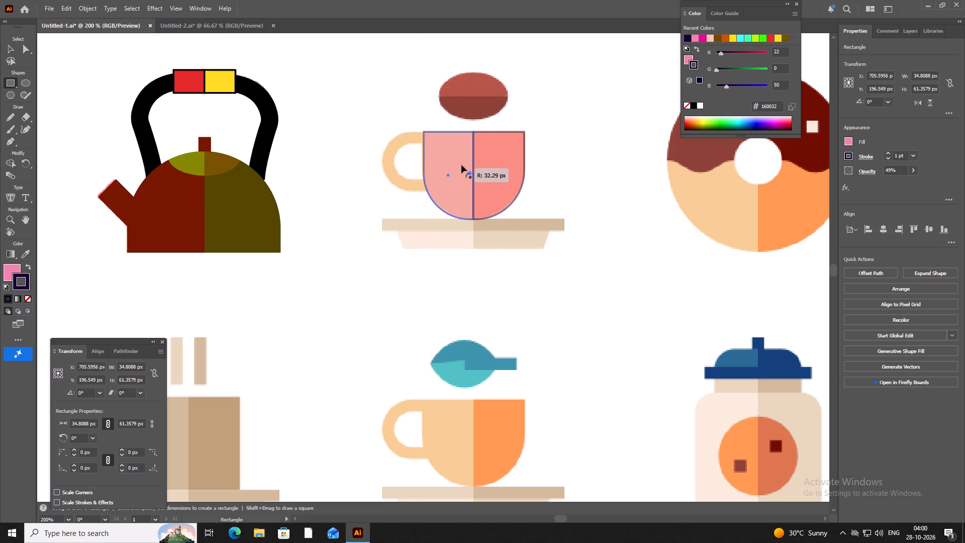
pyautogui.moveTo(461, 165); pyautogui.dragTo(462, 164)
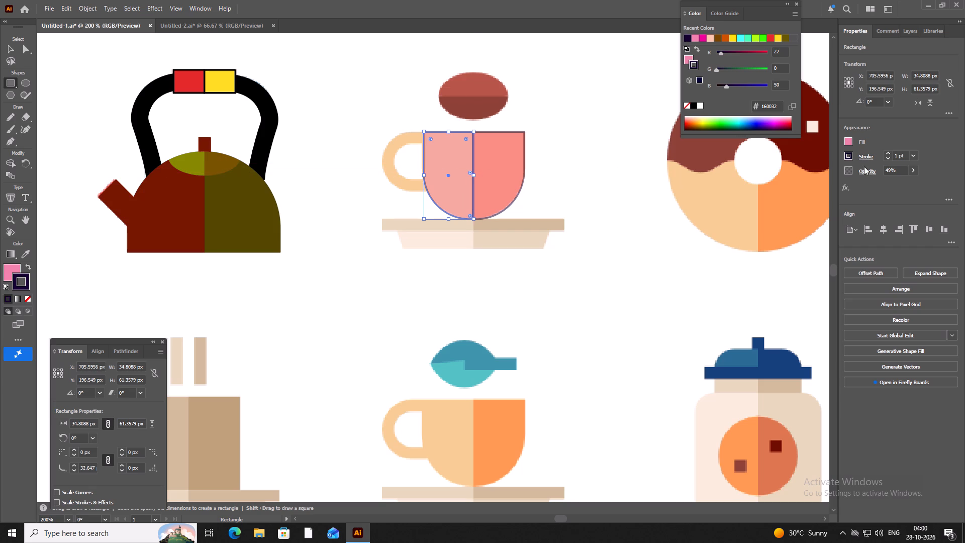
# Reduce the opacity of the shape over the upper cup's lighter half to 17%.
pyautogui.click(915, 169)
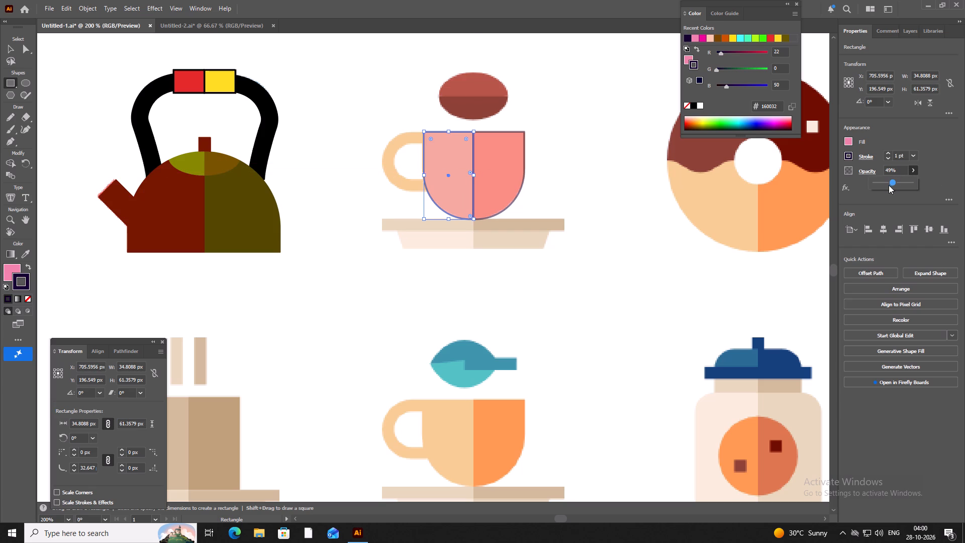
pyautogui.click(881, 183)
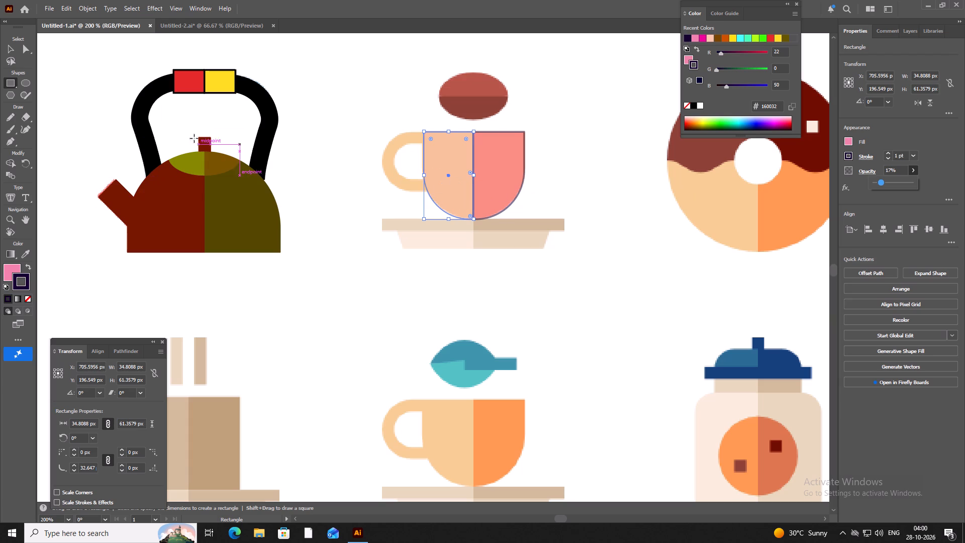
# Raise the opacity of the shape over the upper cup's lighter half so that its pink fill covers the reference.
pyautogui.click(10, 53)
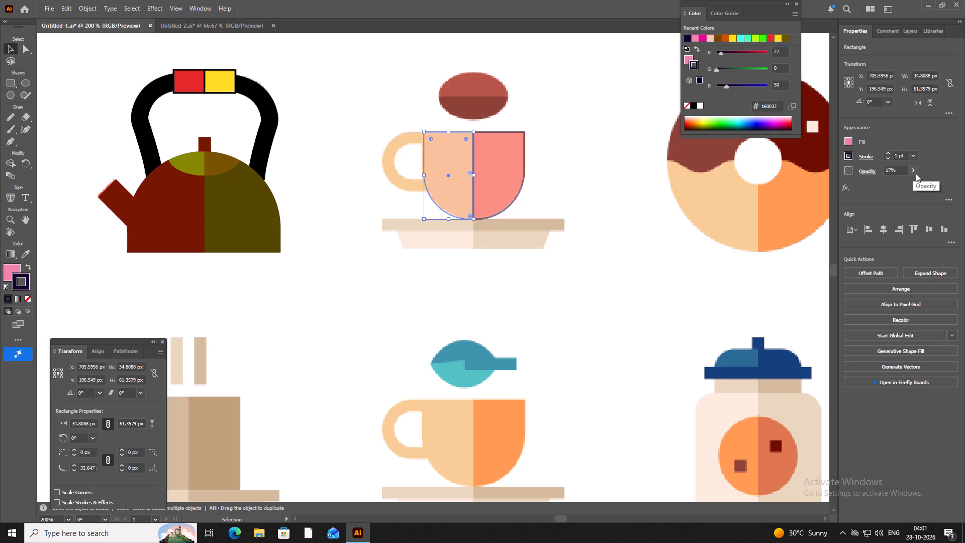
pyautogui.click(913, 170)
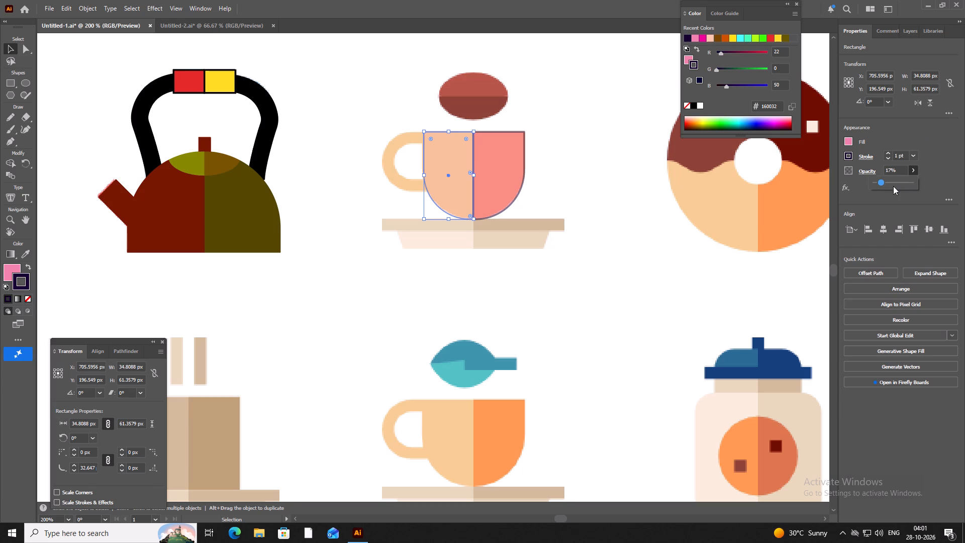
pyautogui.click(905, 185)
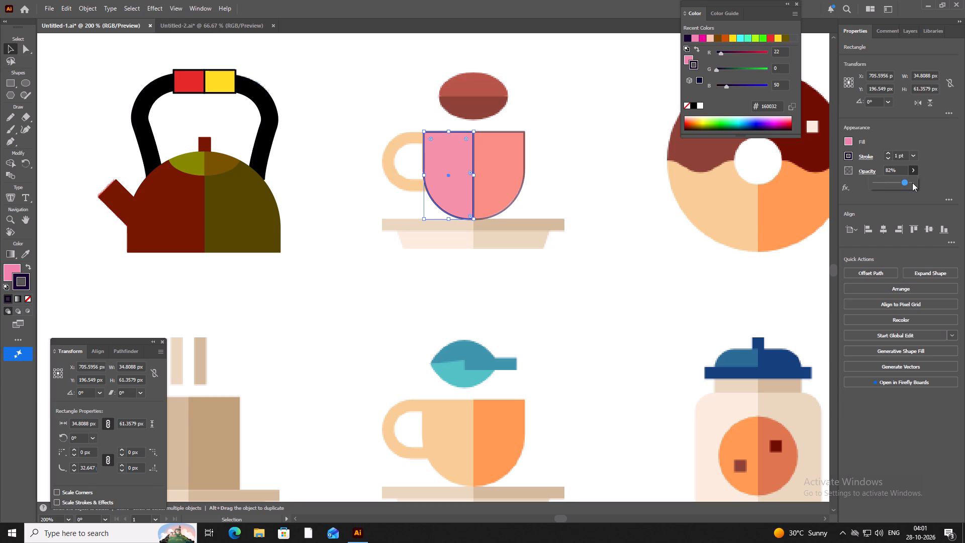
pyautogui.click(912, 183)
# Set the opacity of the rounded shape over the upper cup's darker half to 92%.
pyautogui.click(488, 191)
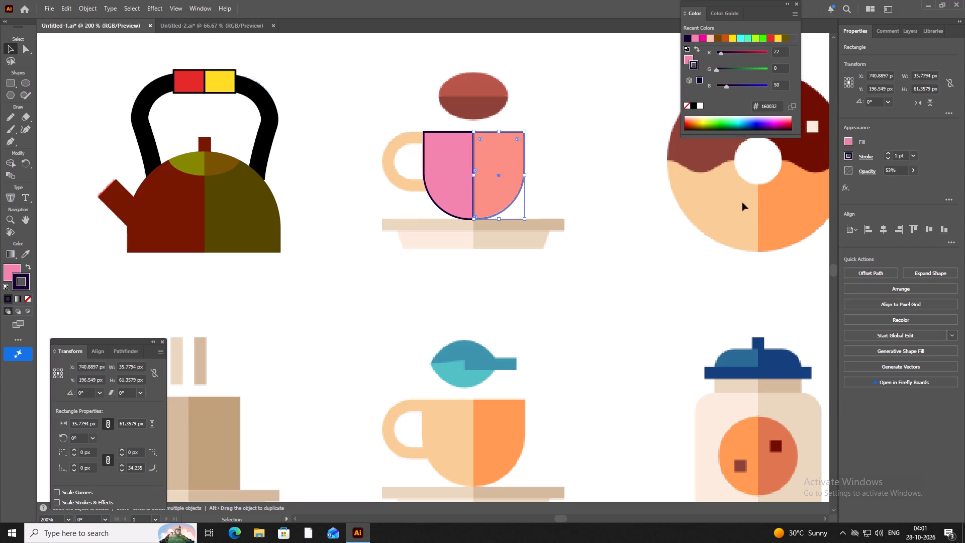
pyautogui.click(910, 173)
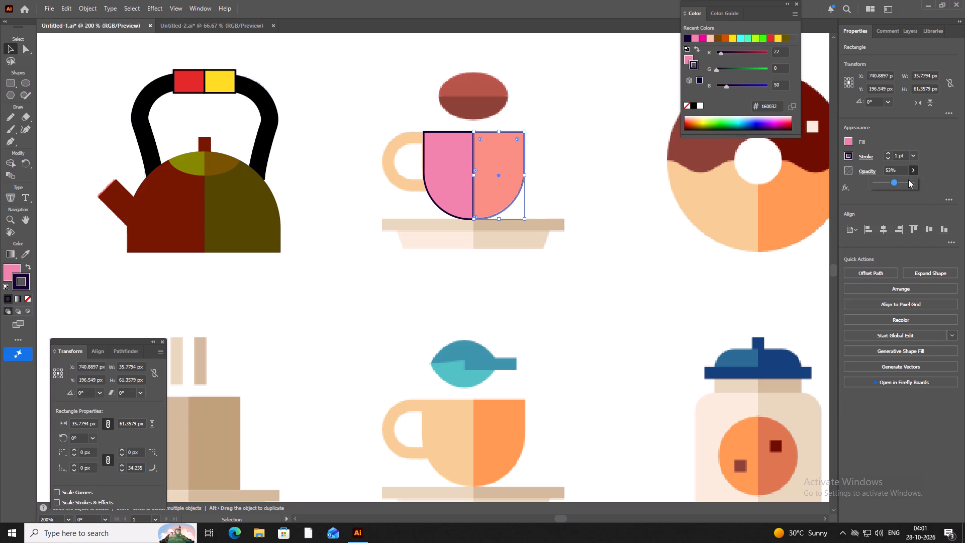
pyautogui.click(908, 179)
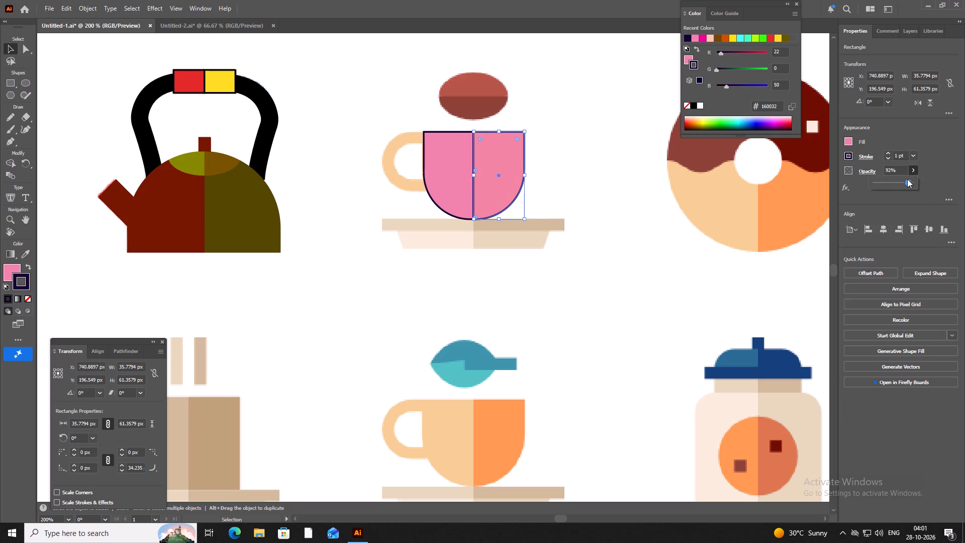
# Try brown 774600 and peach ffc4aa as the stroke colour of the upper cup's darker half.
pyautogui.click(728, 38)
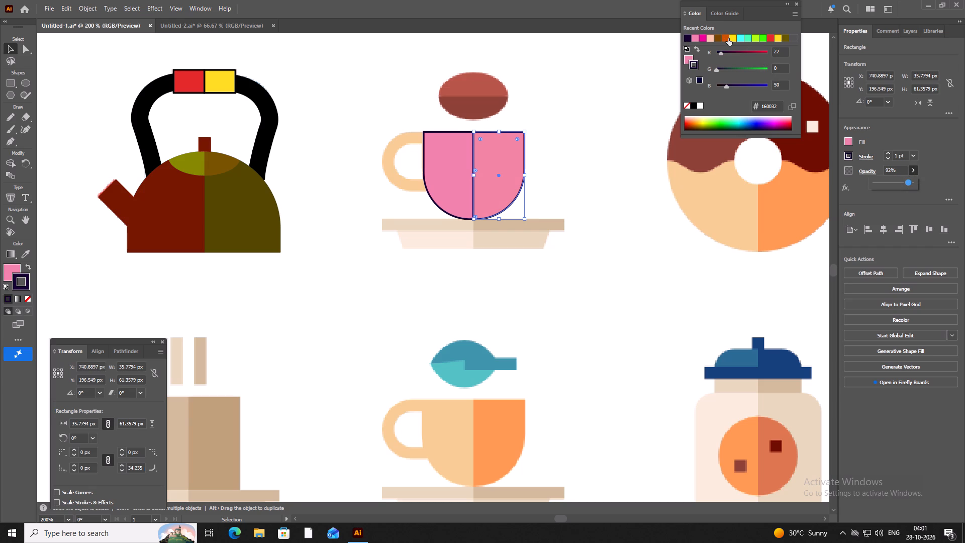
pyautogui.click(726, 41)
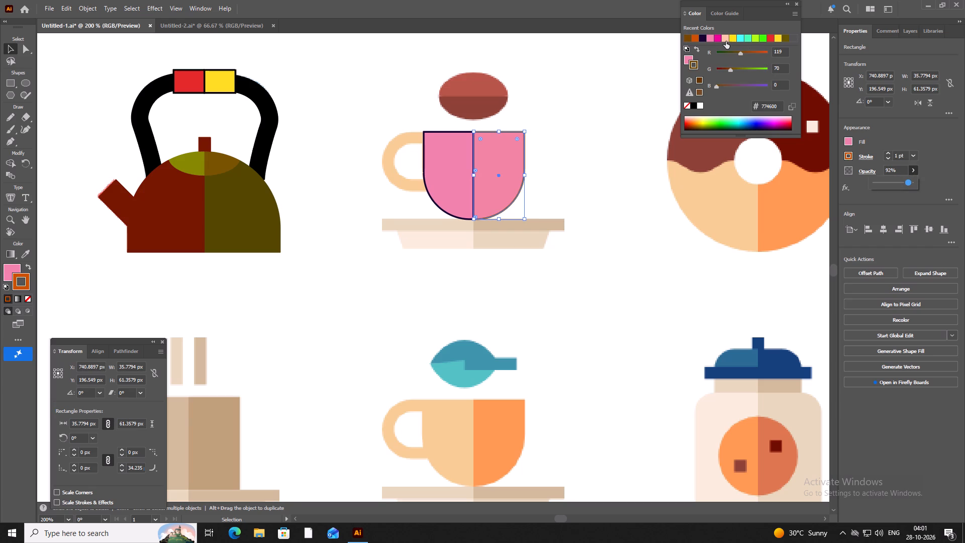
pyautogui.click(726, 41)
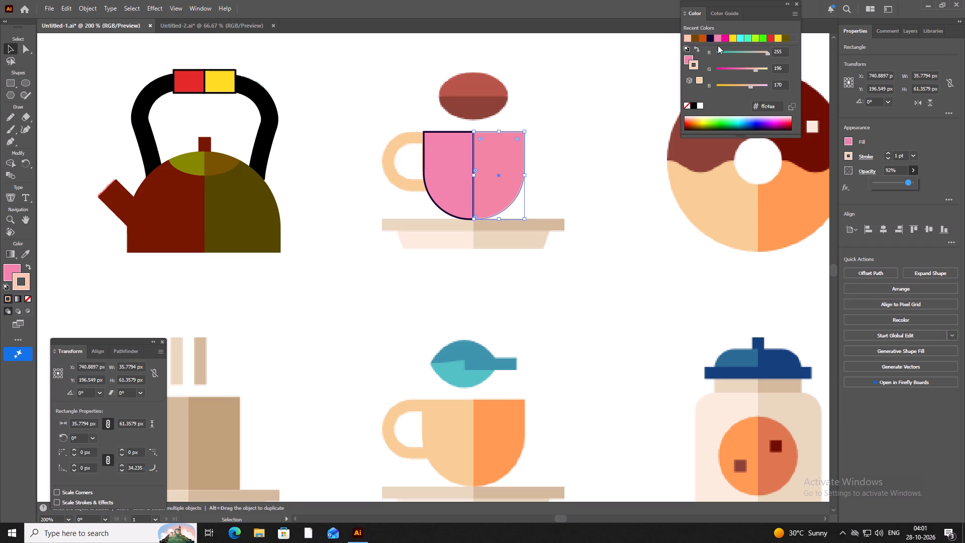
# Fill the shape over the upper cup's darker half with yellow ffe010.
pyautogui.click(685, 60)
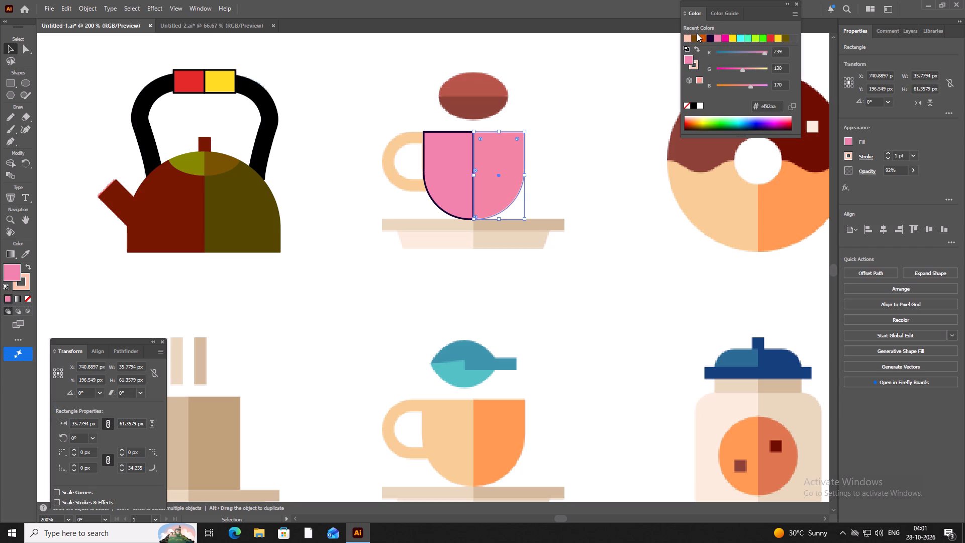
pyautogui.click(697, 36)
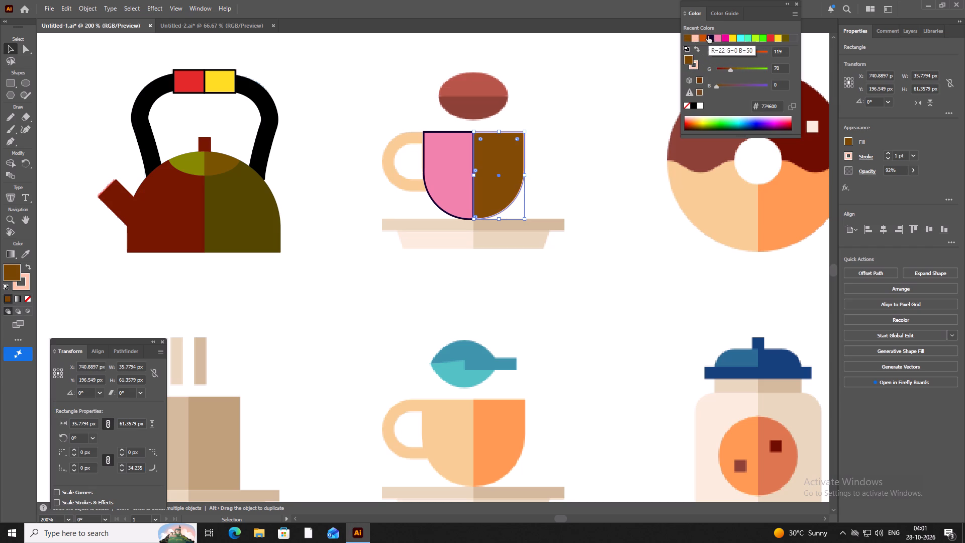
pyautogui.click(718, 38)
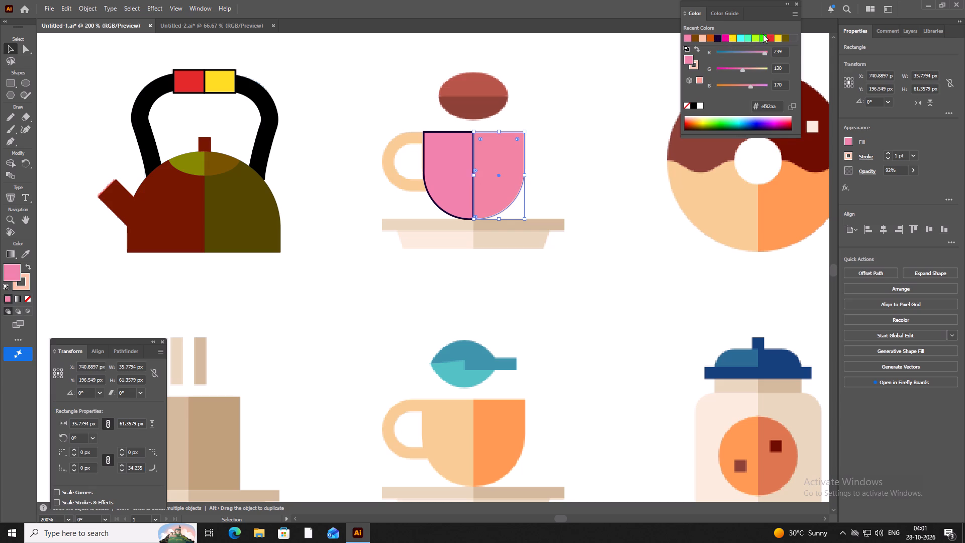
pyautogui.click(734, 37)
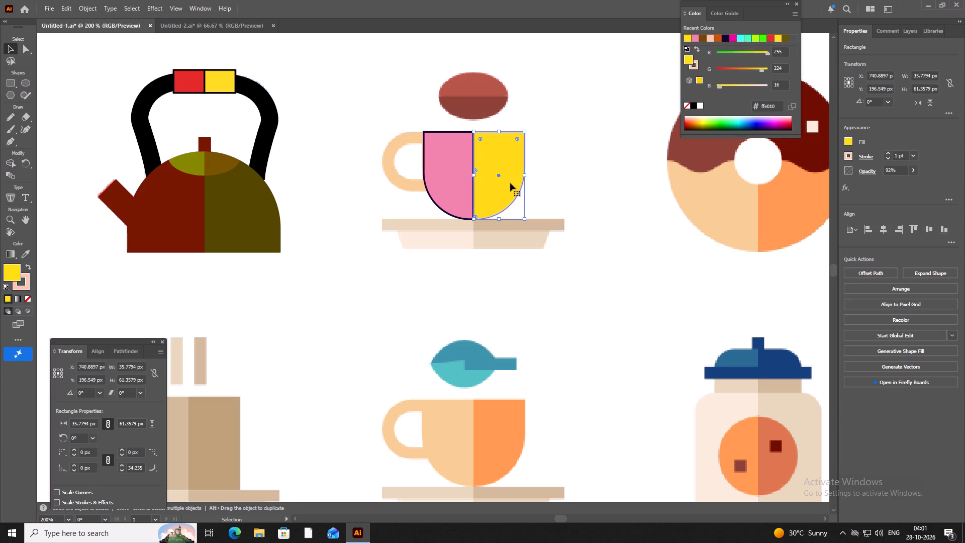
# Set the stroke of the yellow cup half to dark purple 160032.
pyautogui.click(693, 64)
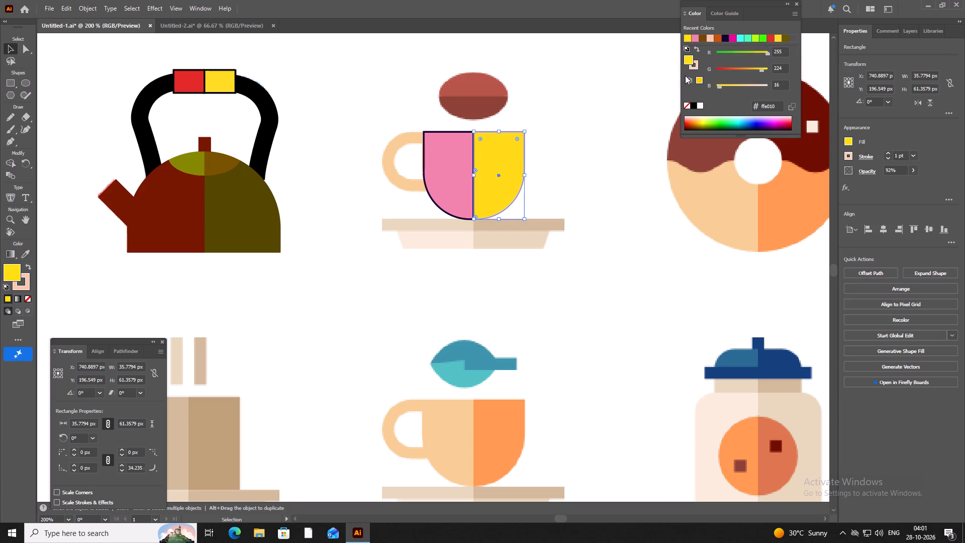
pyautogui.click(694, 68)
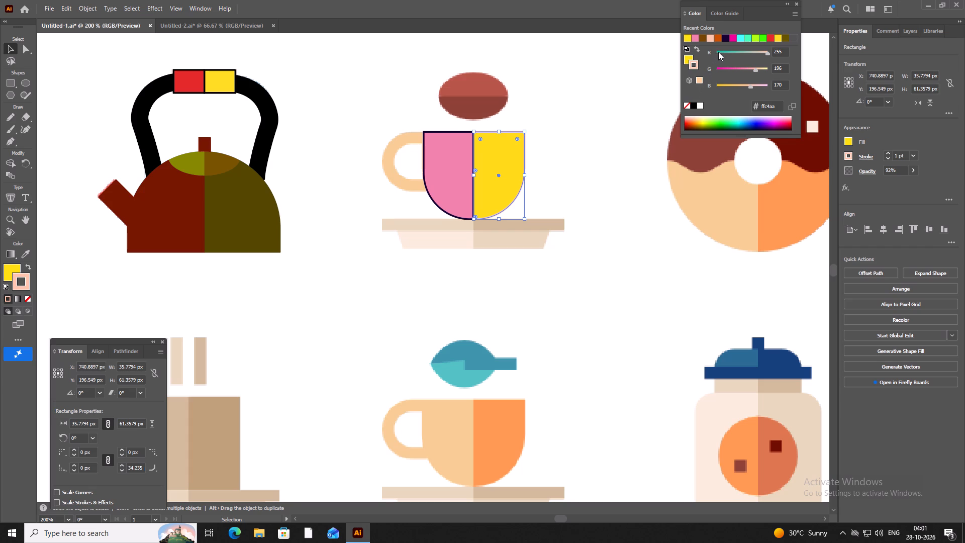
pyautogui.click(724, 39)
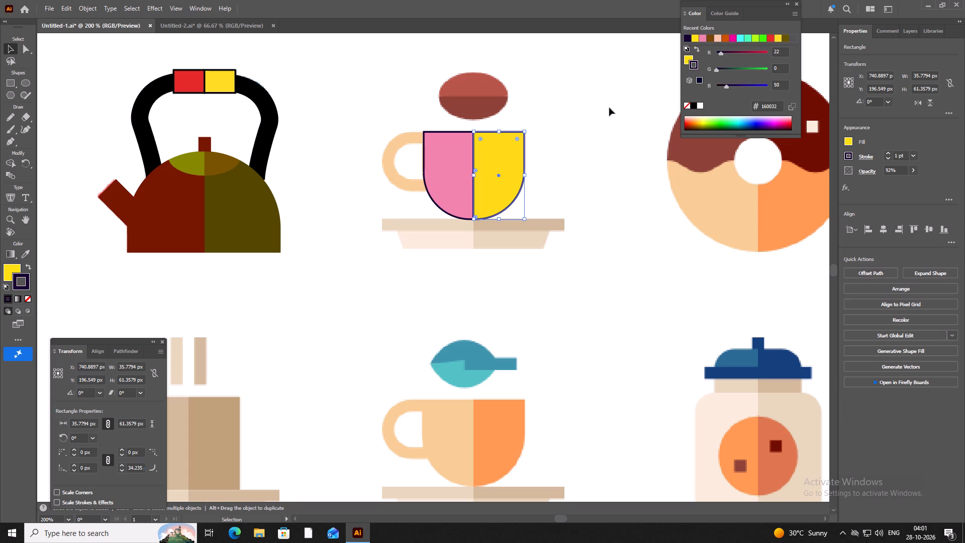
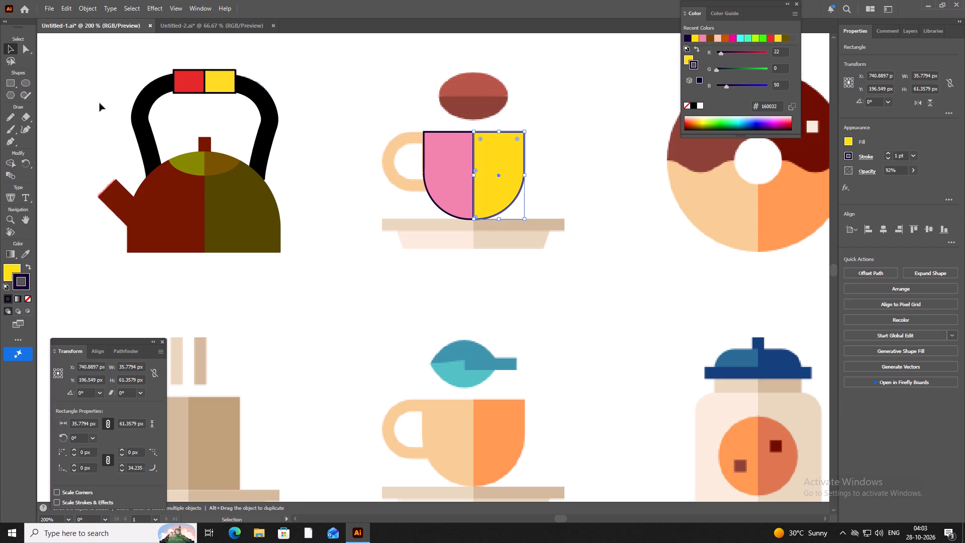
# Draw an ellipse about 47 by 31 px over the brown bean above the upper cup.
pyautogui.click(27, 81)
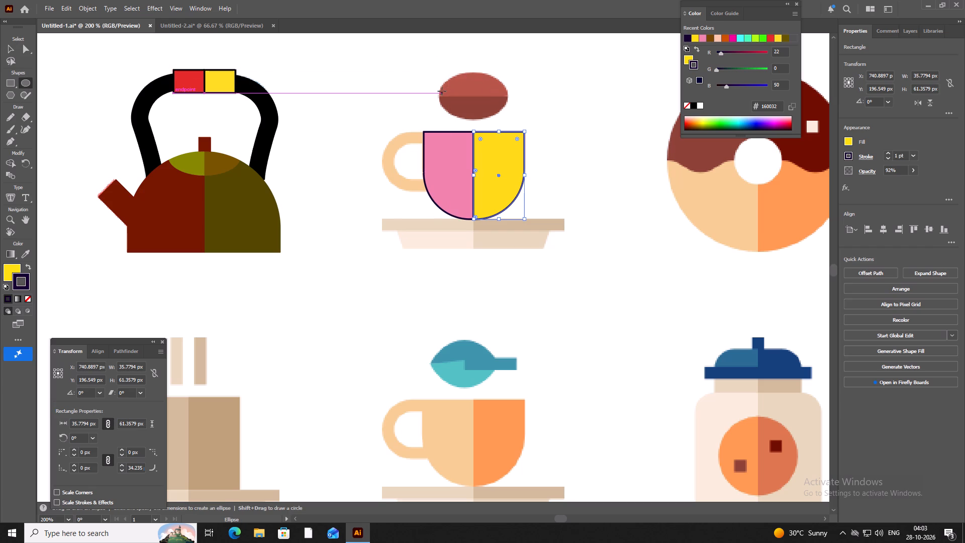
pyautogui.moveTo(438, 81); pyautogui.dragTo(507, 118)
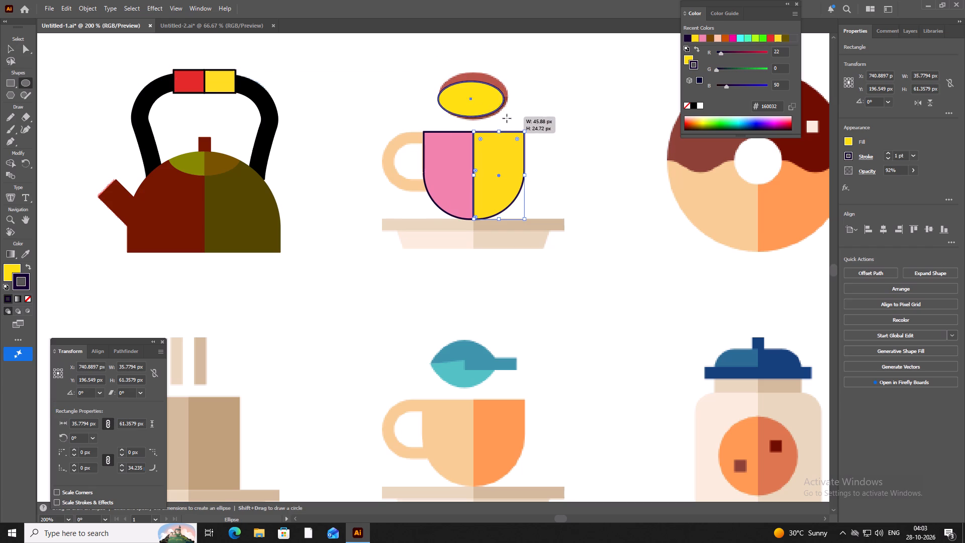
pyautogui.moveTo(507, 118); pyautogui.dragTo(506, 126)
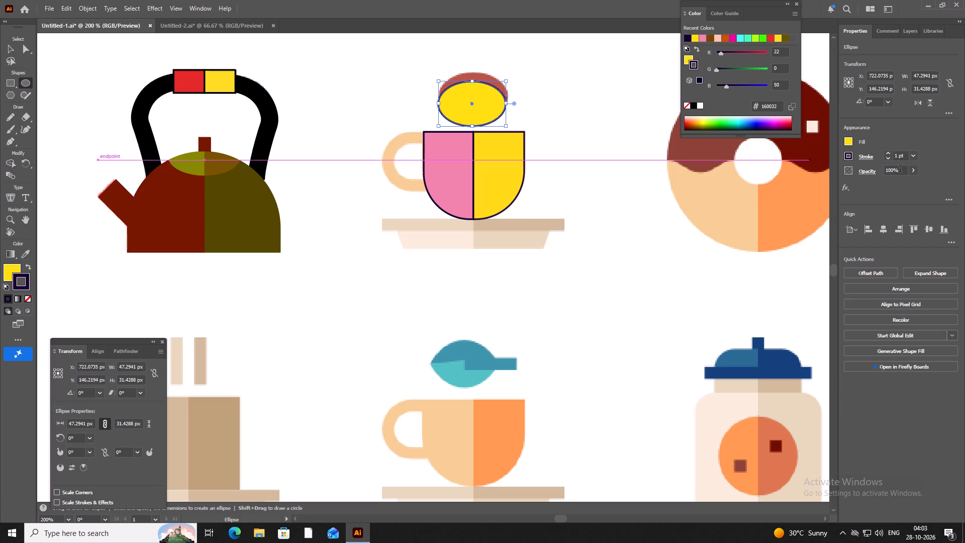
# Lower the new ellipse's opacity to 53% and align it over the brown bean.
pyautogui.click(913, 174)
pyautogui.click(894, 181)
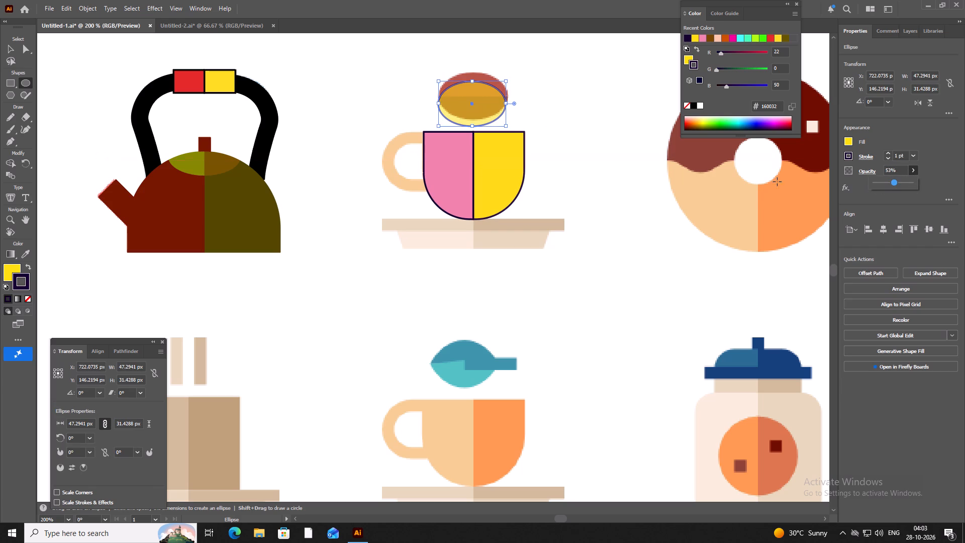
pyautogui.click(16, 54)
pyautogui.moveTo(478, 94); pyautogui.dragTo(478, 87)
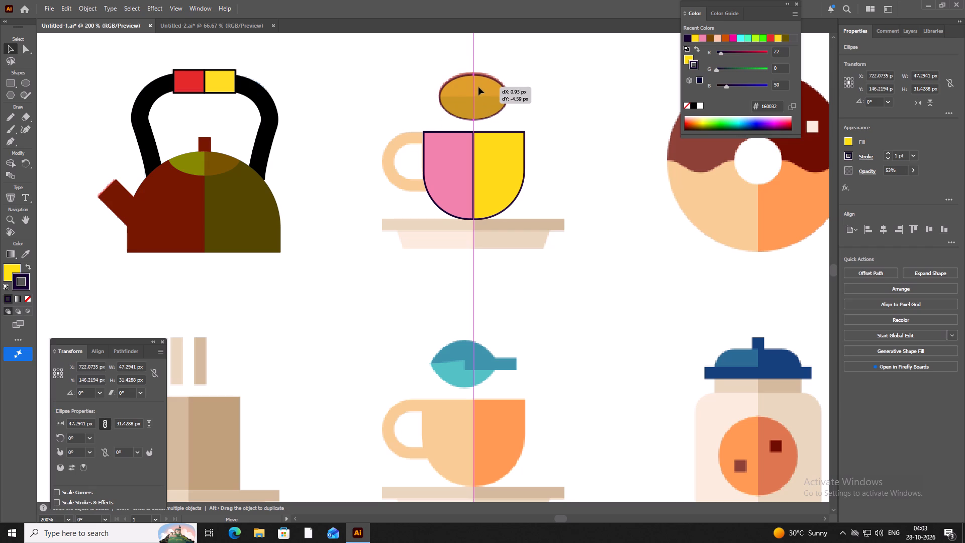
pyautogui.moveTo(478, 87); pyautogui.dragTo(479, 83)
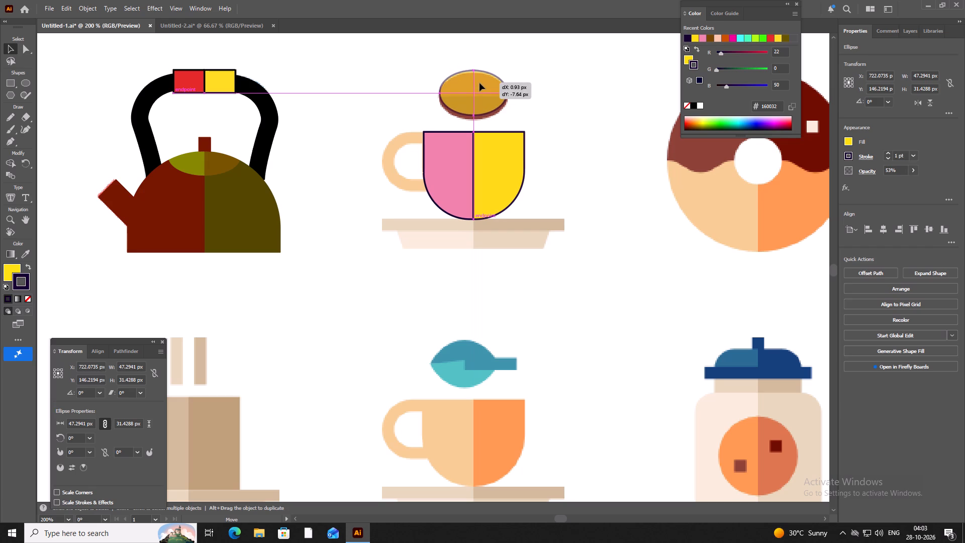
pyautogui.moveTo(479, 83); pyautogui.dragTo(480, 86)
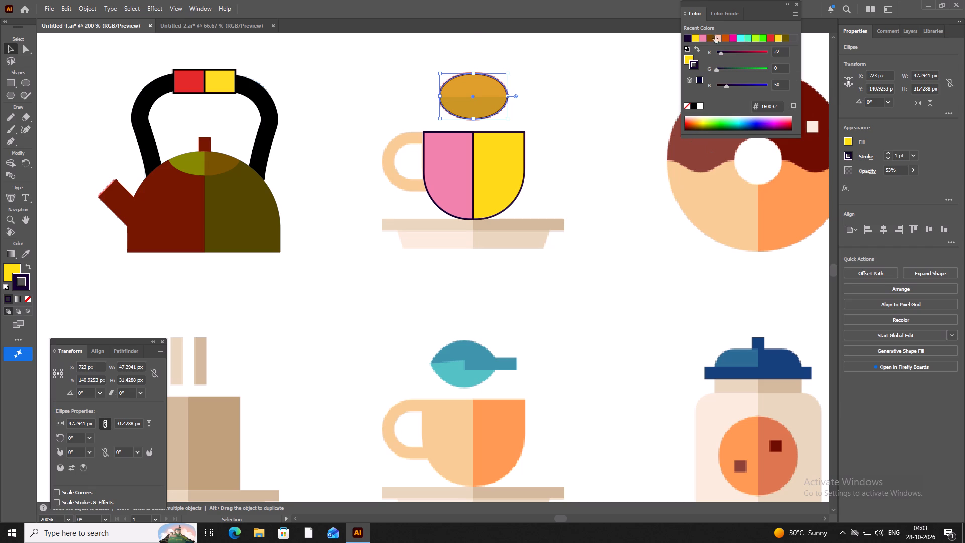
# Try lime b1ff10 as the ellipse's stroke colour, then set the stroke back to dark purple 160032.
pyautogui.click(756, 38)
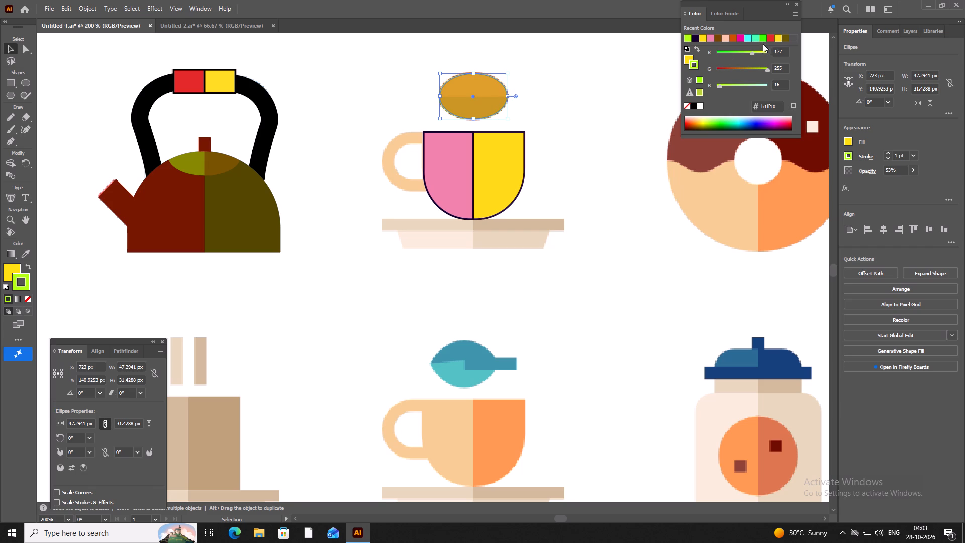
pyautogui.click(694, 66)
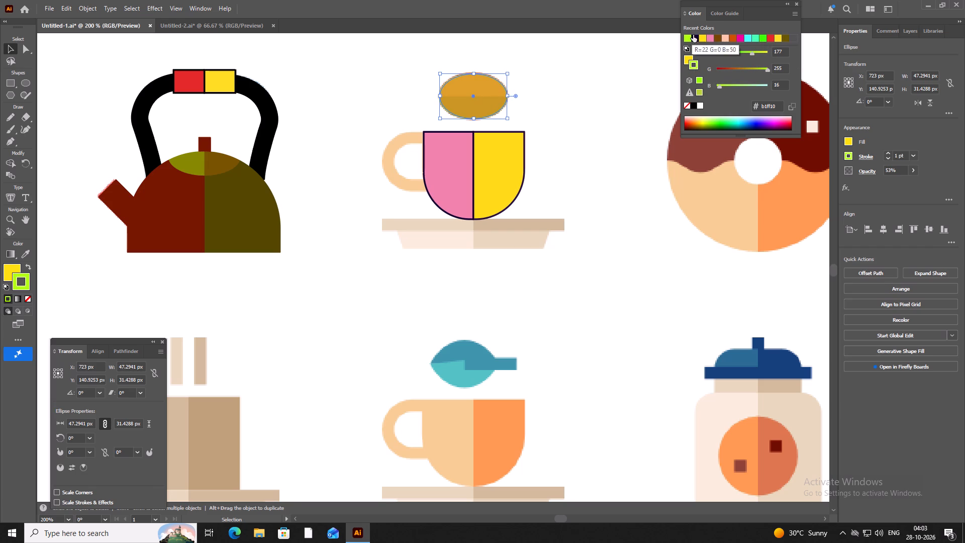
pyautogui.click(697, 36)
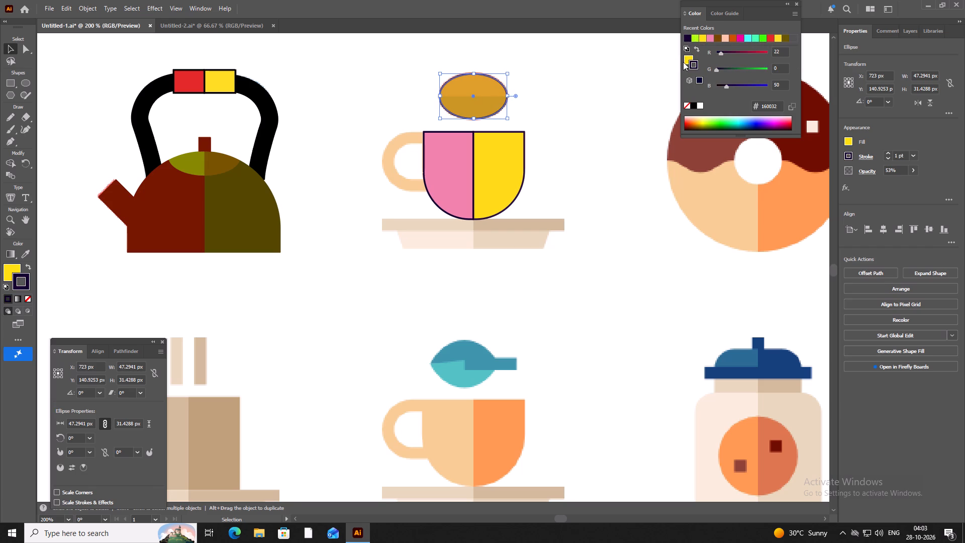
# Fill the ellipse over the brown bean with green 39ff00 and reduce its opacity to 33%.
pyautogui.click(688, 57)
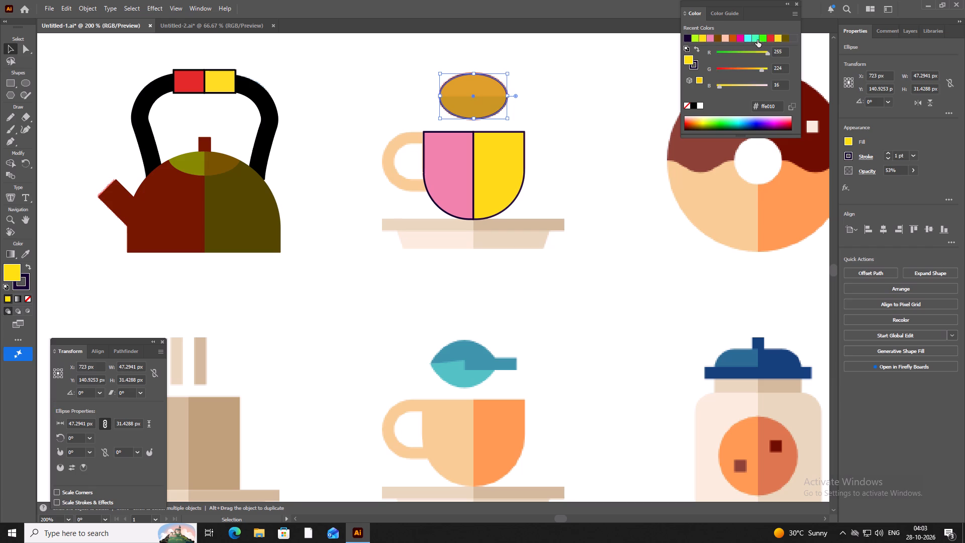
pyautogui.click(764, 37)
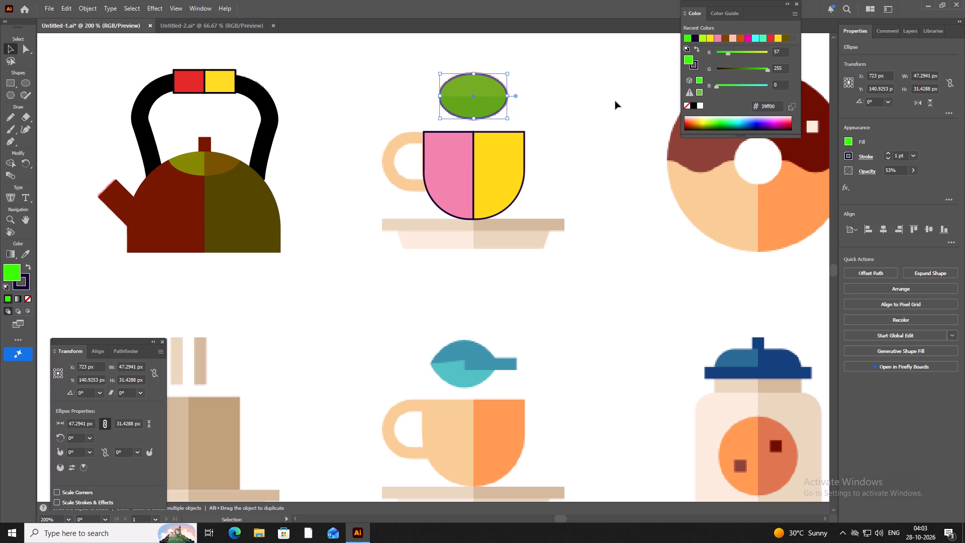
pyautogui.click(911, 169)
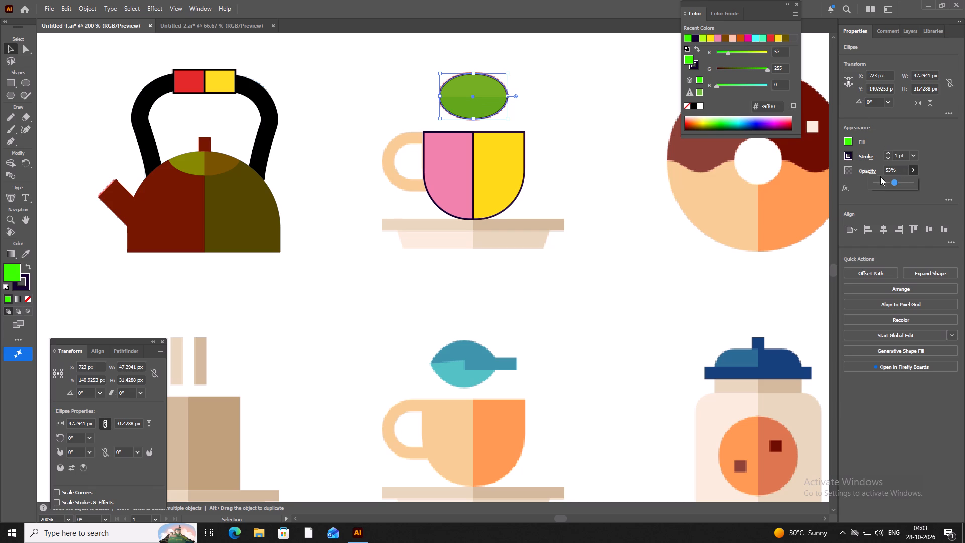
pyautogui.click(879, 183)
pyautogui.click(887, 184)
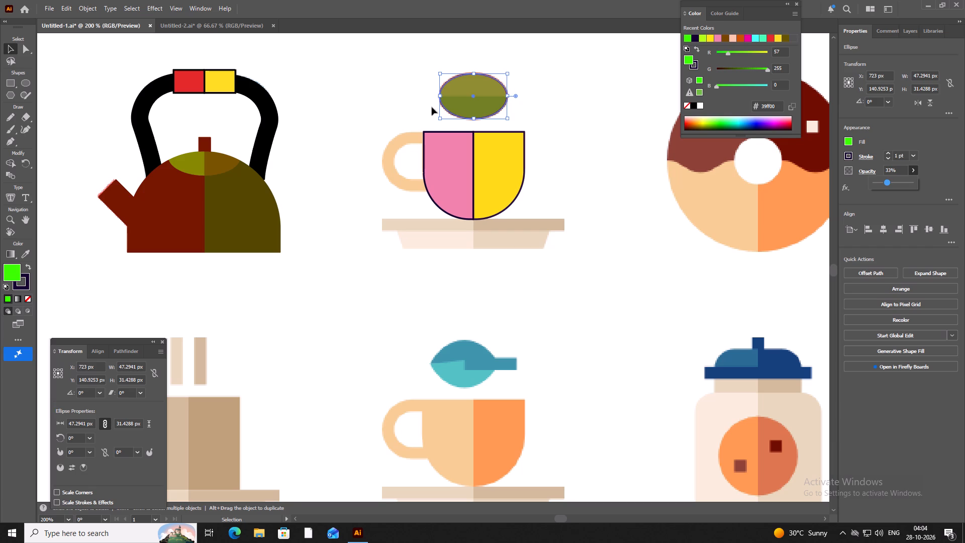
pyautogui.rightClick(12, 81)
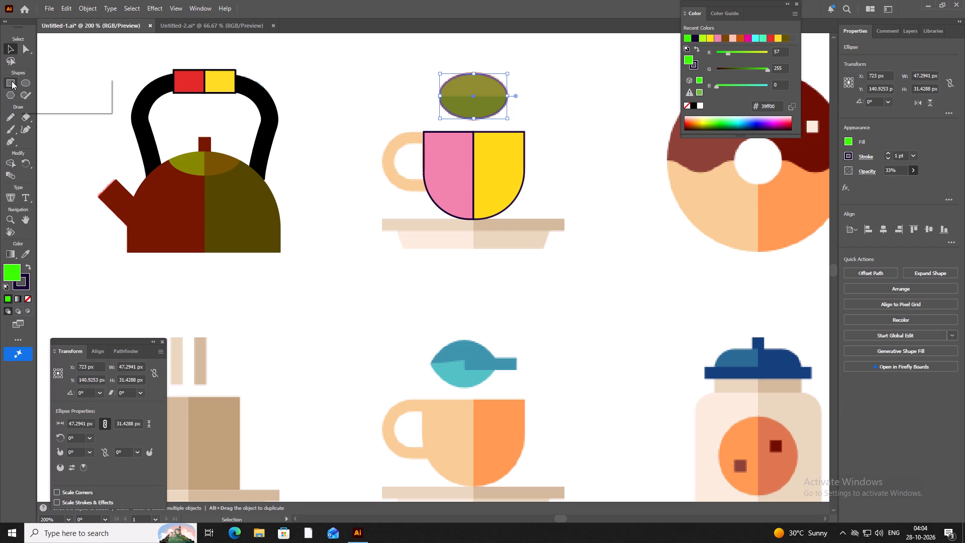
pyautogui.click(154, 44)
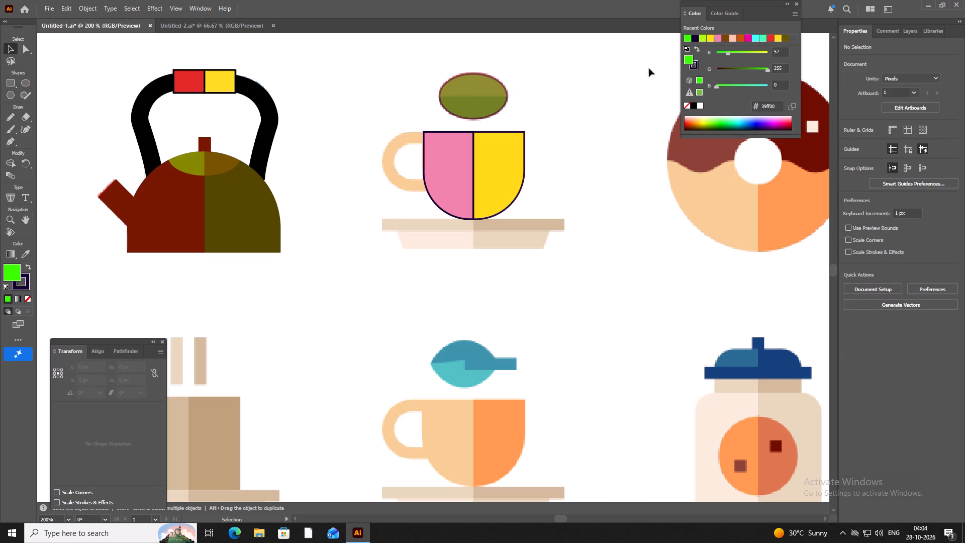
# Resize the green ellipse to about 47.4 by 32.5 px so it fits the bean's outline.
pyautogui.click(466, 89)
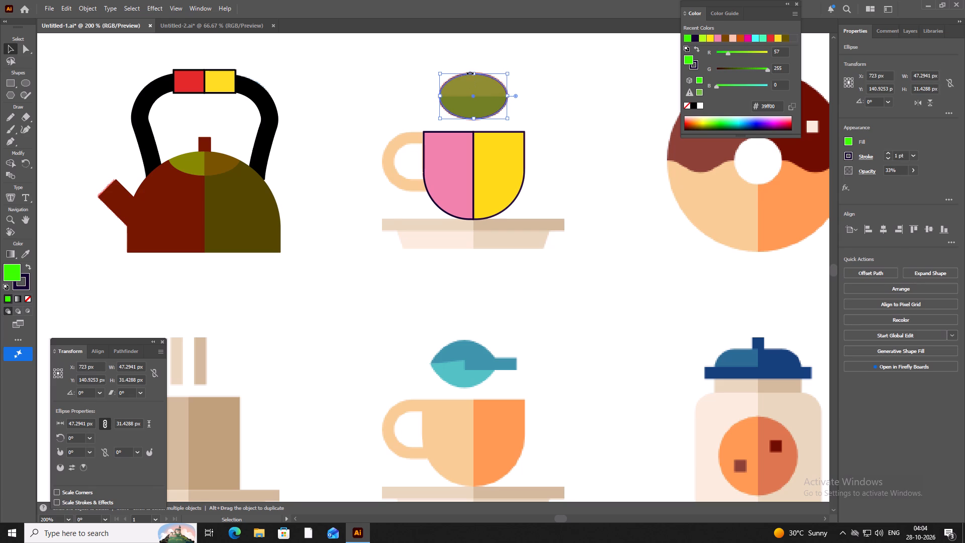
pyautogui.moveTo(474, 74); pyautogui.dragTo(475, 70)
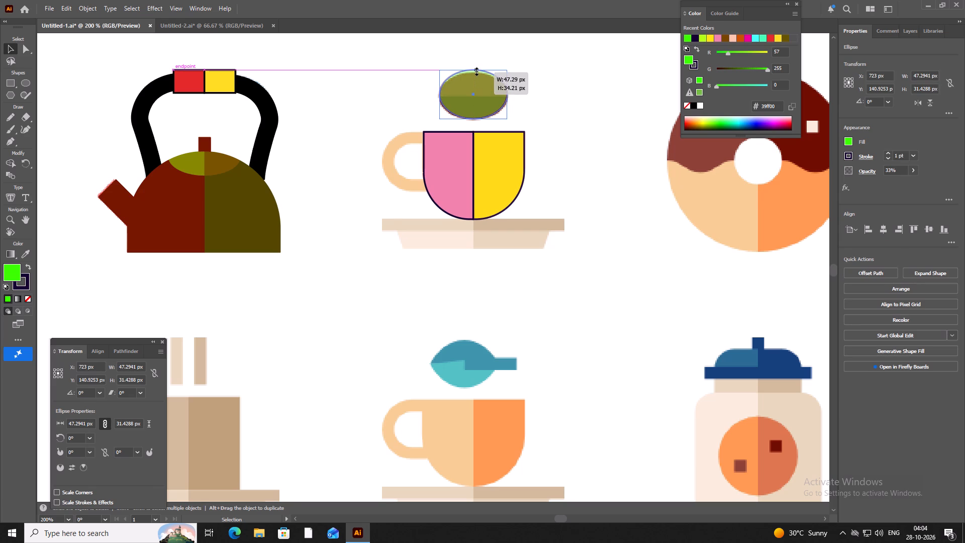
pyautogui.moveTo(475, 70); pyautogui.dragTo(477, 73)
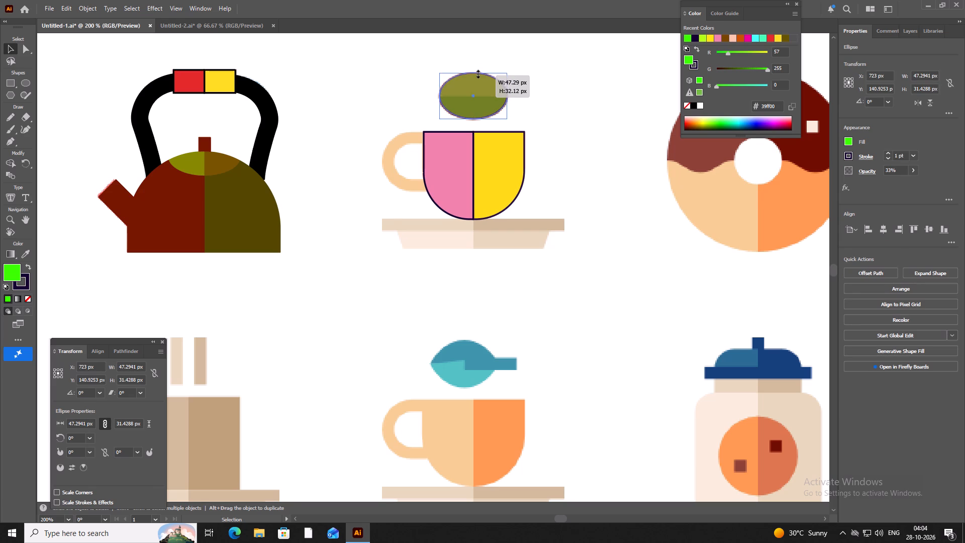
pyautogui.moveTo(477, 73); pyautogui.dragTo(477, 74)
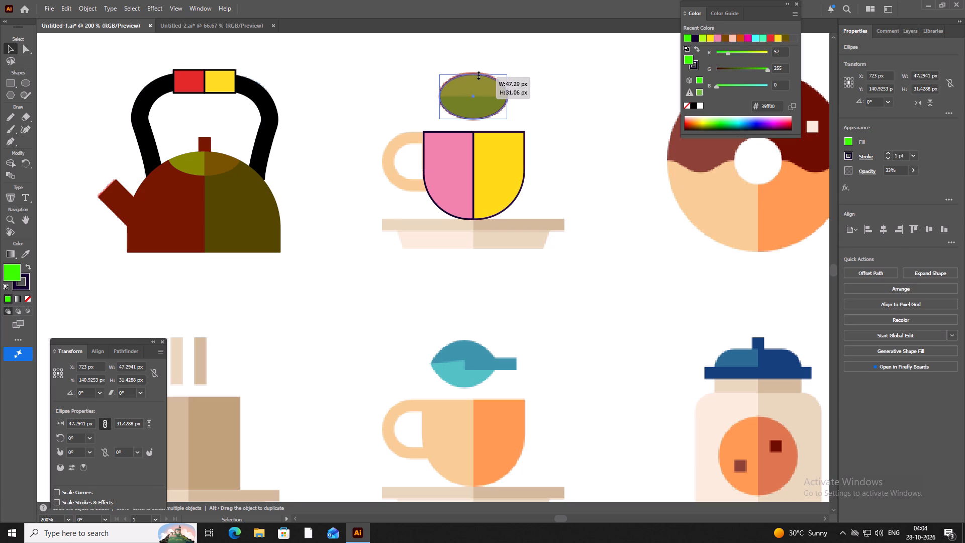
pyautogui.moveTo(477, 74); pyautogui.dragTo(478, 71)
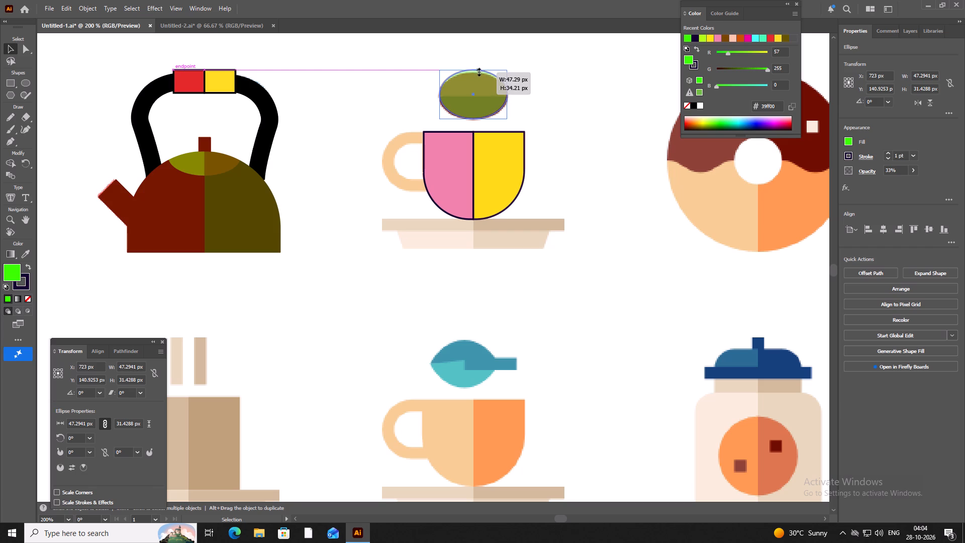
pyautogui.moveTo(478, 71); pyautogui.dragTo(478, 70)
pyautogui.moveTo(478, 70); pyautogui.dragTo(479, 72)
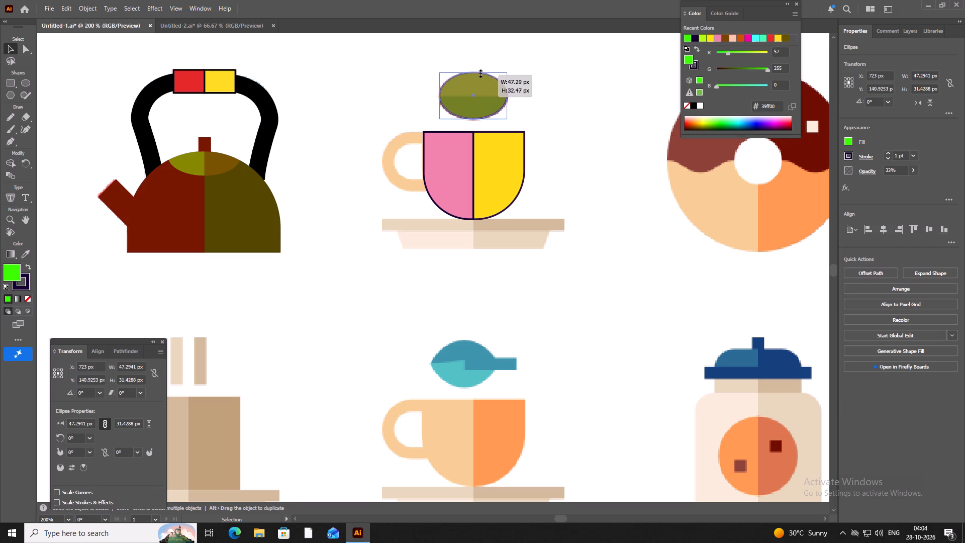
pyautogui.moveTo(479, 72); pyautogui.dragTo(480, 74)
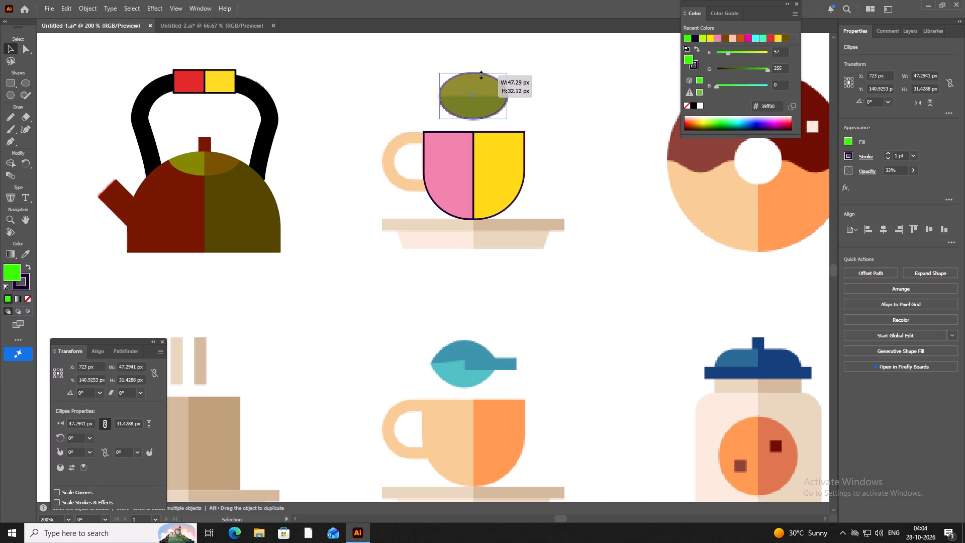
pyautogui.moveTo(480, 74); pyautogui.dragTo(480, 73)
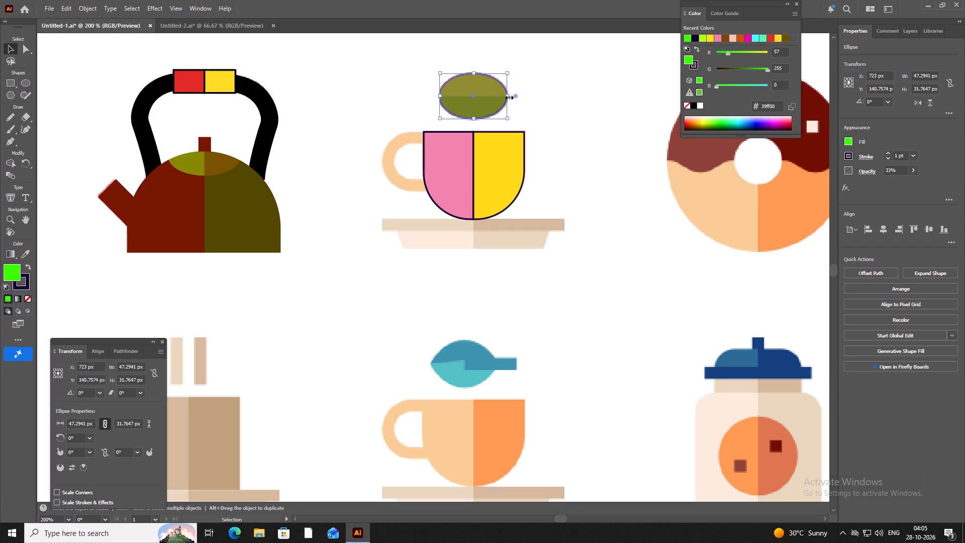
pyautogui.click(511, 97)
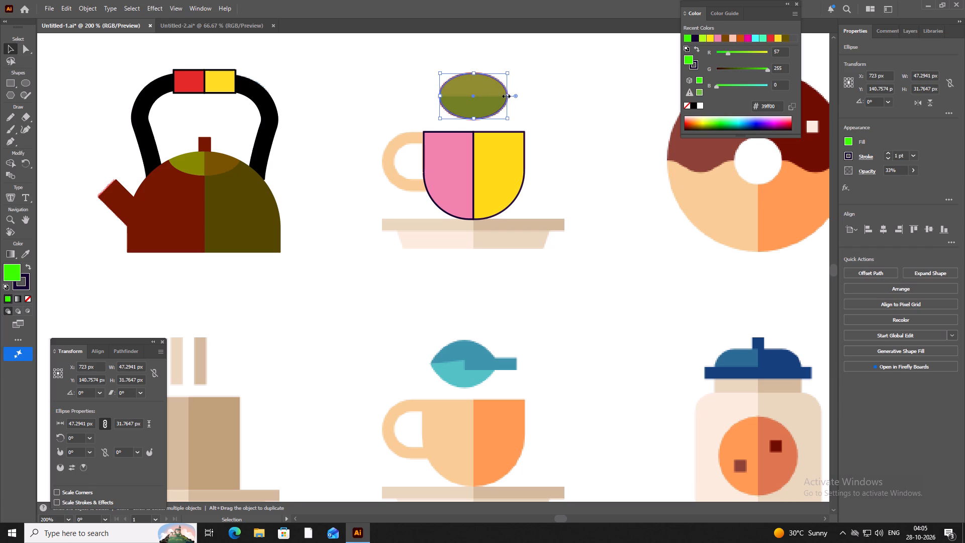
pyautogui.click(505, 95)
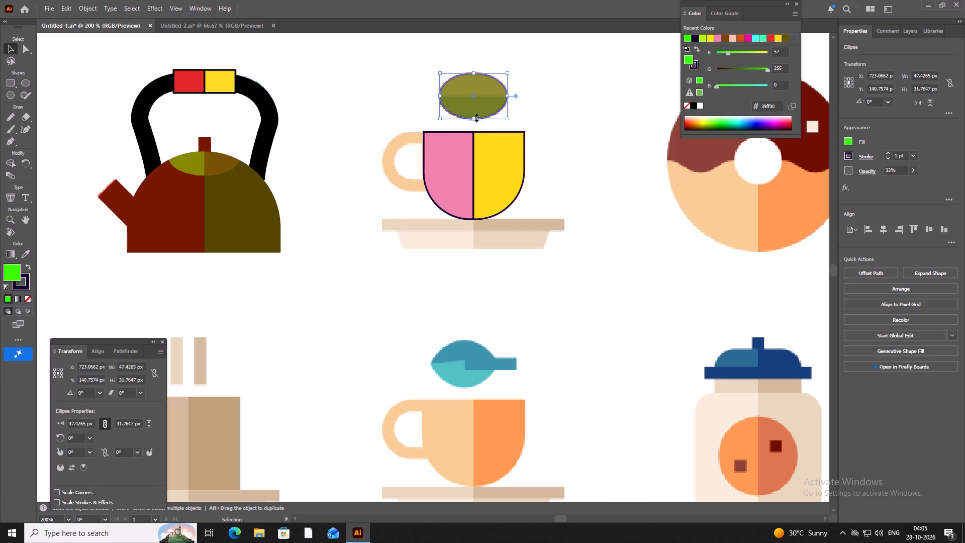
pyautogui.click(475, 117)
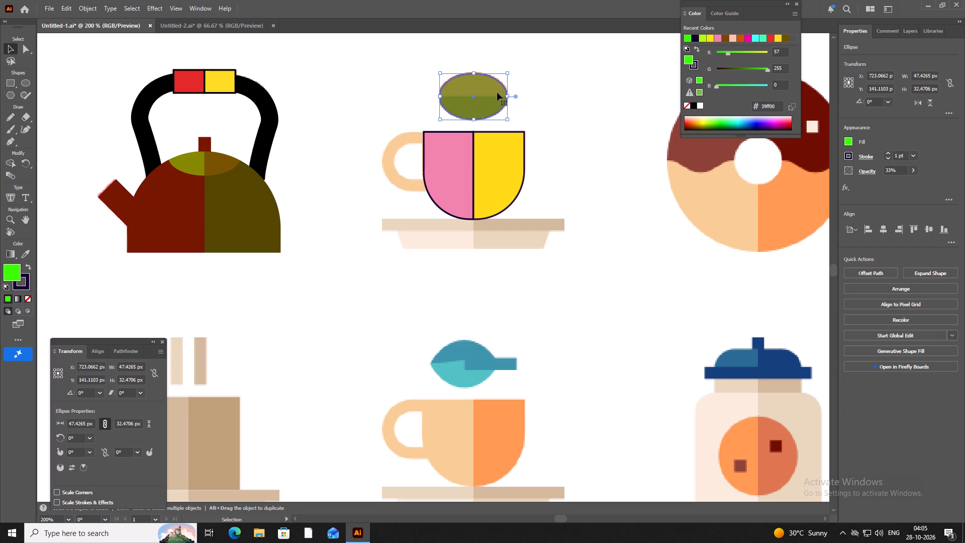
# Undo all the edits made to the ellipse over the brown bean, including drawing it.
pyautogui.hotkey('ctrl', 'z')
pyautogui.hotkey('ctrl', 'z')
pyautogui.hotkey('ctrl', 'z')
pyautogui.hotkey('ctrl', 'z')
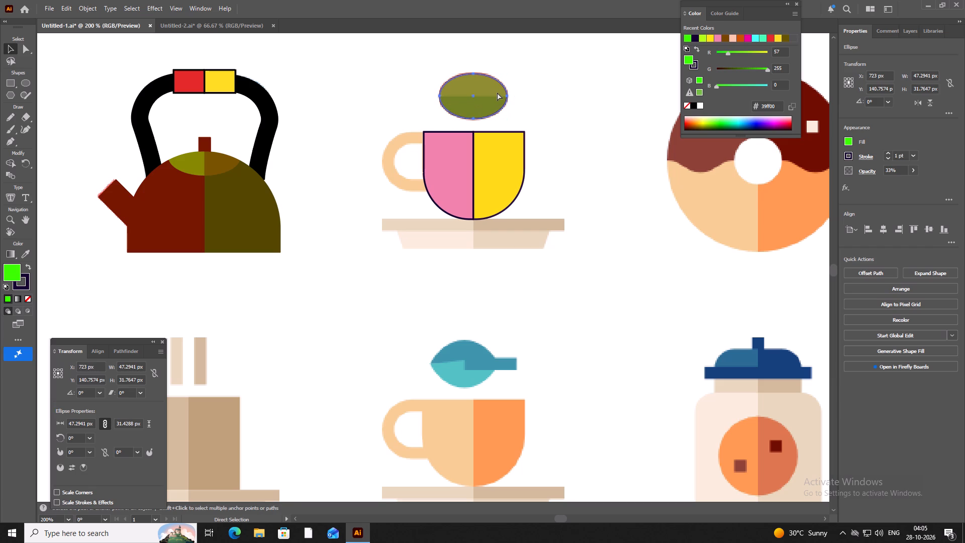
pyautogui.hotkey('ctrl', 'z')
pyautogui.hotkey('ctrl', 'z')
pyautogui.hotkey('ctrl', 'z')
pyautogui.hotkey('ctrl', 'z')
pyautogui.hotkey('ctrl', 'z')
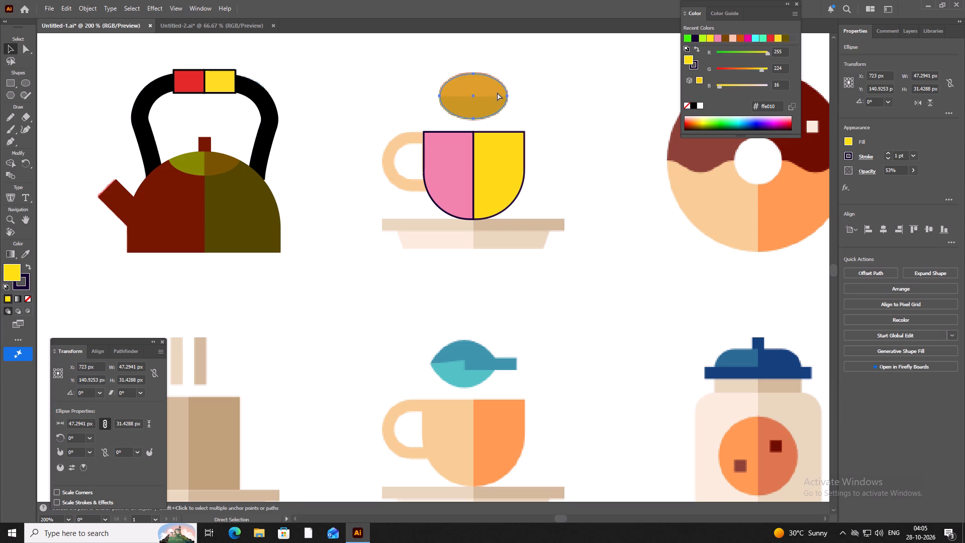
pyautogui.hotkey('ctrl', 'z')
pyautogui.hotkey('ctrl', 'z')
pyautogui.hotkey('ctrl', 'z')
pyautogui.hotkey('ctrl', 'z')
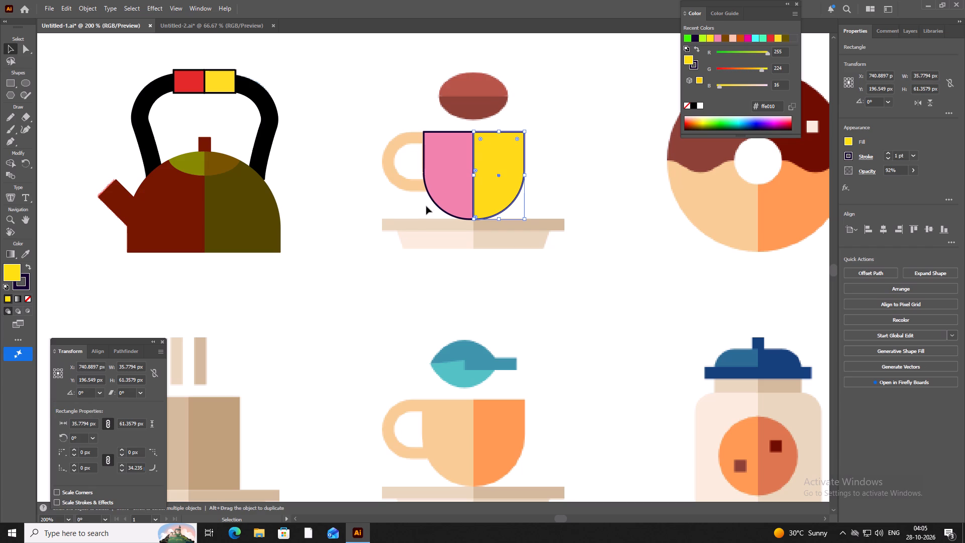
# Start a rectangle for the saucer beneath the upper coffee cup.
pyautogui.scroll(1, 389, 220)
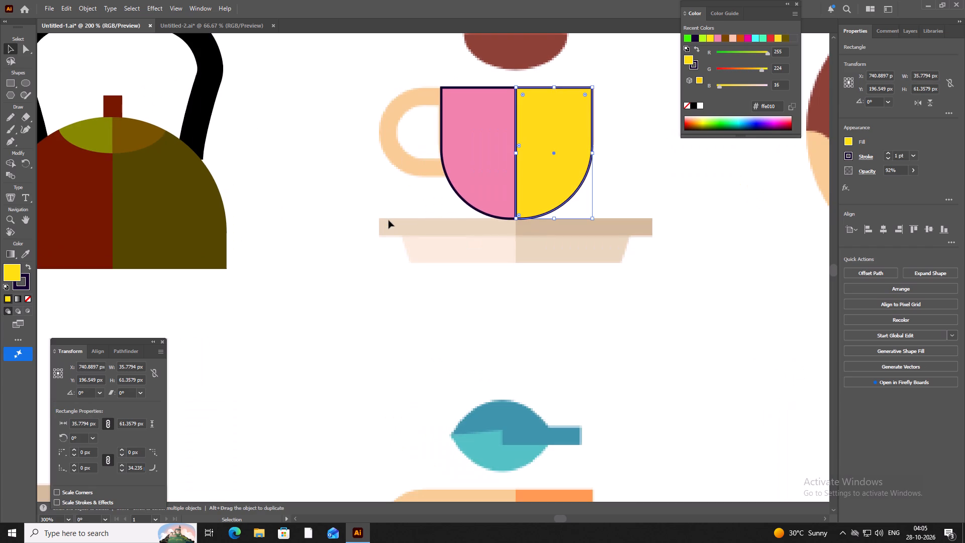
pyautogui.scroll(1, 389, 220)
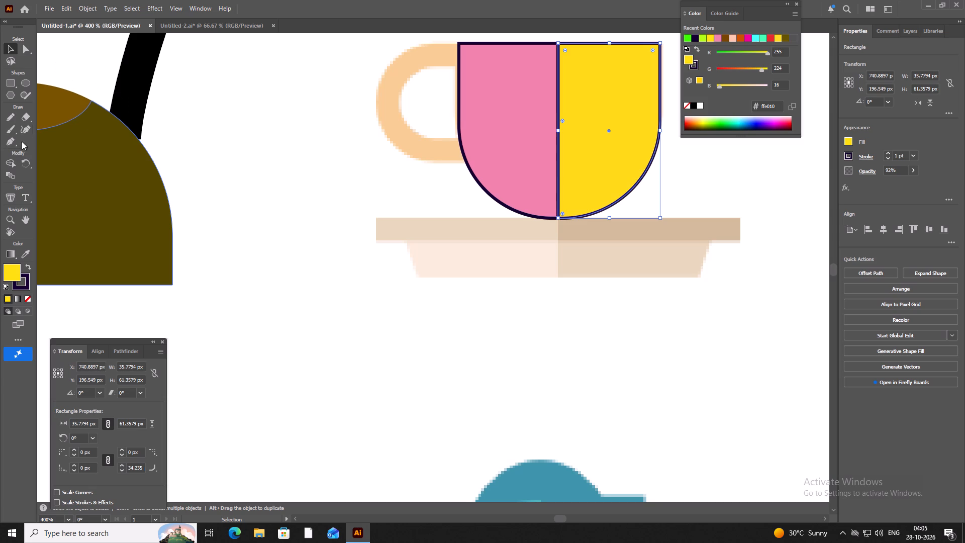
pyautogui.click(7, 82)
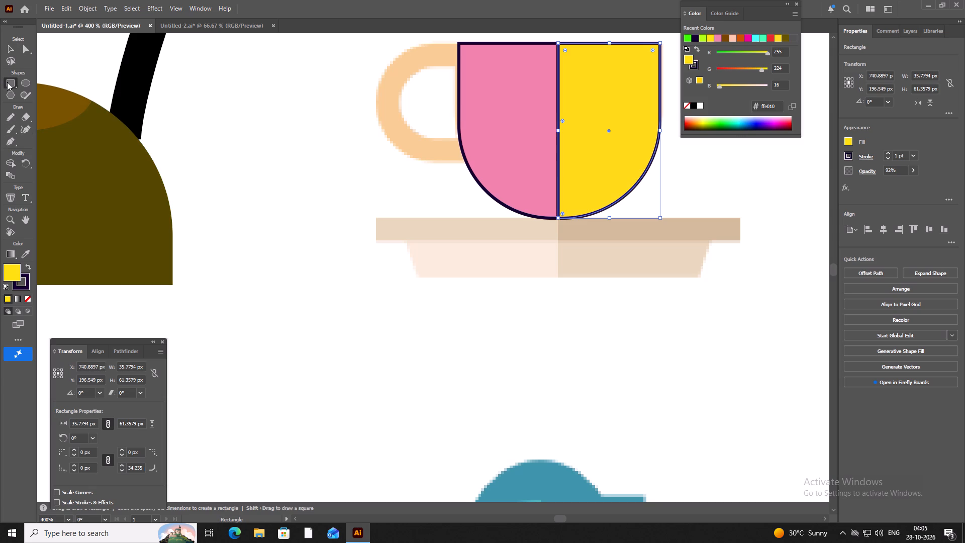
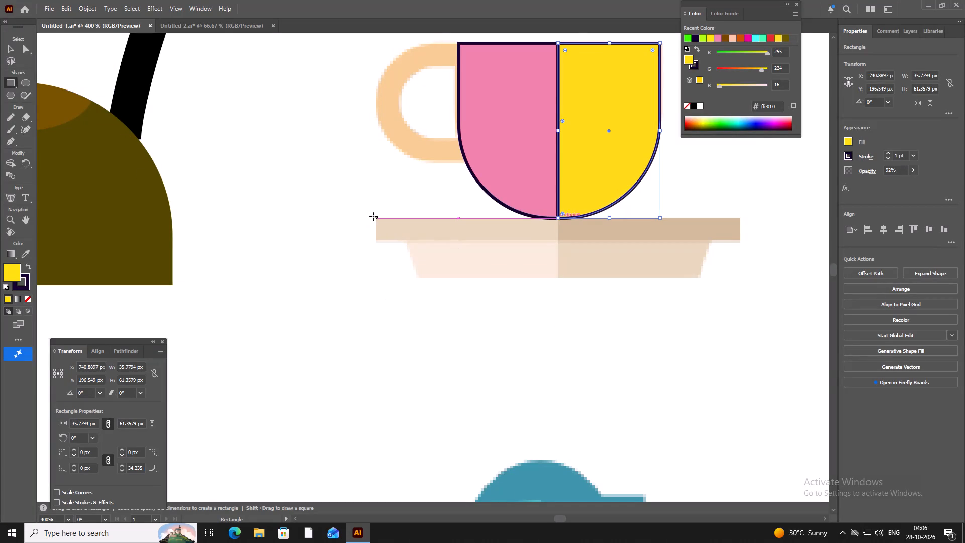
# Draw a yellow rectangle about 63.7 by 8.8 px over the left half of the saucer rim, with a 0.25 pt stroke.
pyautogui.moveTo(376, 218); pyautogui.dragTo(491, 250)
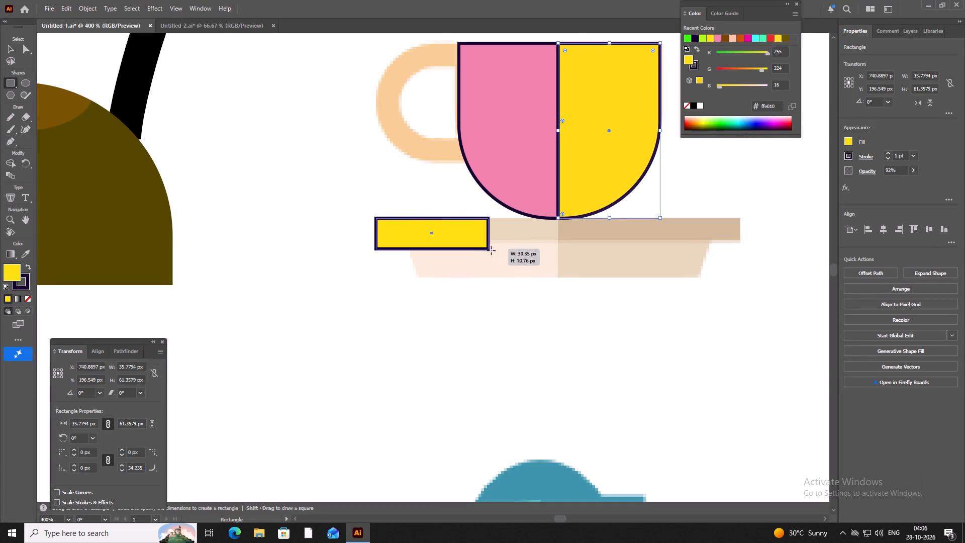
pyautogui.moveTo(491, 250); pyautogui.dragTo(553, 251)
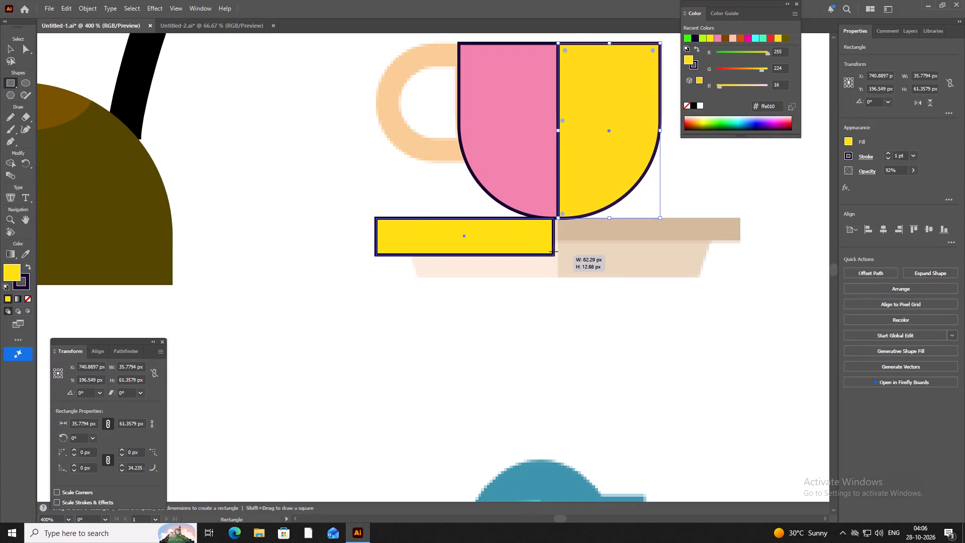
pyautogui.moveTo(553, 251); pyautogui.dragTo(557, 243)
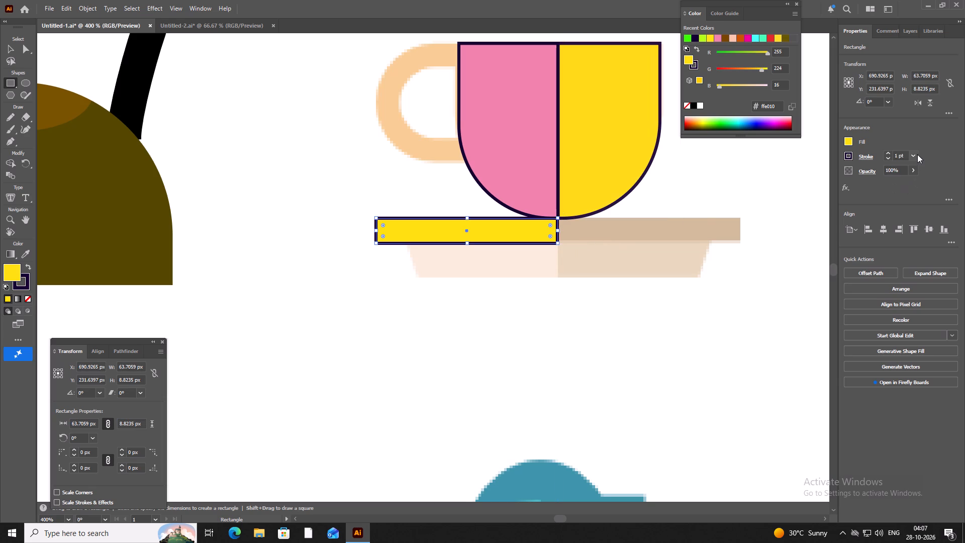
pyautogui.click(915, 153)
pyautogui.click(917, 165)
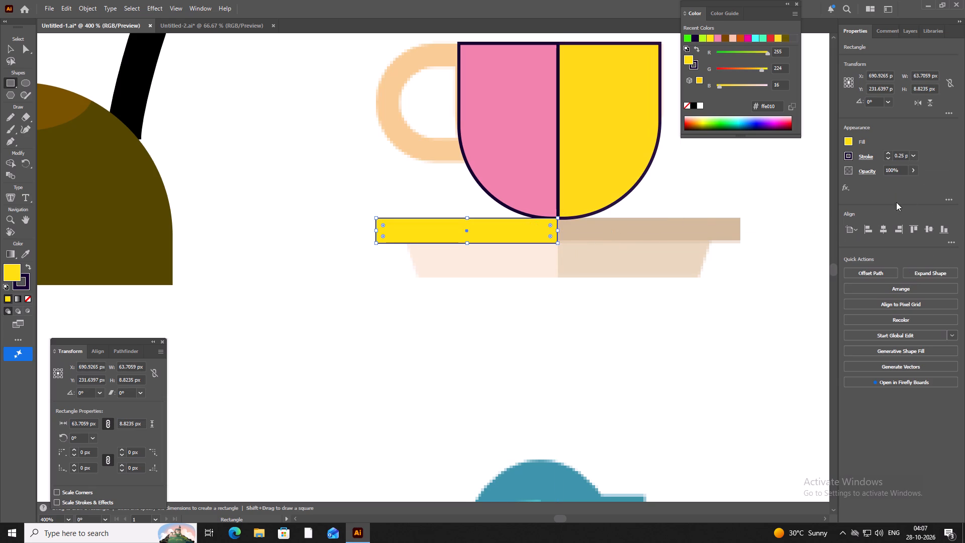
# Reduce the rim rectangle's opacity to 0% and shorten it to about 8.1 px high to match the rim.
pyautogui.click(915, 169)
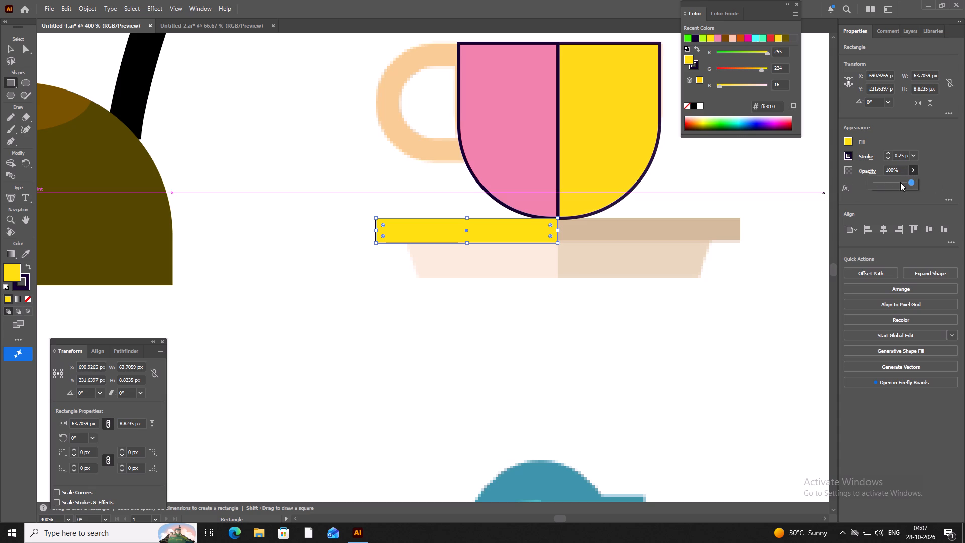
pyautogui.click(896, 183)
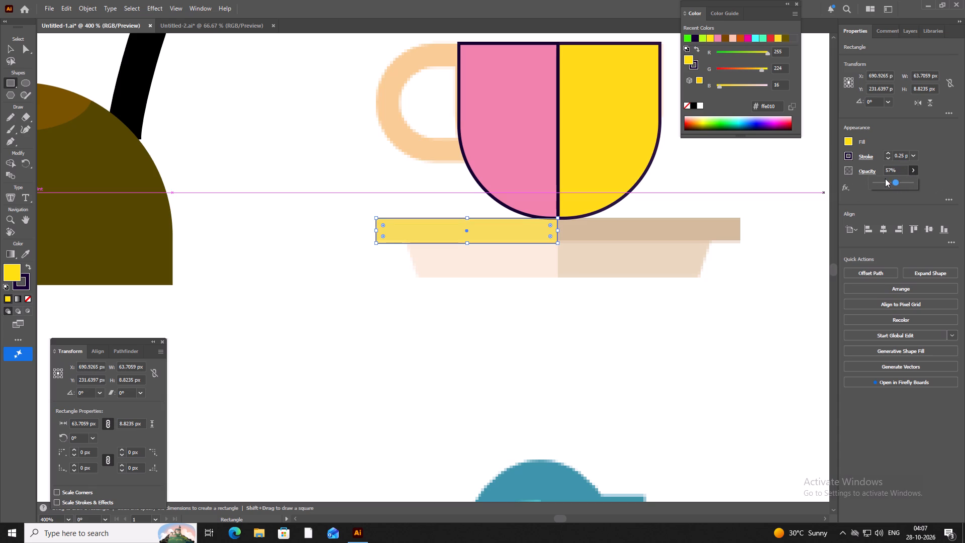
pyautogui.click(875, 182)
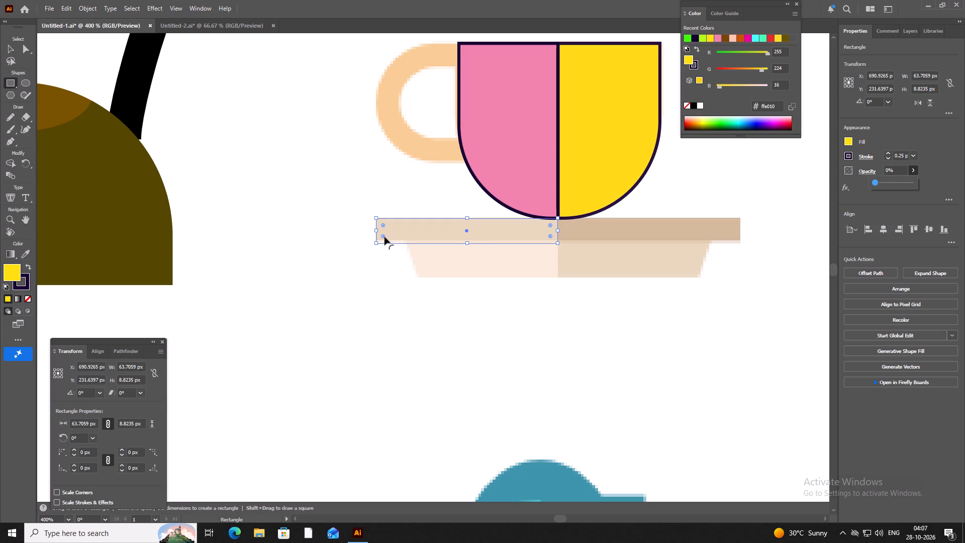
pyautogui.click(465, 241)
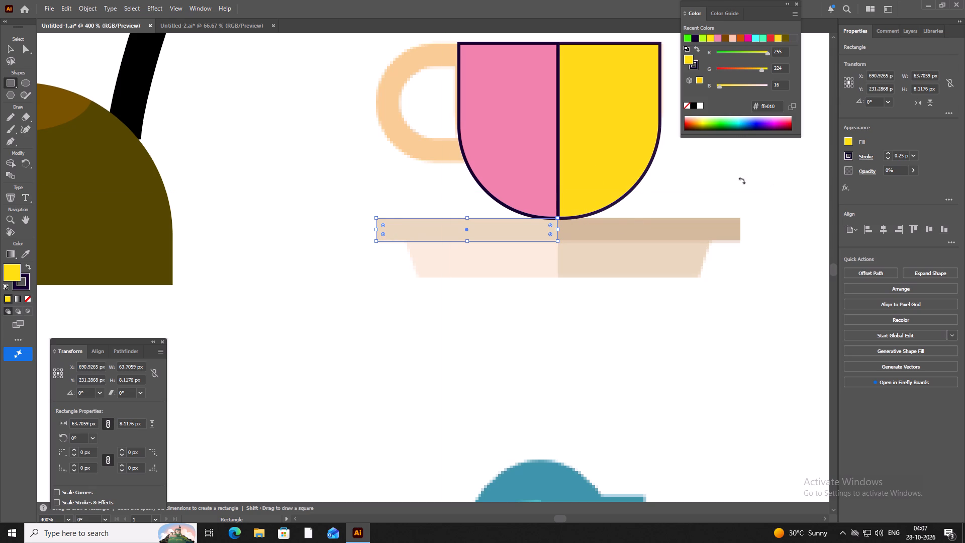
# Draw another yellow rectangle about 66.7 by 6.7 px in the blank space below the saucer and set its opacity to 43%.
pyautogui.click(11, 82)
pyautogui.moveTo(433, 313); pyautogui.dragTo(612, 331)
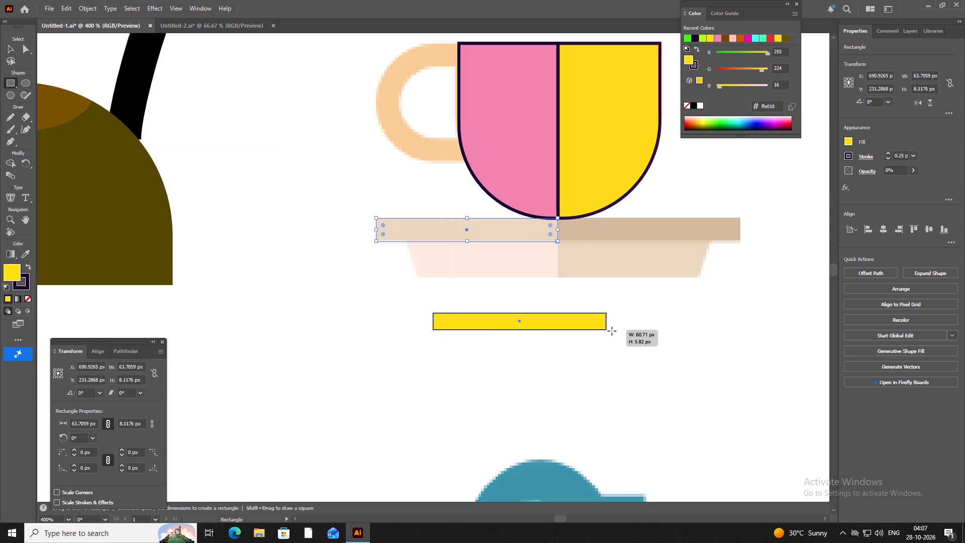
pyautogui.moveTo(612, 331); pyautogui.dragTo(623, 332)
pyautogui.moveTo(576, 326); pyautogui.dragTo(619, 313)
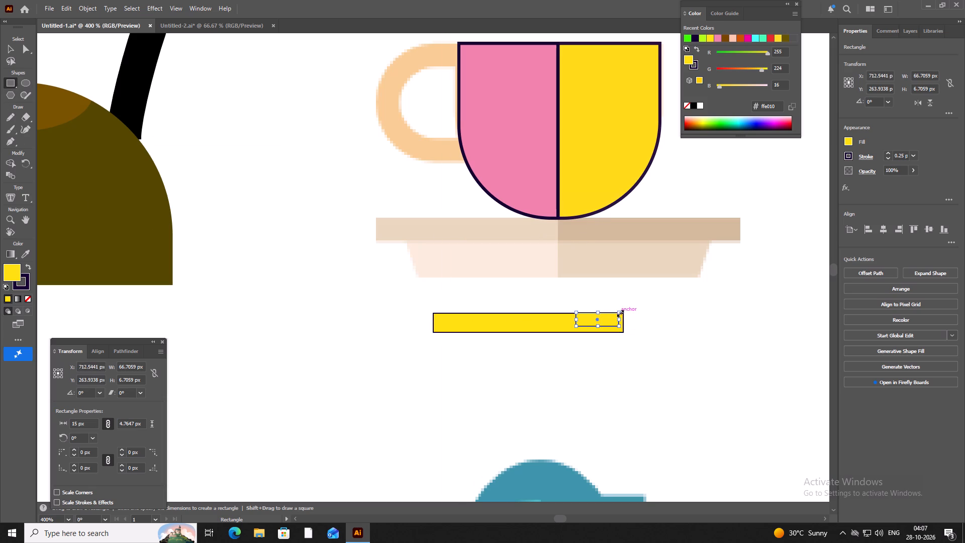
pyautogui.hotkey('ctrl', 'z')
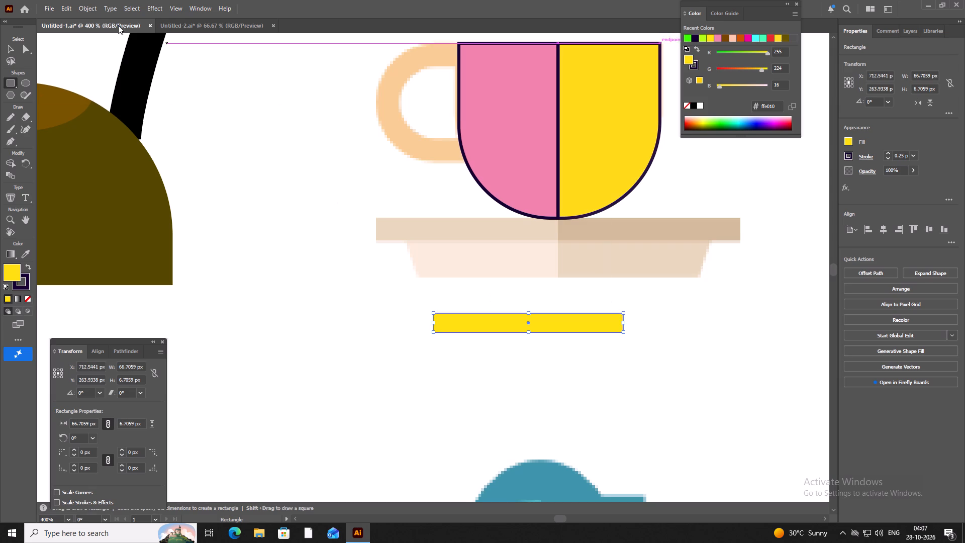
pyautogui.click(915, 168)
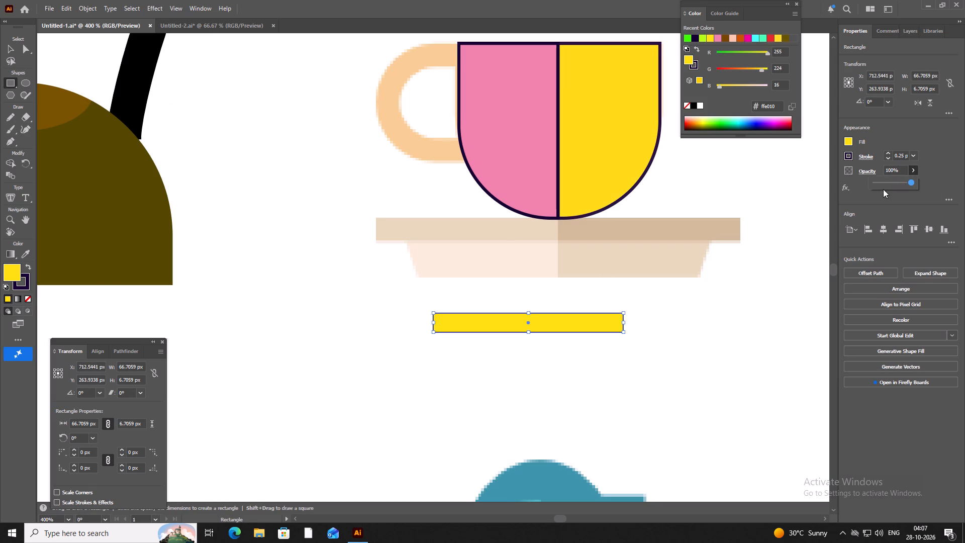
pyautogui.click(875, 182)
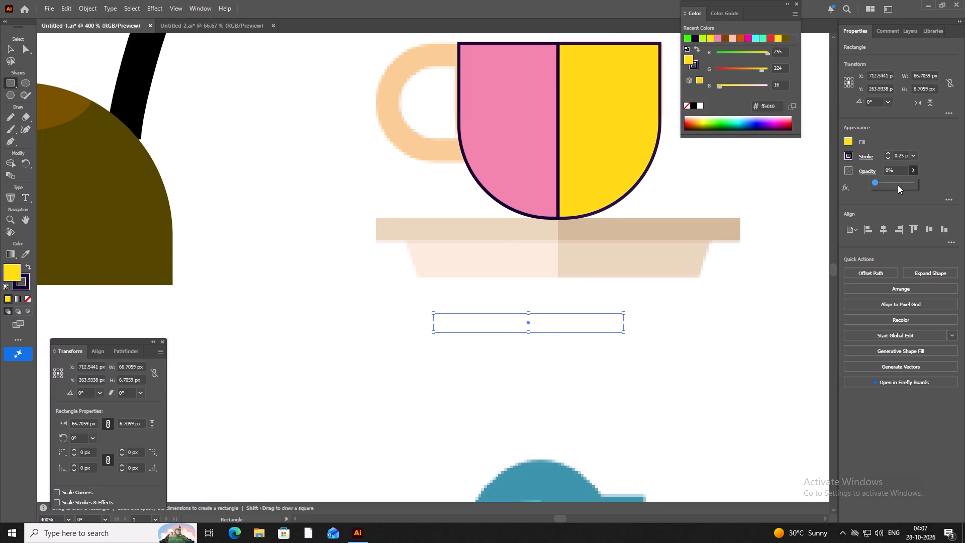
pyautogui.click(880, 182)
pyautogui.click(891, 185)
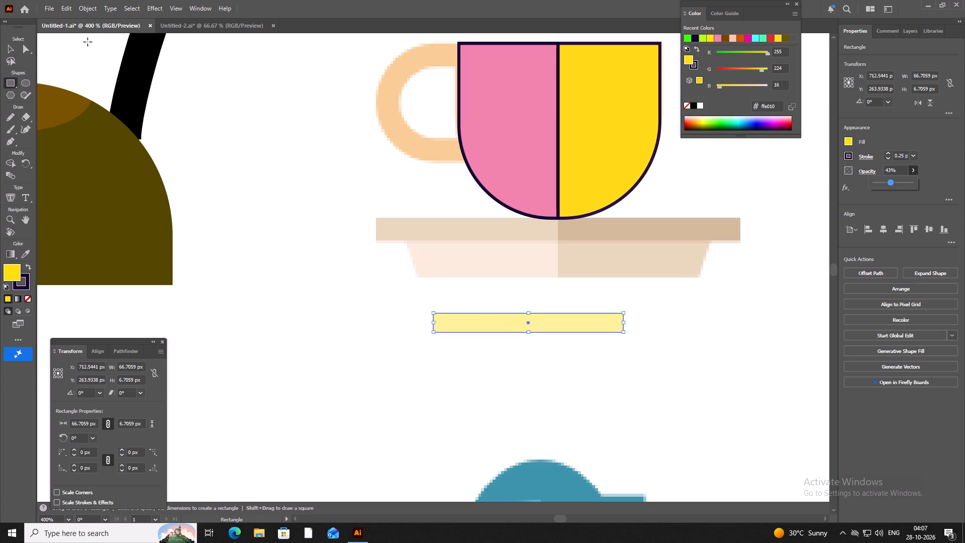
# Move the pale yellow rectangle onto the left half of the saucer rim and resize it to about 64.6 by 8.1 px.
pyautogui.click(7, 48)
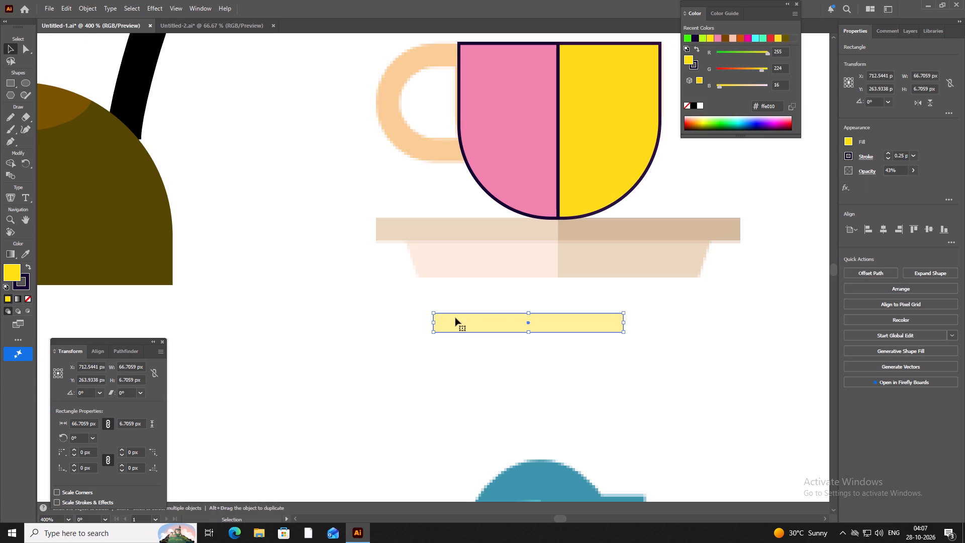
pyautogui.moveTo(458, 315); pyautogui.dragTo(390, 223)
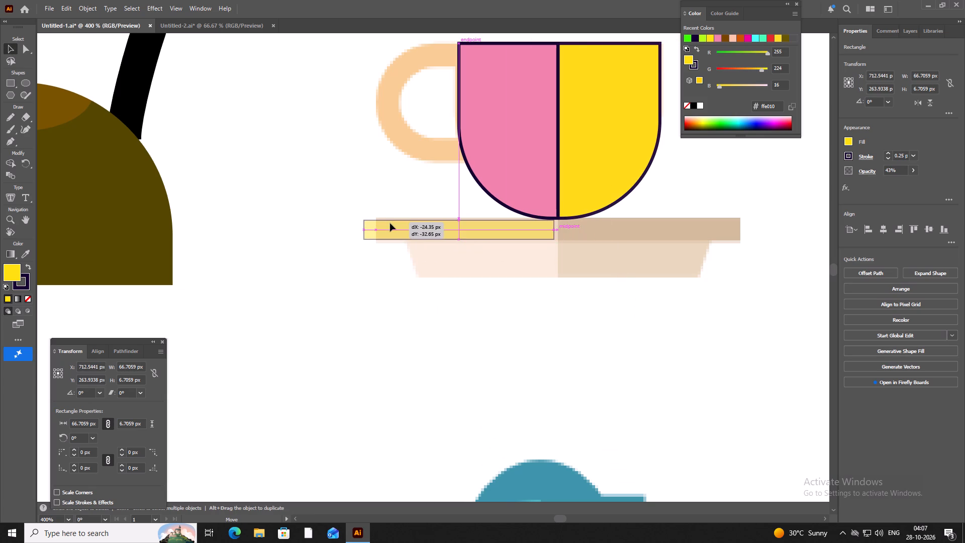
pyautogui.moveTo(390, 223); pyautogui.dragTo(395, 223)
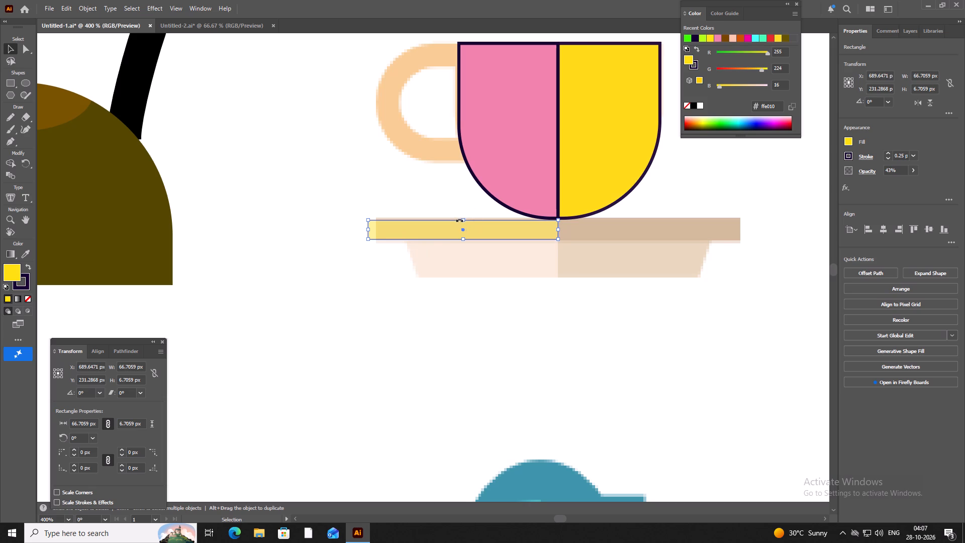
pyautogui.click(461, 220)
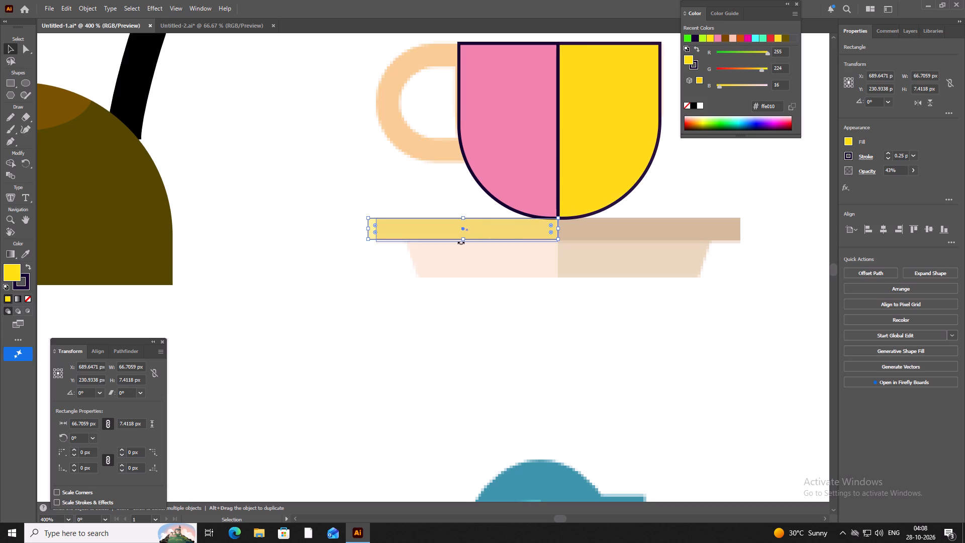
pyautogui.moveTo(462, 237); pyautogui.dragTo(461, 241)
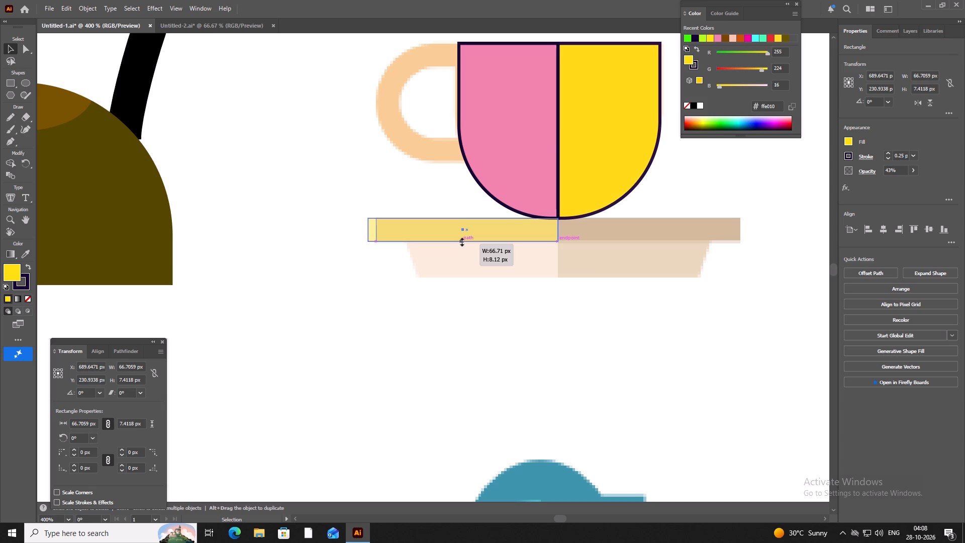
pyautogui.moveTo(461, 241); pyautogui.dragTo(461, 241)
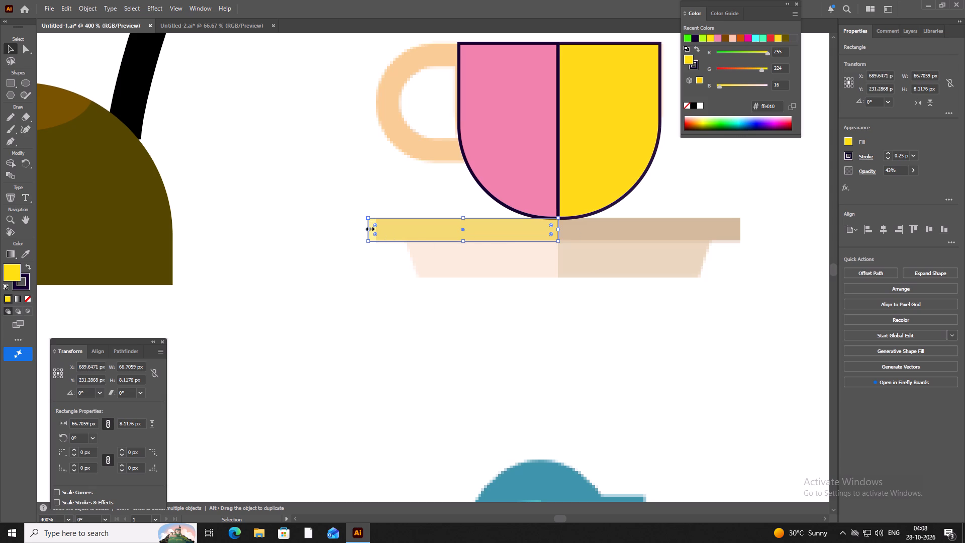
pyautogui.moveTo(369, 228); pyautogui.dragTo(374, 231)
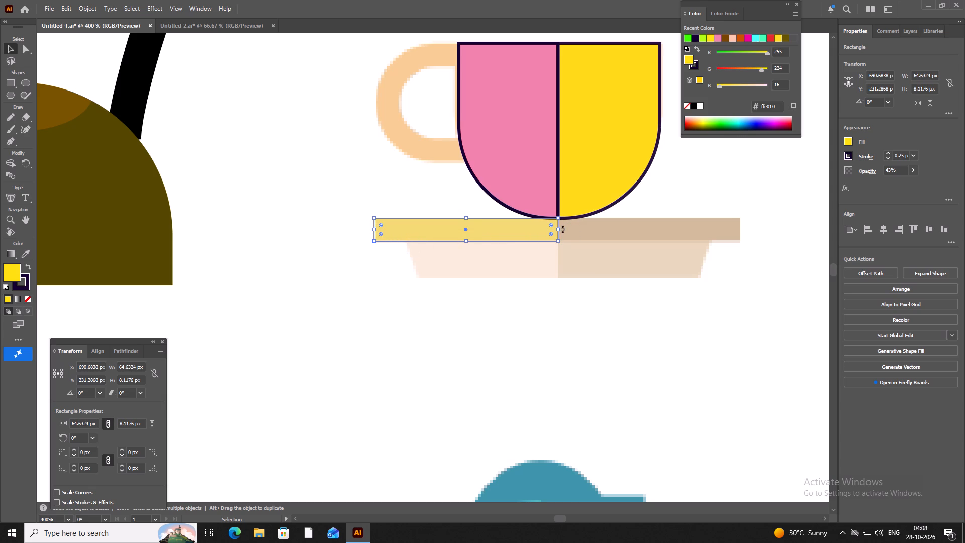
# Fill the rectangle over the left half of the saucer rim with brown 774600.
pyautogui.click(725, 38)
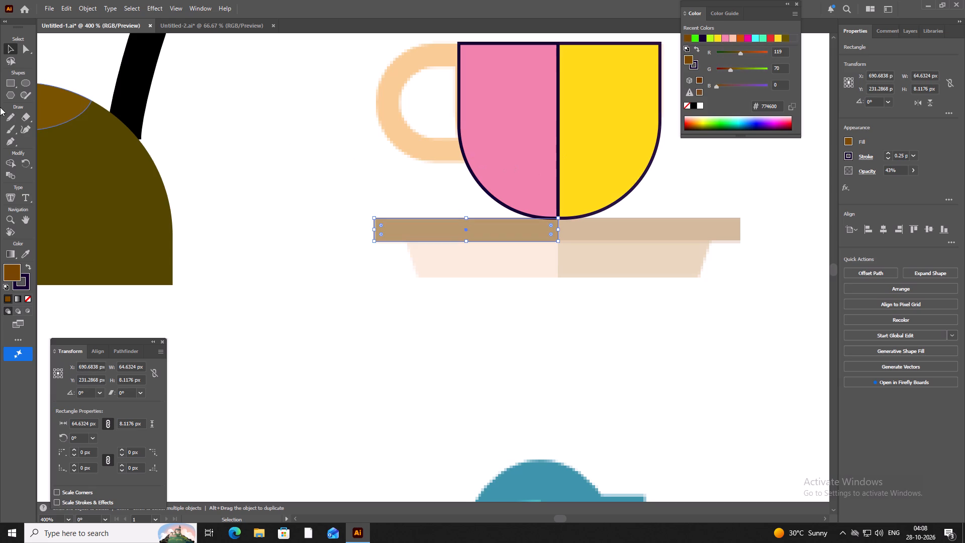
# Draw a brown rectangle about 59.6 by 7.1 px over the right half of the saucer rim and set its opacity to 19%.
pyautogui.click(7, 81)
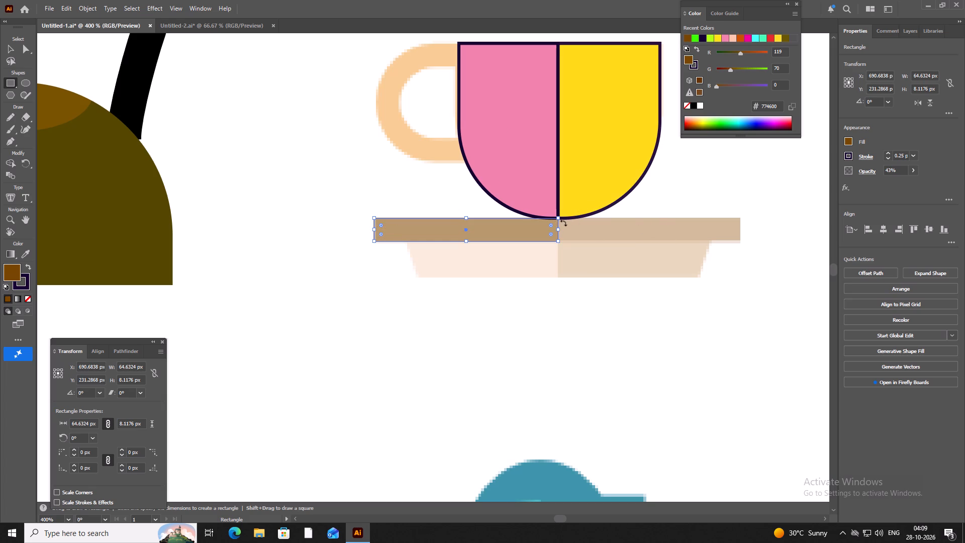
pyautogui.moveTo(569, 221); pyautogui.dragTo(631, 230)
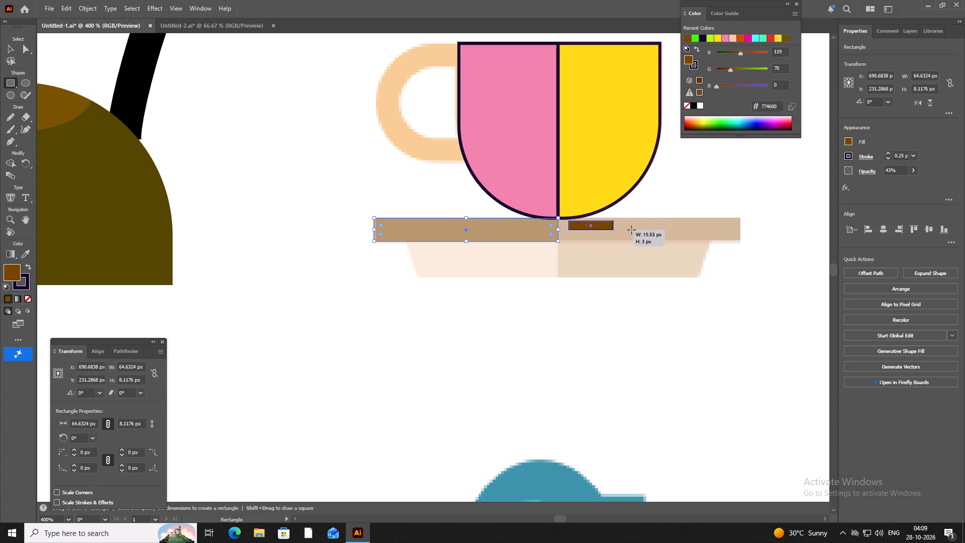
pyautogui.moveTo(631, 230); pyautogui.dragTo(737, 240)
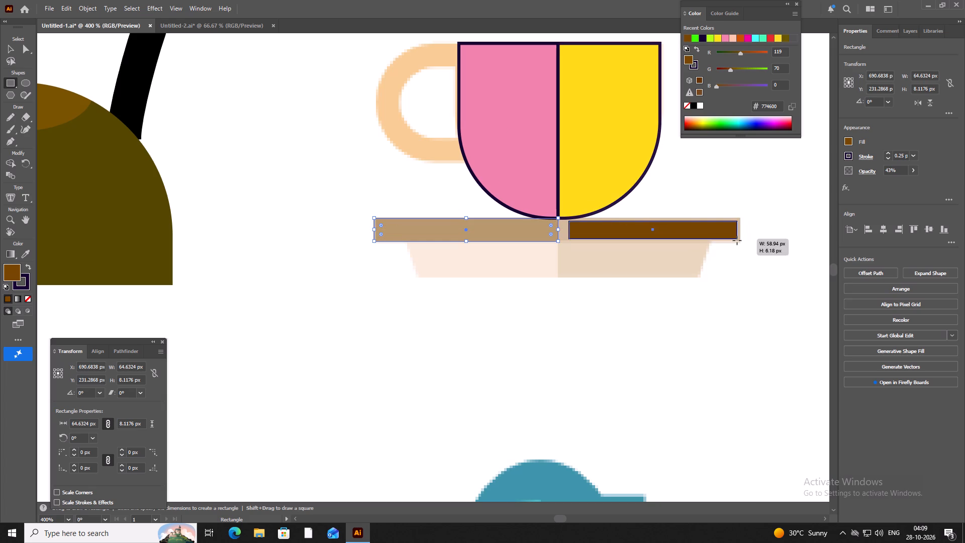
pyautogui.moveTo(737, 240); pyautogui.dragTo(739, 242)
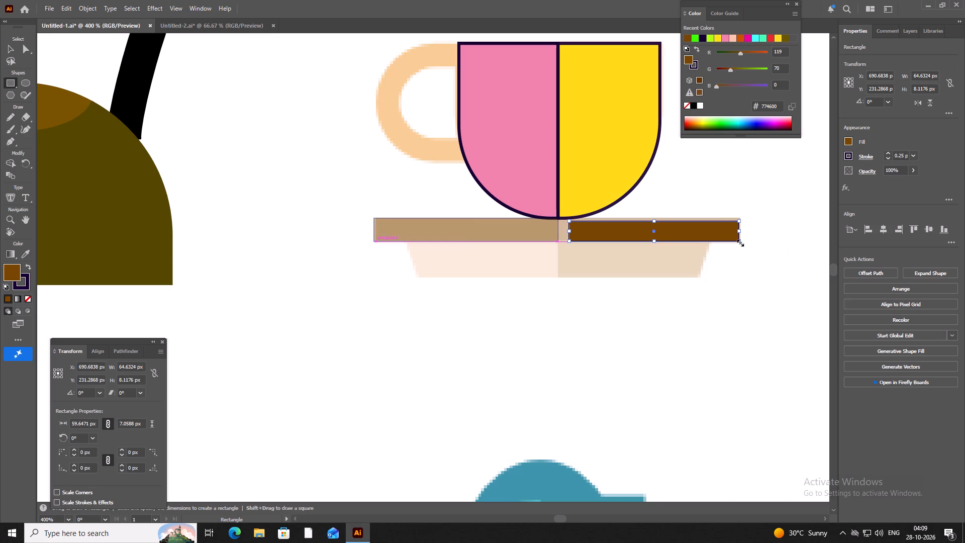
pyautogui.click(913, 172)
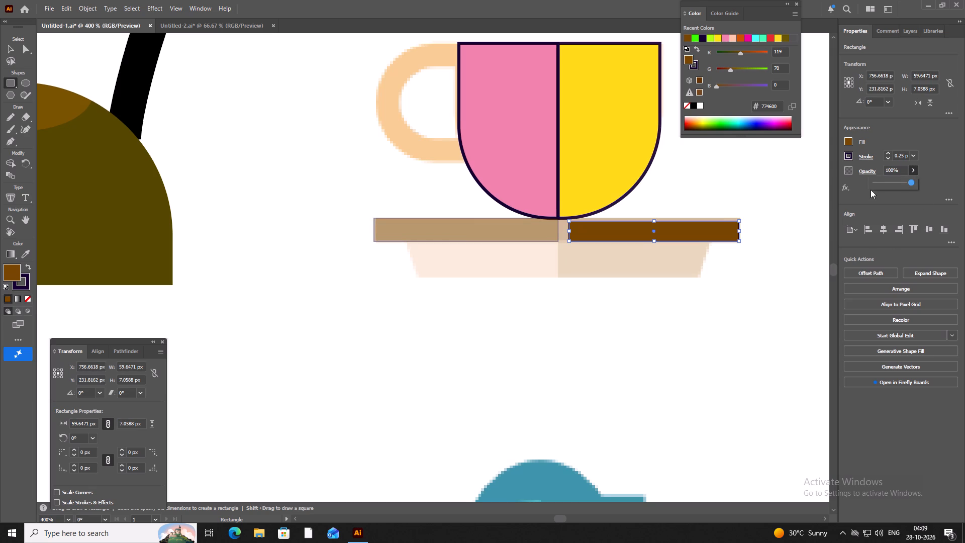
pyautogui.click(875, 182)
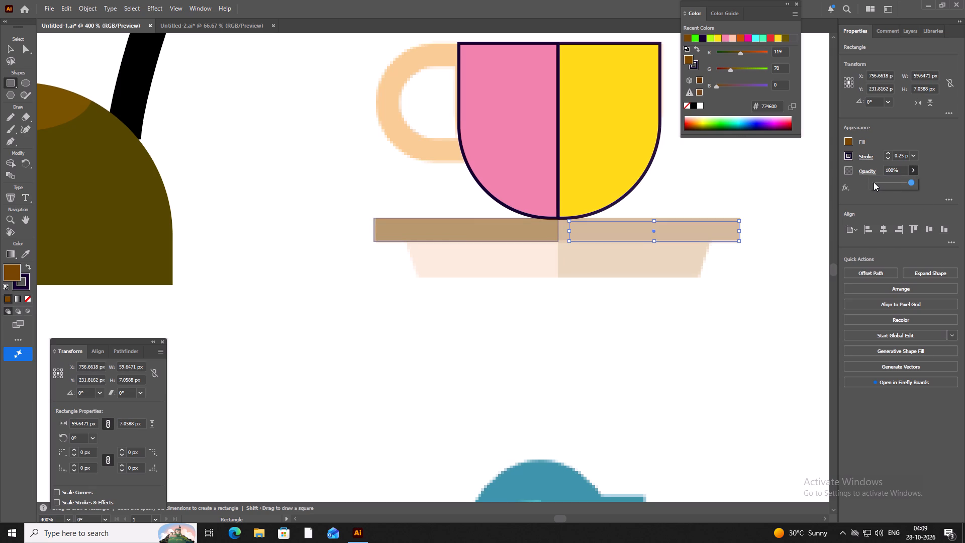
pyautogui.click(882, 184)
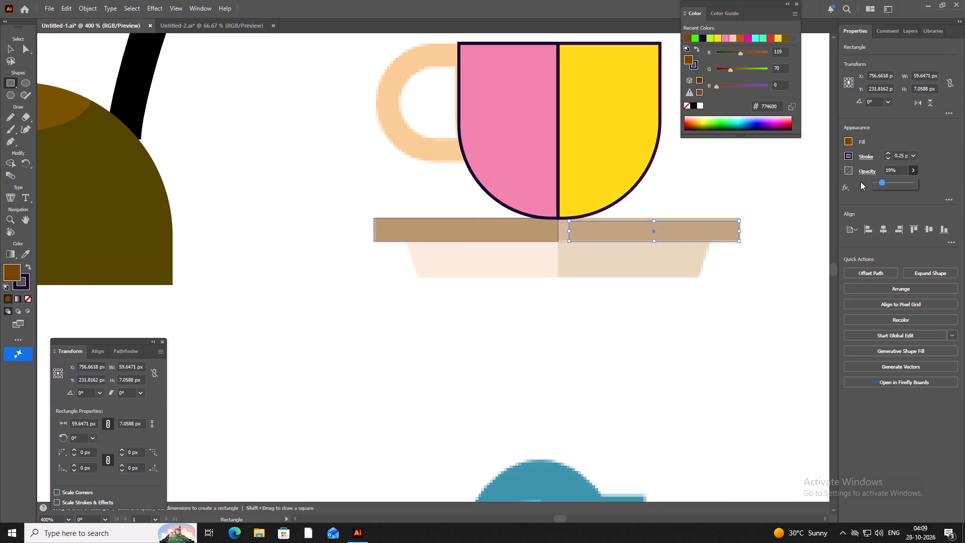
# Extend the right rim rectangle to about 63.5 by 8.1 px to meet the left one, and set its stroke to 0.5 pt.
pyautogui.click(653, 220)
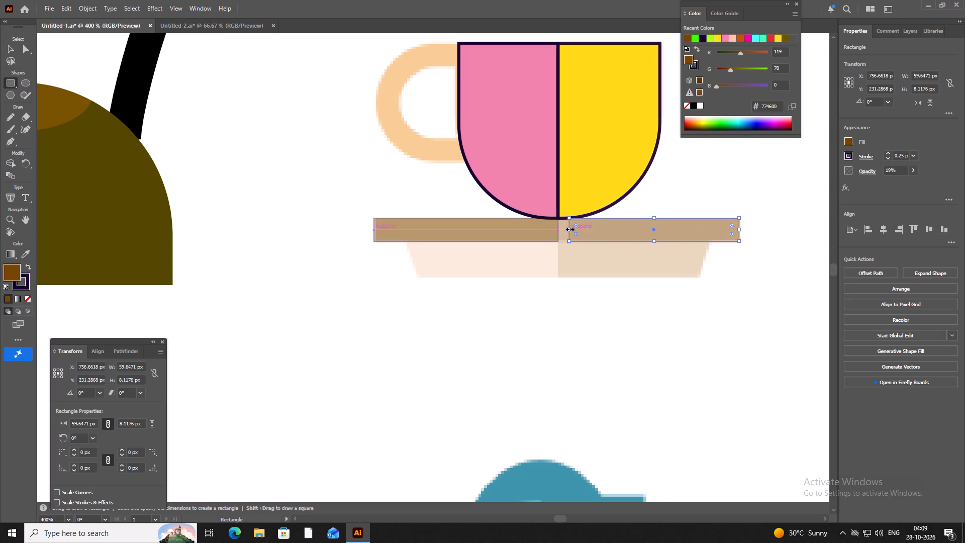
pyautogui.moveTo(569, 228); pyautogui.dragTo(558, 229)
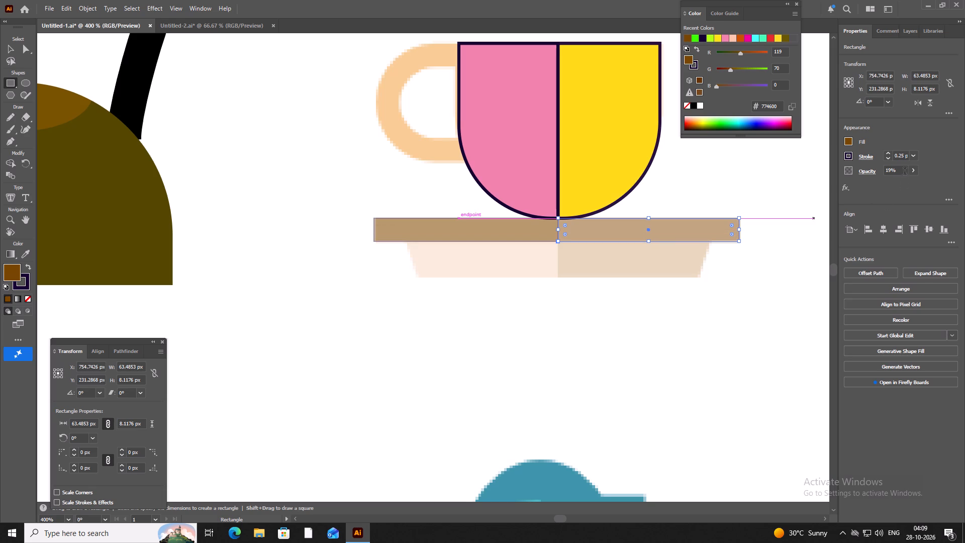
pyautogui.click(914, 155)
pyautogui.click(917, 176)
# Set the stroke of the left saucer rim rectangle to 0.5 pt.
pyautogui.click(7, 48)
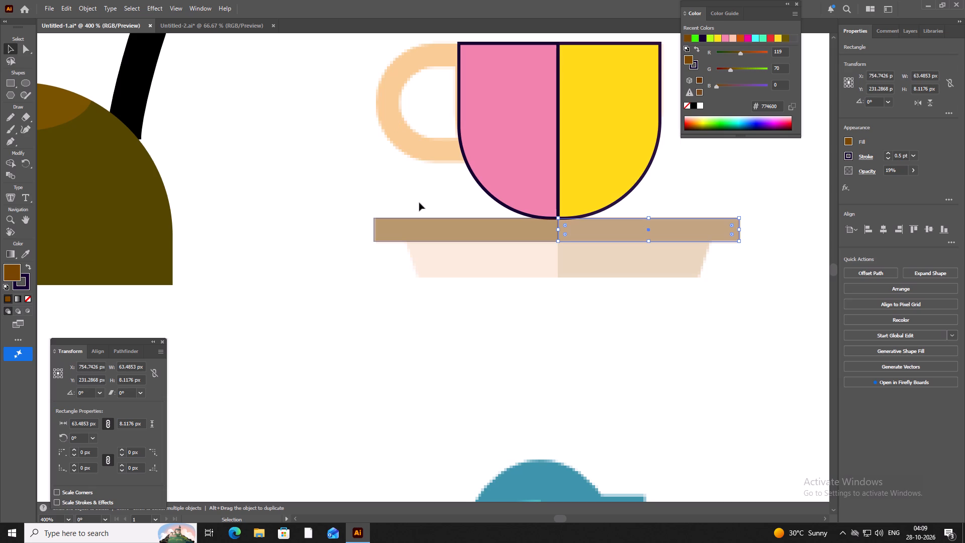
pyautogui.click(437, 224)
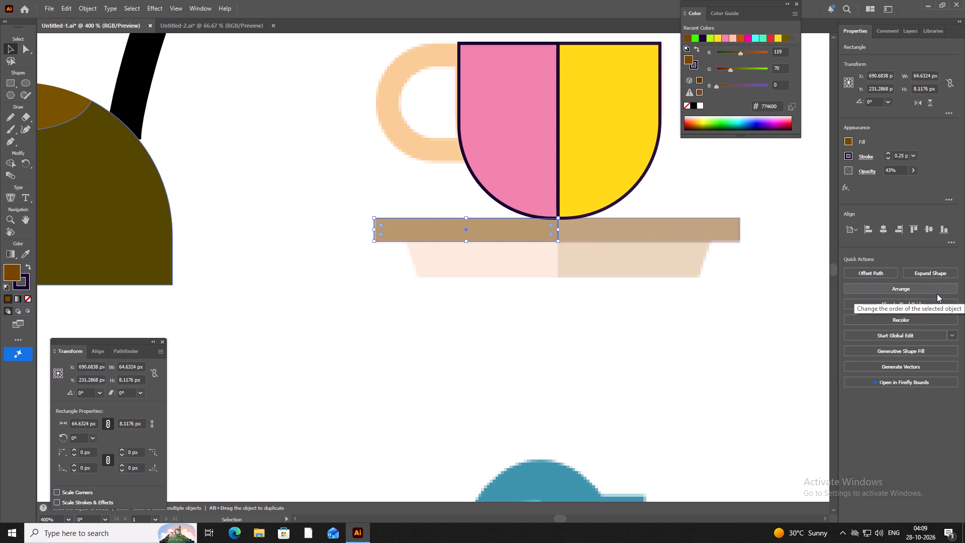
pyautogui.click(917, 160)
pyautogui.click(920, 172)
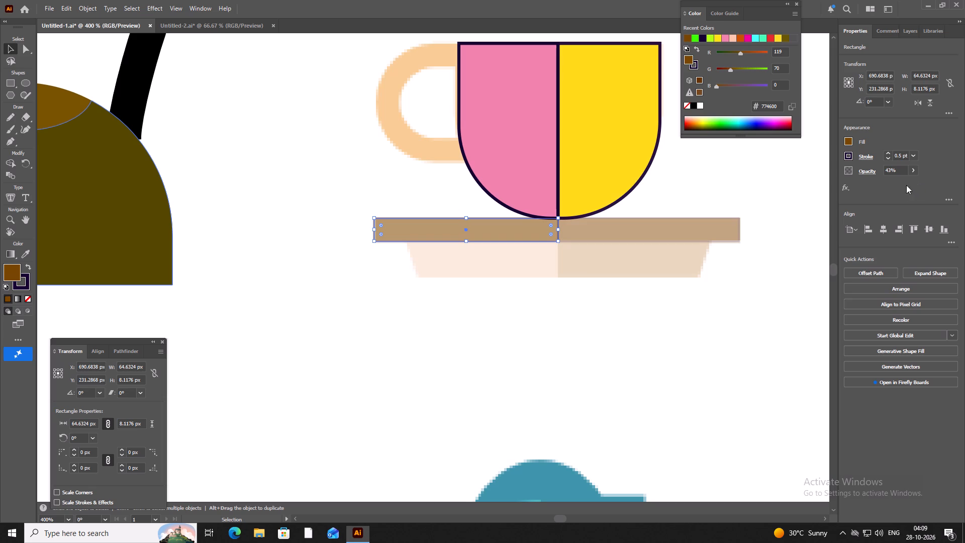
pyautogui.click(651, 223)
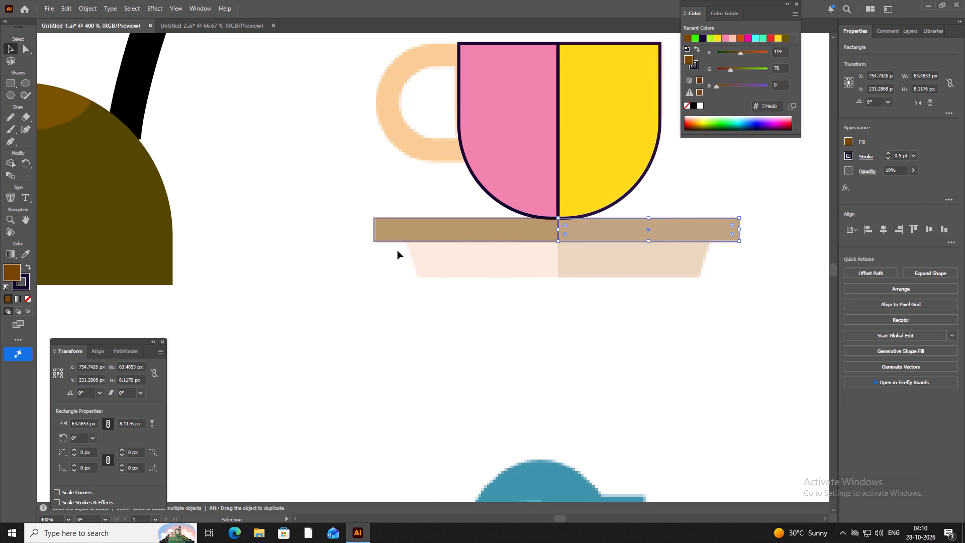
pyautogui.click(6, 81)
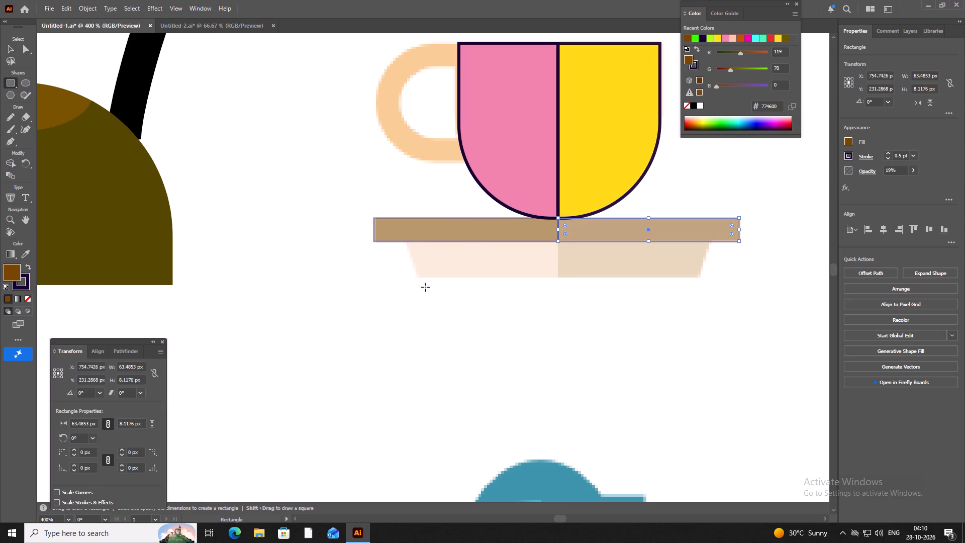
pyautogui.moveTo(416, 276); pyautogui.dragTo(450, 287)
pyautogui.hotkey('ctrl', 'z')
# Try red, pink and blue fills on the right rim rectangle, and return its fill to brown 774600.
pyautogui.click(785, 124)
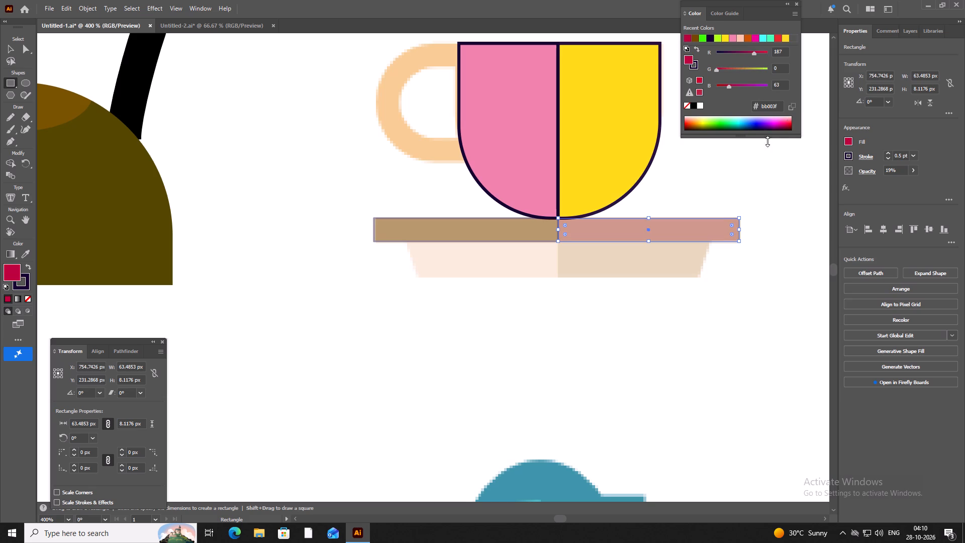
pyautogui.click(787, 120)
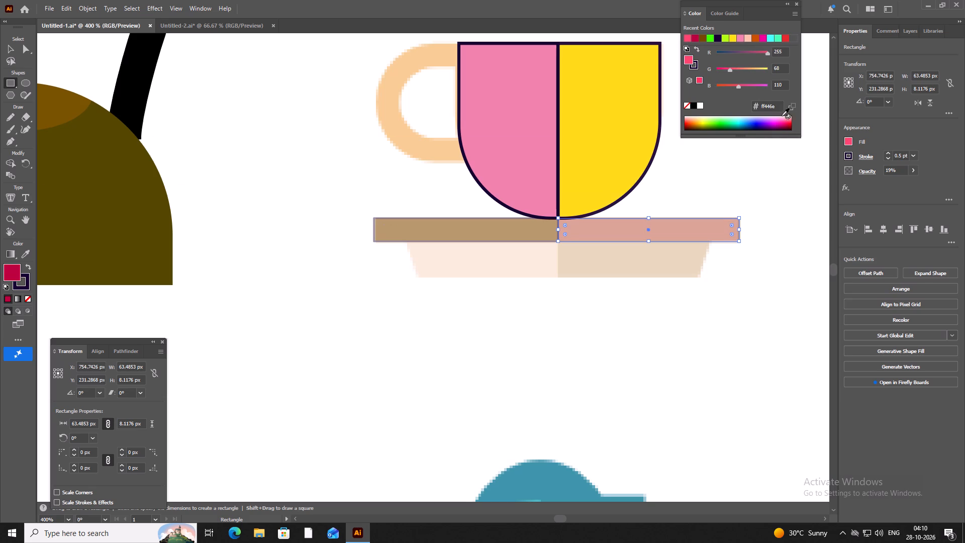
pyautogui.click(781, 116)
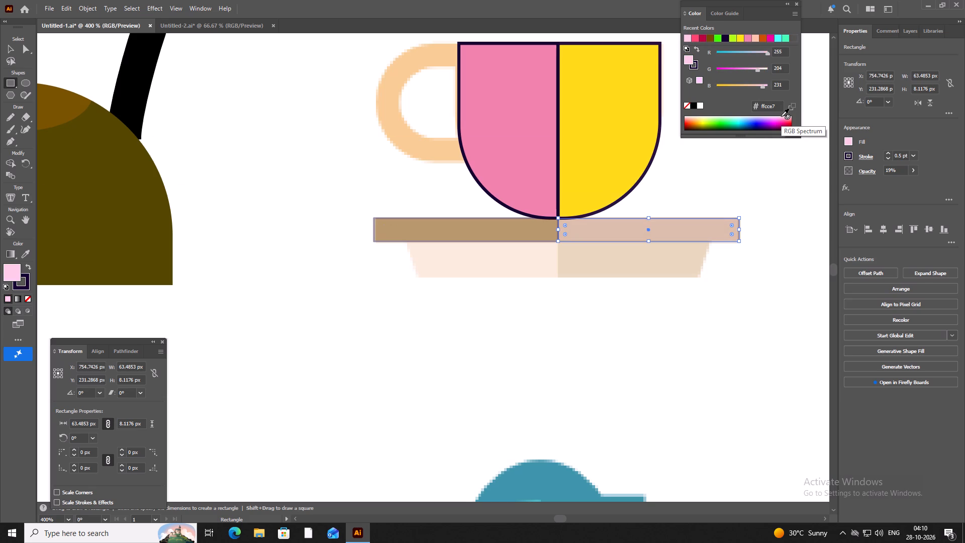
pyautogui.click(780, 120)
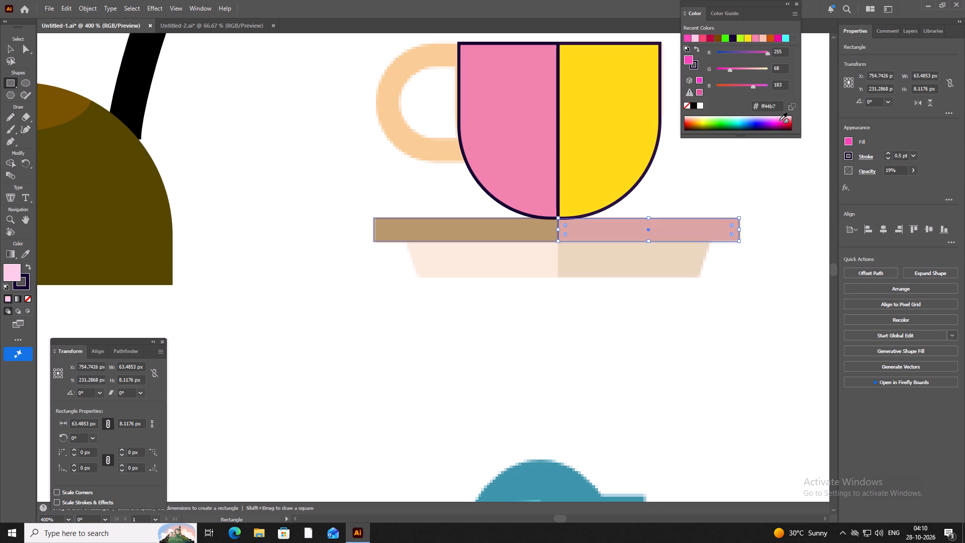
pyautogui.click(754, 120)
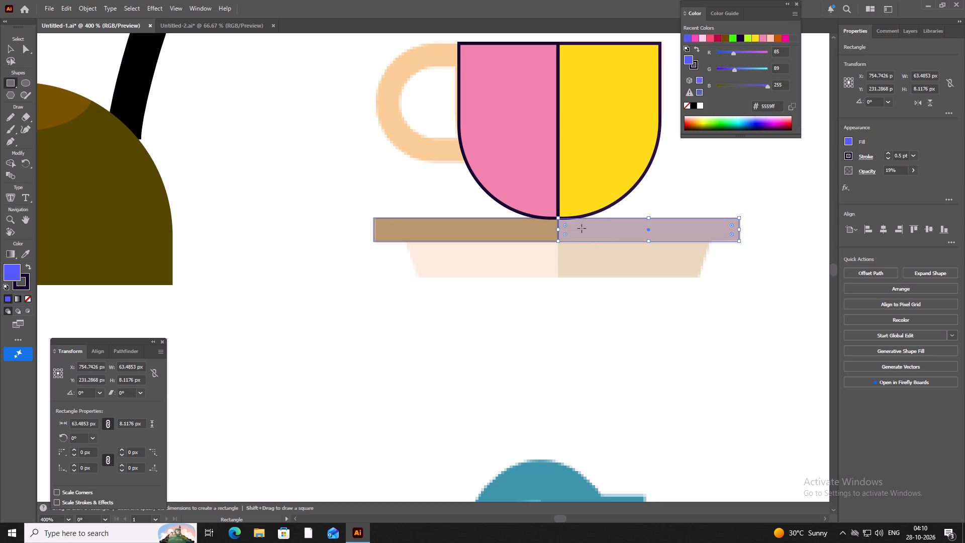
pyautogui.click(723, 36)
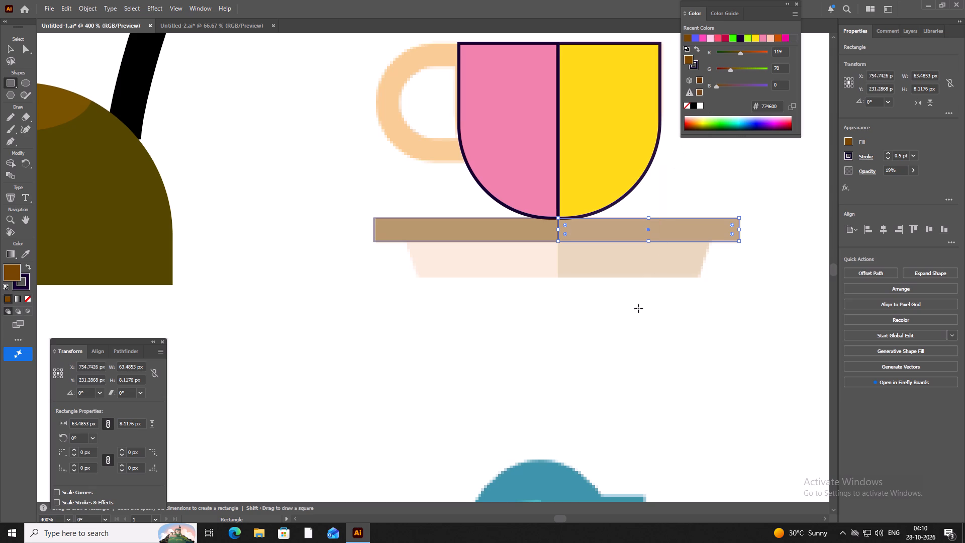
# Draw a rectangle about 46.2 by 23.3 px below the saucer, filled with lavender 8b88ff at 49% opacity.
pyautogui.moveTo(614, 308); pyautogui.dragTo(746, 375)
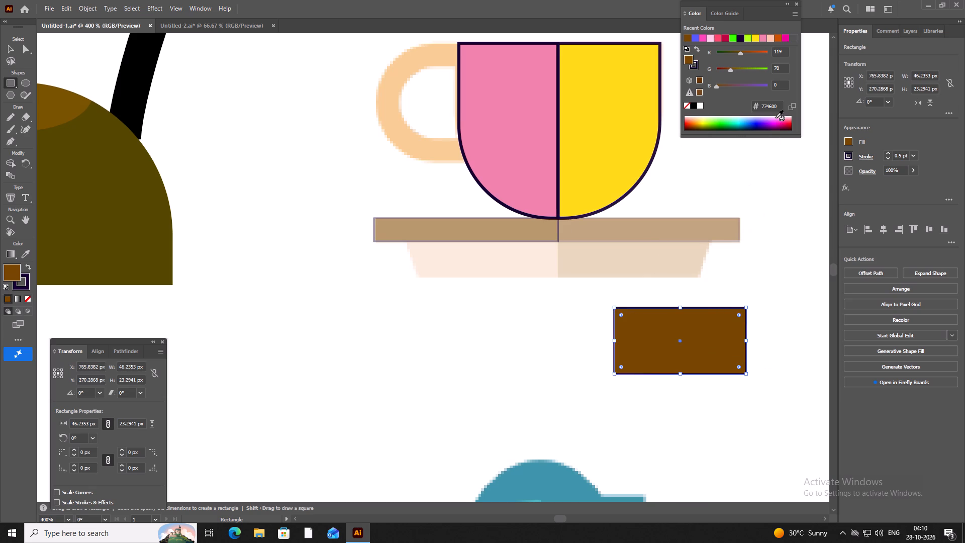
pyautogui.click(763, 120)
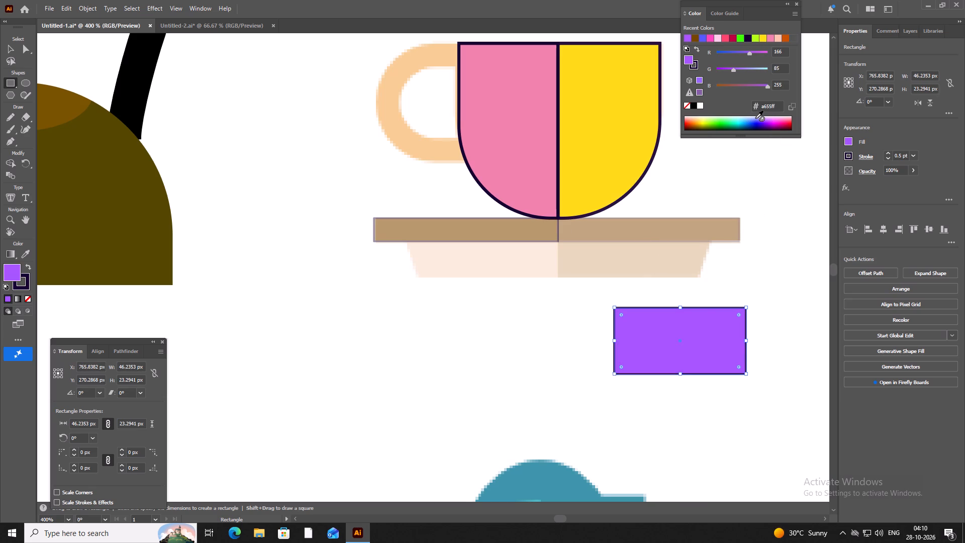
pyautogui.click(755, 118)
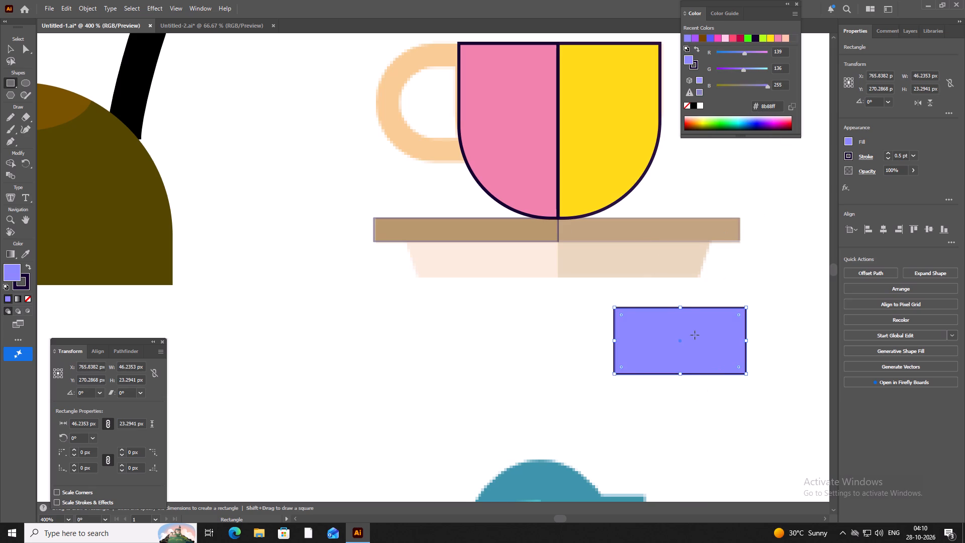
pyautogui.click(915, 169)
pyautogui.click(893, 180)
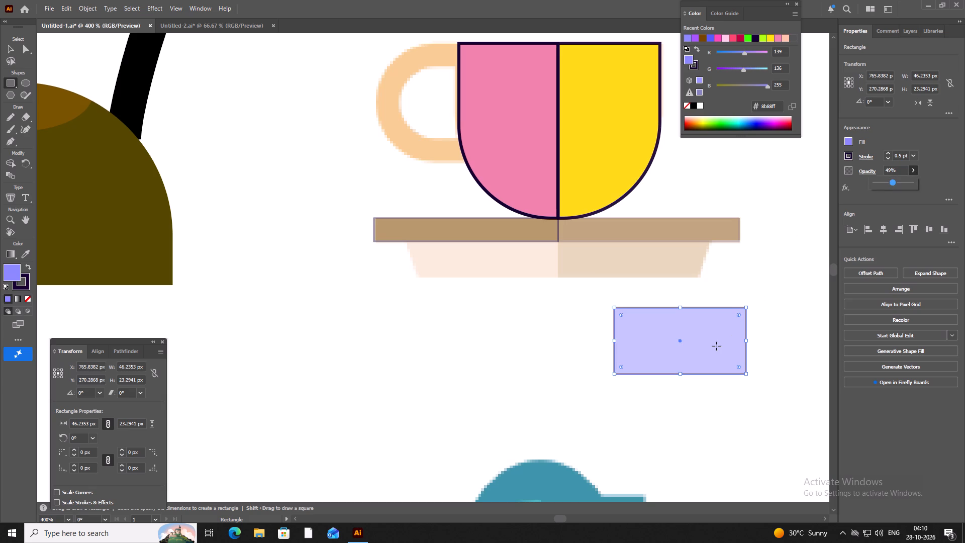
# Move the lavender rectangle directly under the left half of the rim, with its right edge on the saucer's centre line.
pyautogui.moveTo(692, 339); pyautogui.dragTo(675, 295)
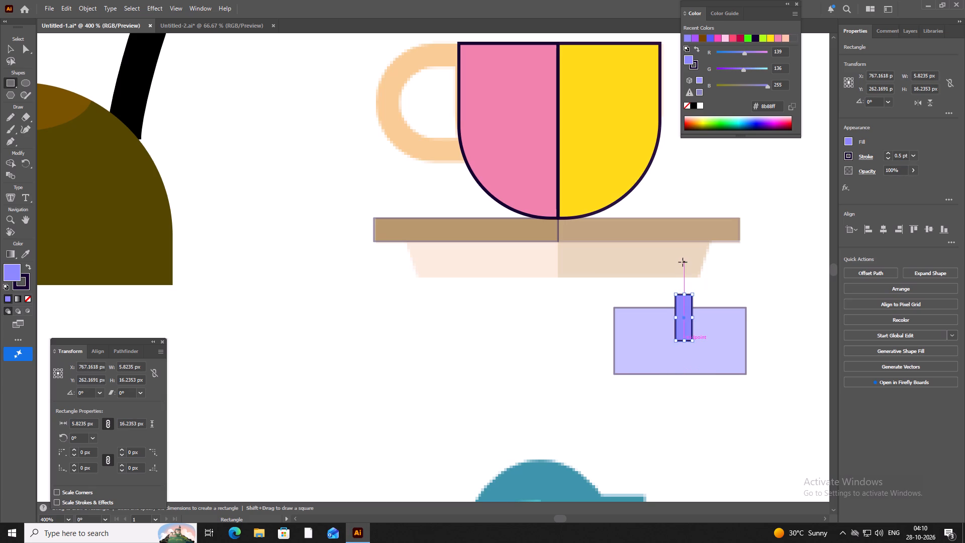
pyautogui.hotkey('ctrl', 'z')
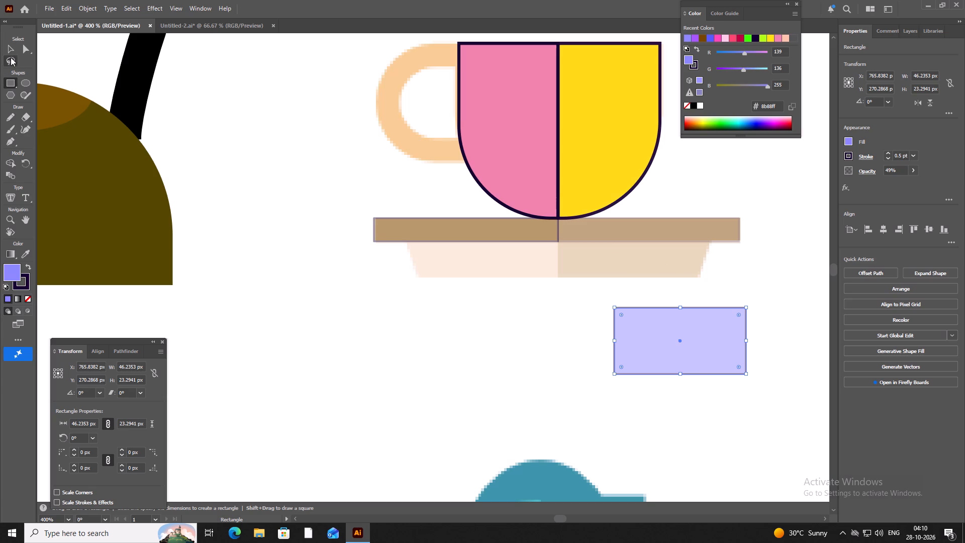
pyautogui.click(10, 43)
pyautogui.moveTo(699, 348); pyautogui.dragTo(606, 315)
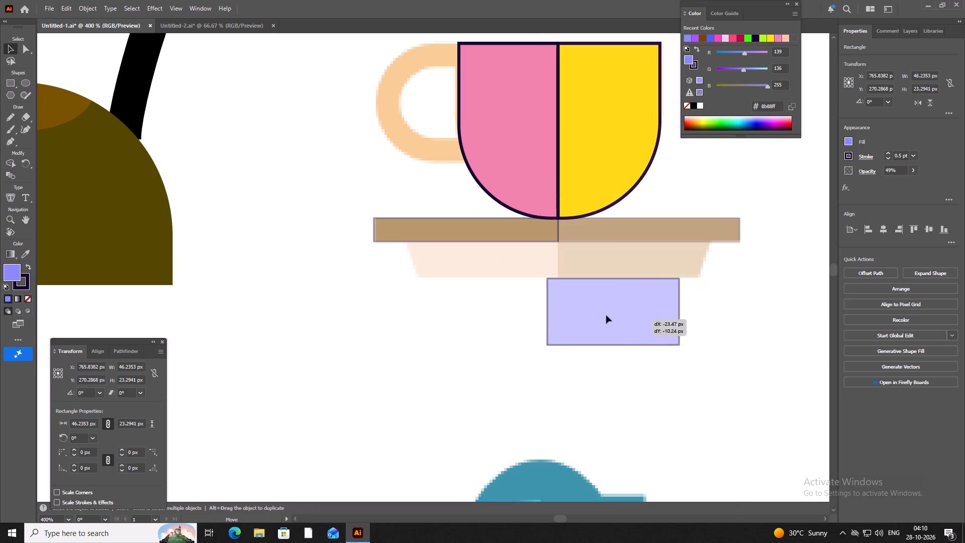
pyautogui.moveTo(606, 315); pyautogui.dragTo(505, 289)
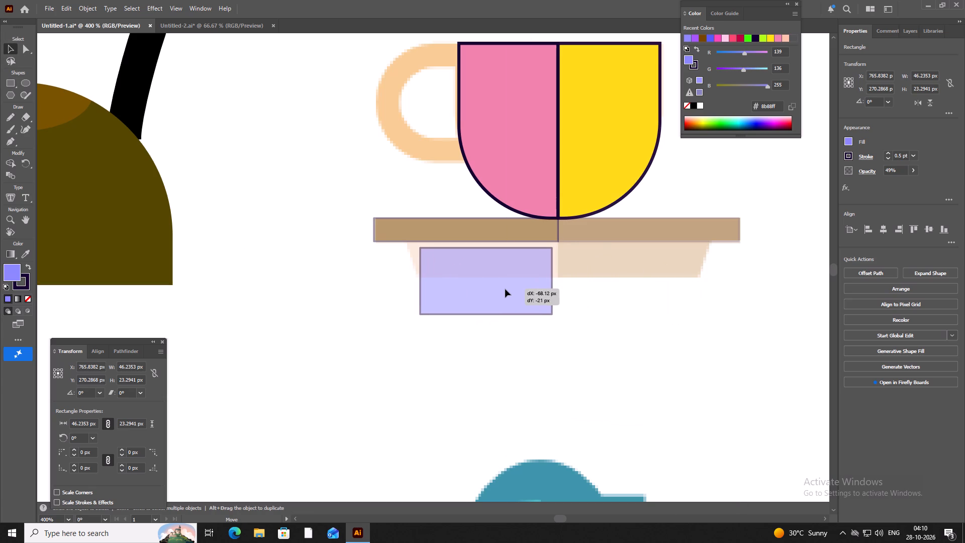
pyautogui.moveTo(505, 289); pyautogui.dragTo(509, 282)
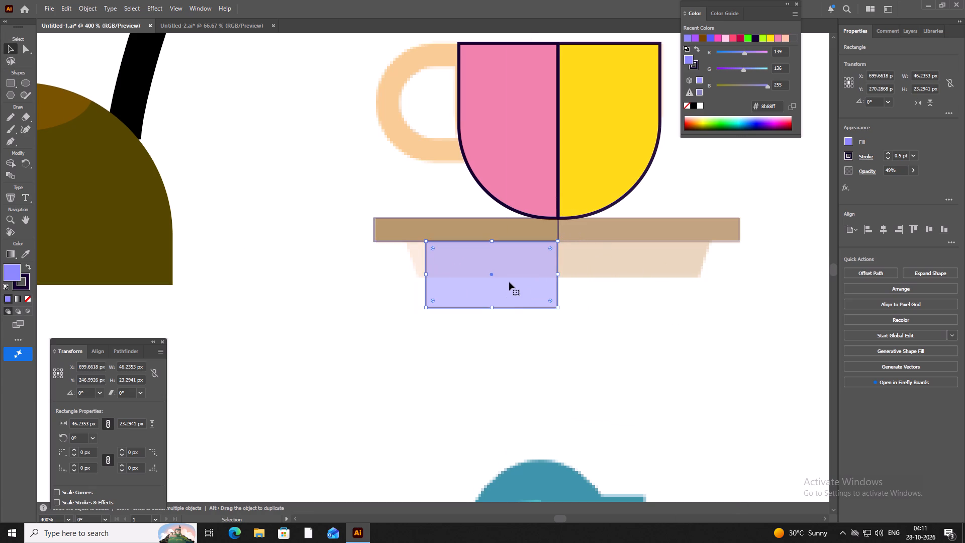
# Resize the lavender rectangle to about 52.6 by 12.7 px to cover the left half of the saucer base.
pyautogui.moveTo(491, 308); pyautogui.dragTo(491, 291)
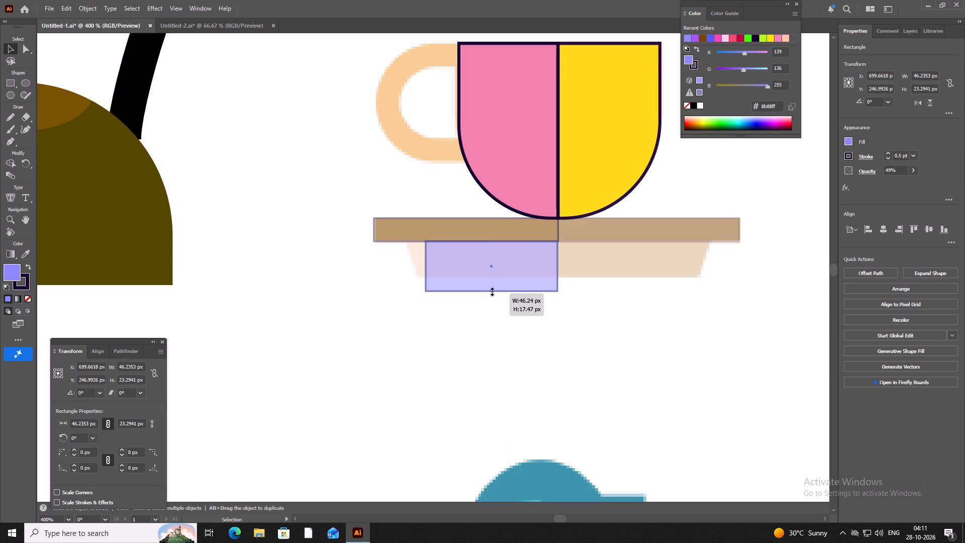
pyautogui.moveTo(491, 291); pyautogui.dragTo(492, 278)
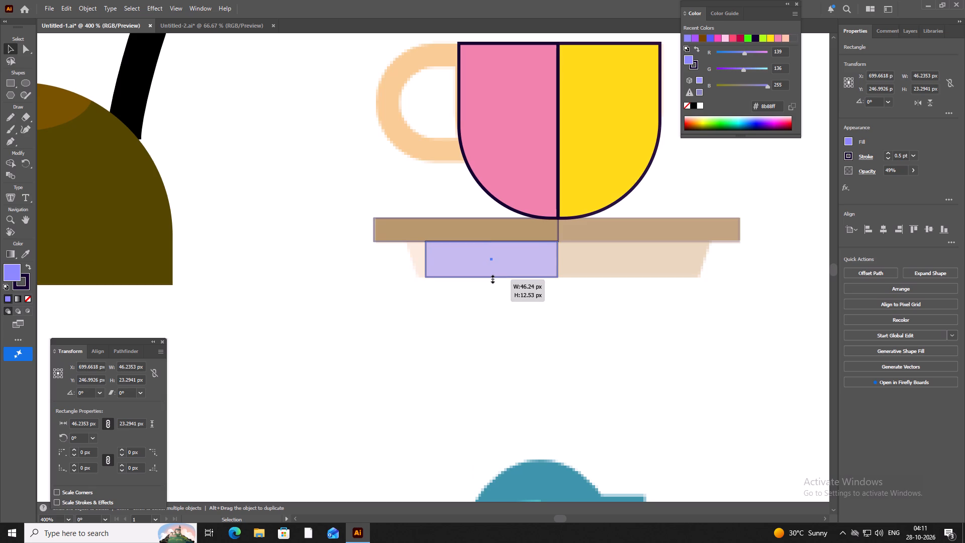
pyautogui.moveTo(492, 278); pyautogui.dragTo(492, 277)
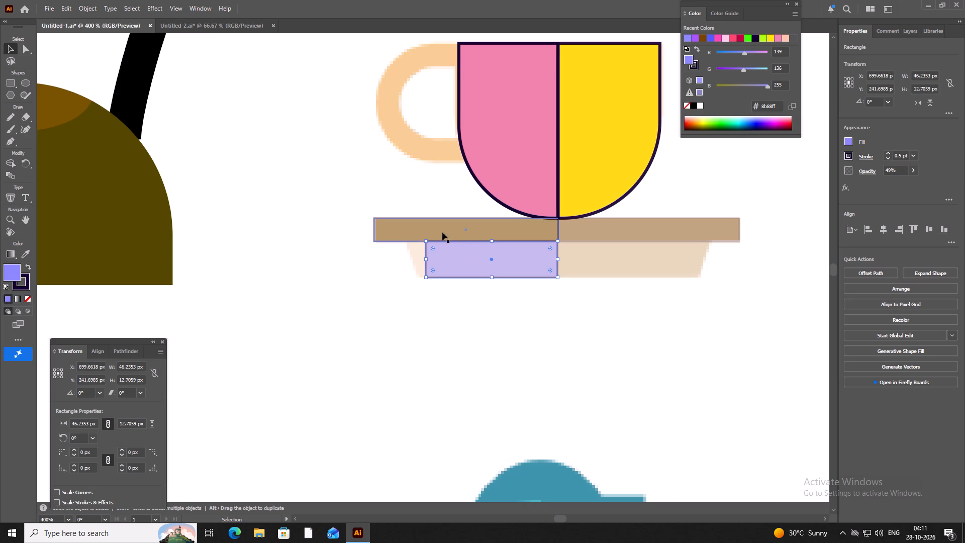
pyautogui.click(423, 255)
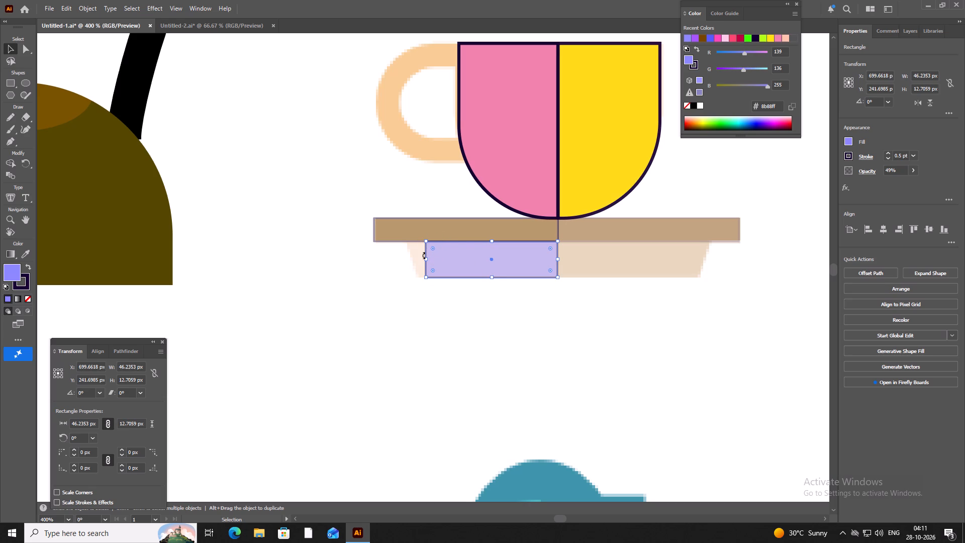
pyautogui.moveTo(426, 258); pyautogui.dragTo(413, 257)
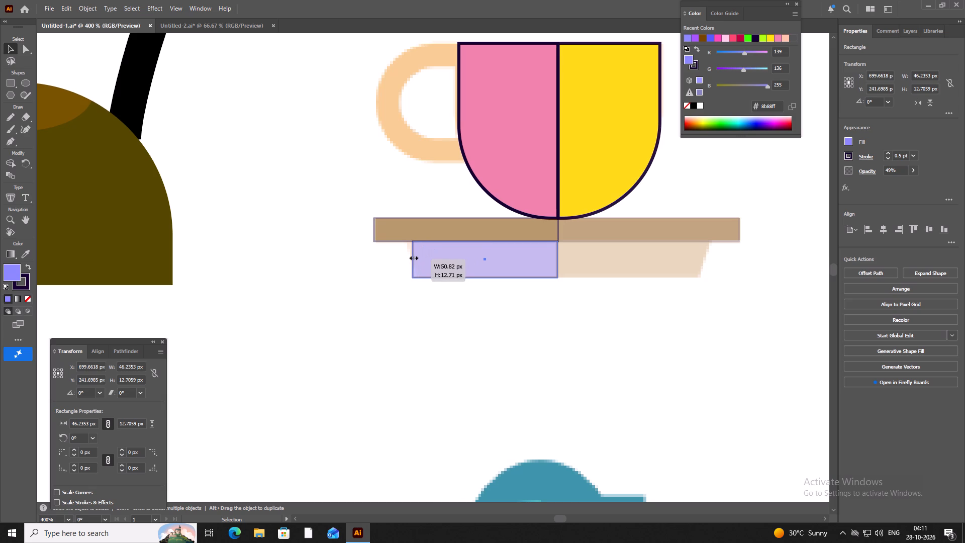
pyautogui.moveTo(413, 257); pyautogui.dragTo(407, 261)
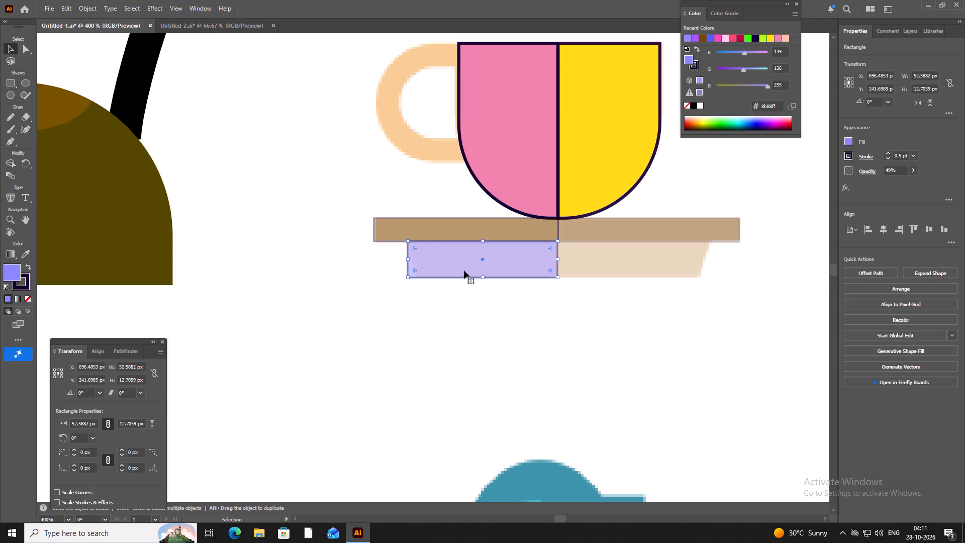
# Set the lavender rectangle's opacity to 19%.
pyautogui.click(912, 169)
pyautogui.click(882, 180)
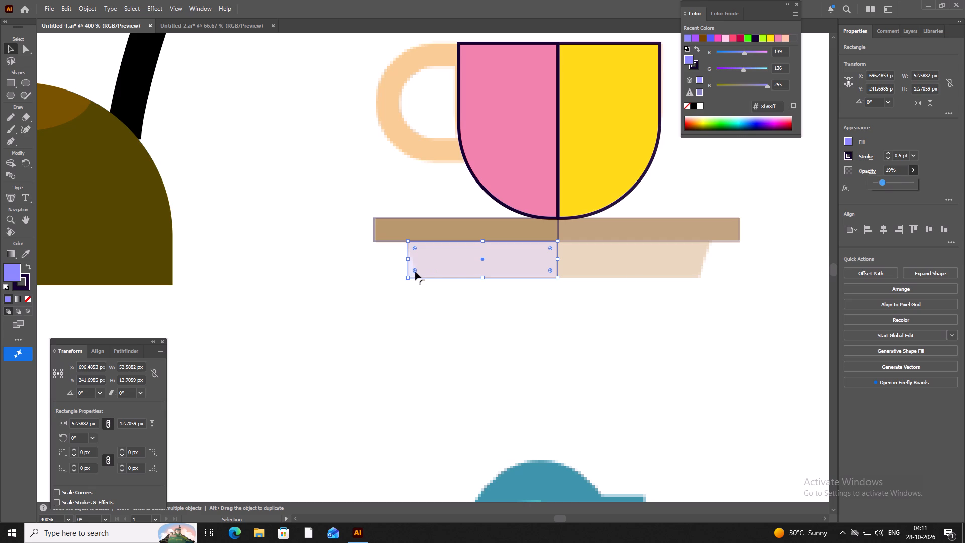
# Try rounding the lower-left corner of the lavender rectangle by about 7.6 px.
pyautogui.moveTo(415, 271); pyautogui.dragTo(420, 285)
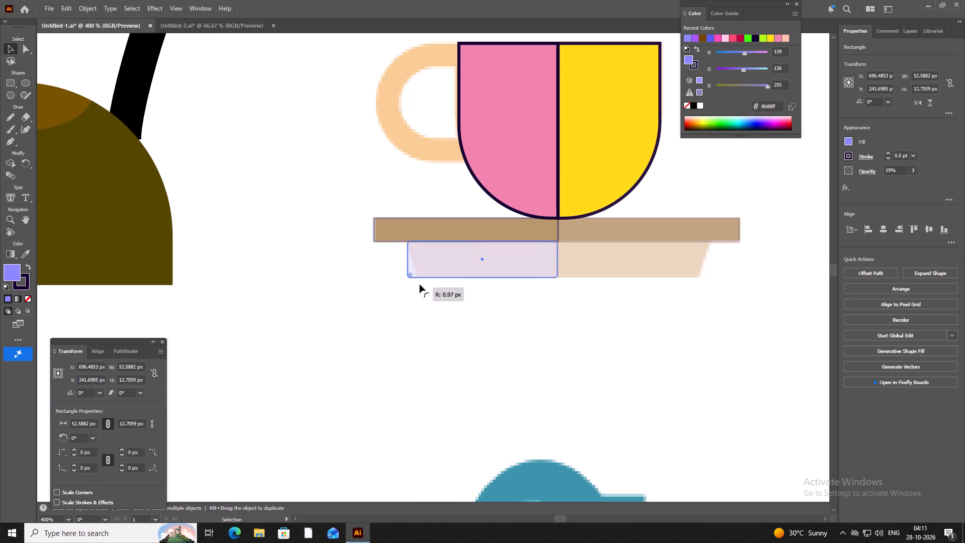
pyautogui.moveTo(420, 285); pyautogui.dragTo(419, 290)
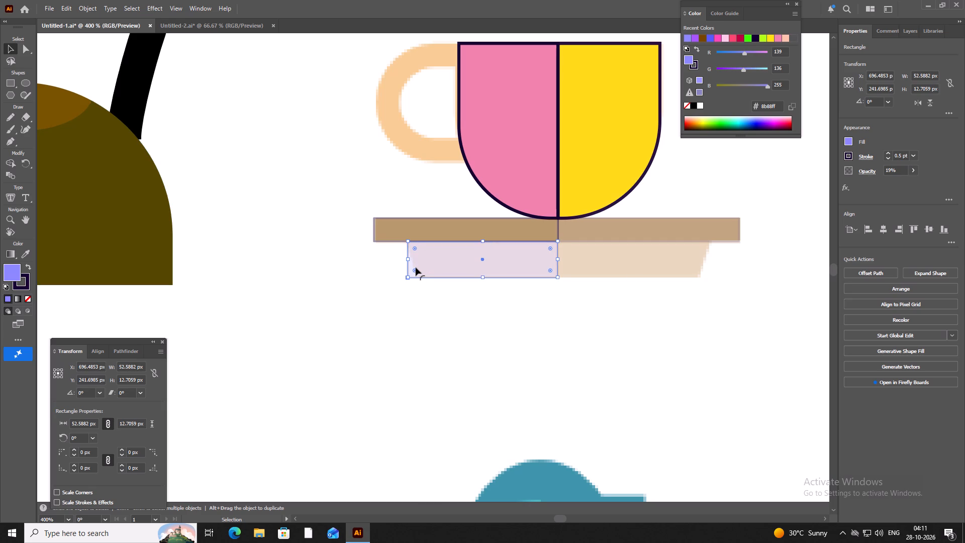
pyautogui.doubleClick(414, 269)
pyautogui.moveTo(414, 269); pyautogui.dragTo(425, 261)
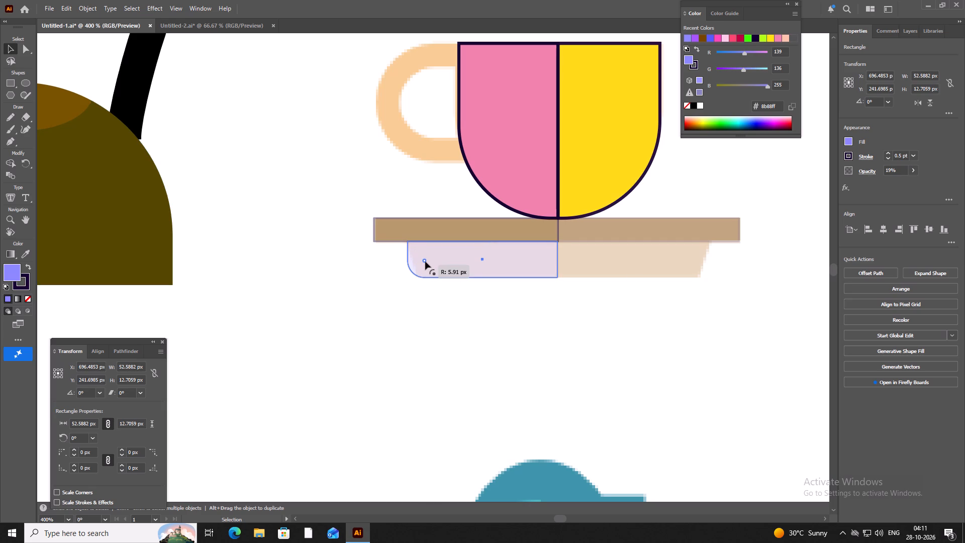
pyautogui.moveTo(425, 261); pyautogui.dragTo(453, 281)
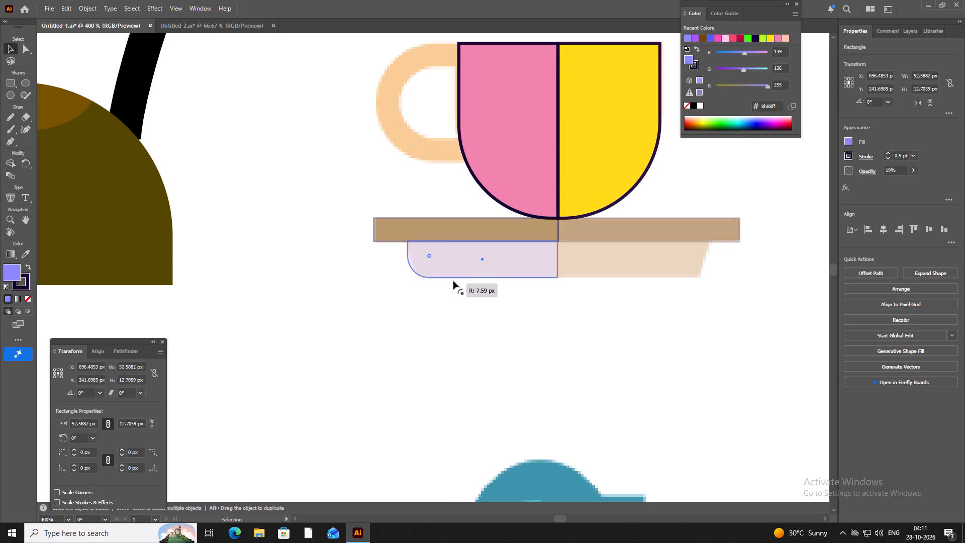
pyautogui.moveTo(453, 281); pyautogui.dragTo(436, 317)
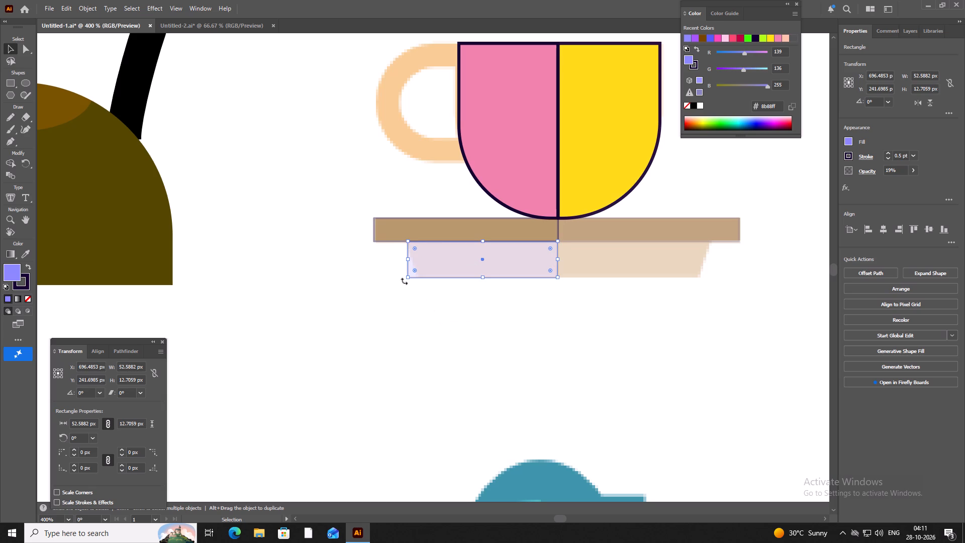
# Resize the lavender rectangle to about 49.9 by 12.9 px by bringing its left edge inward.
pyautogui.moveTo(409, 277); pyautogui.dragTo(415, 279)
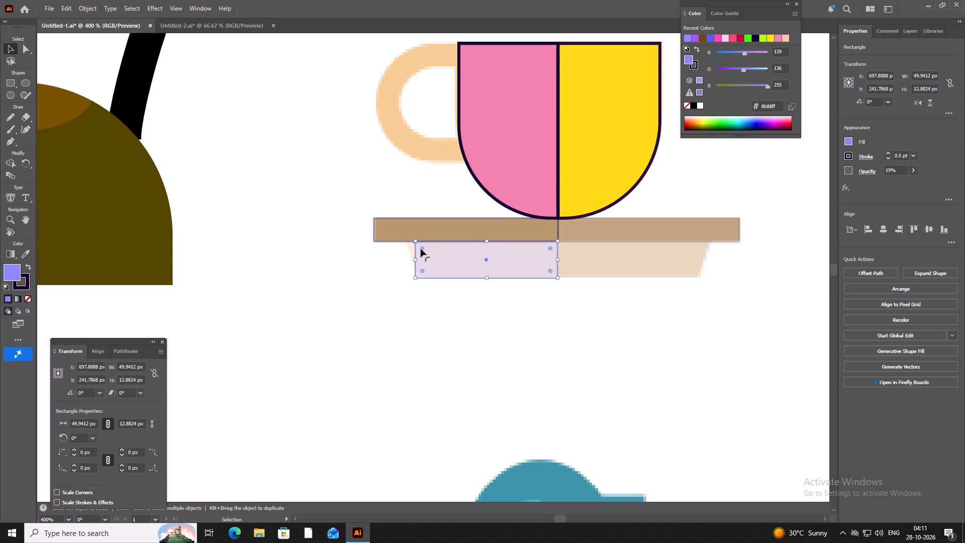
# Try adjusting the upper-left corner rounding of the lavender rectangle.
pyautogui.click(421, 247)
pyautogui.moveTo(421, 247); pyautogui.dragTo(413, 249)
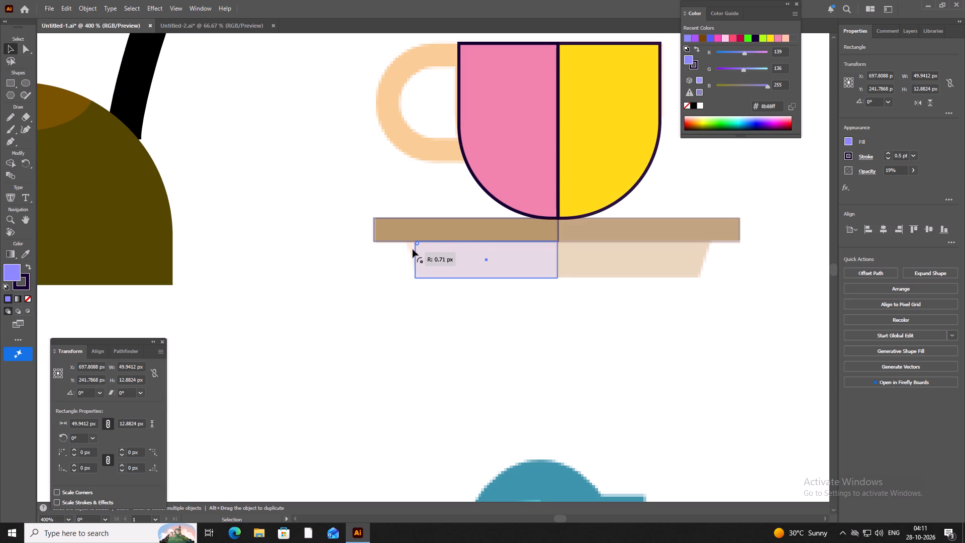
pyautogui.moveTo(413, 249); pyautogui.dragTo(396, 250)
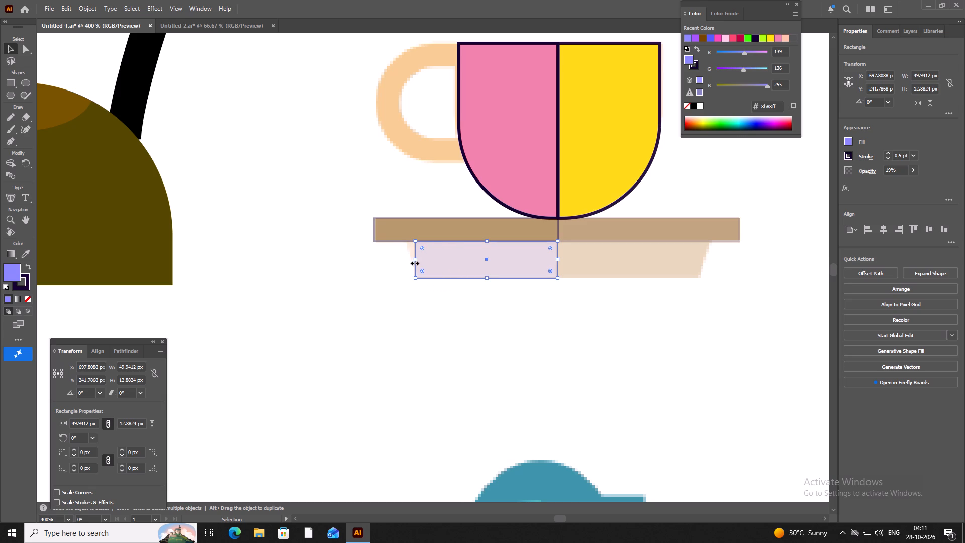
# Widen the lavender rectangle to about 52.6 by 12.9 px by moving its left edge out to the saucer base's upper-left corner.
pyautogui.moveTo(417, 259); pyautogui.dragTo(407, 259)
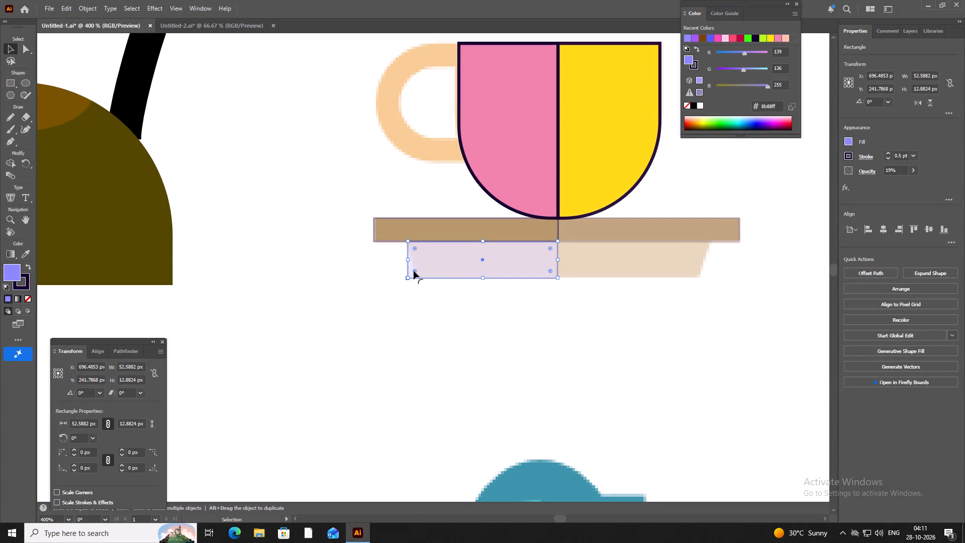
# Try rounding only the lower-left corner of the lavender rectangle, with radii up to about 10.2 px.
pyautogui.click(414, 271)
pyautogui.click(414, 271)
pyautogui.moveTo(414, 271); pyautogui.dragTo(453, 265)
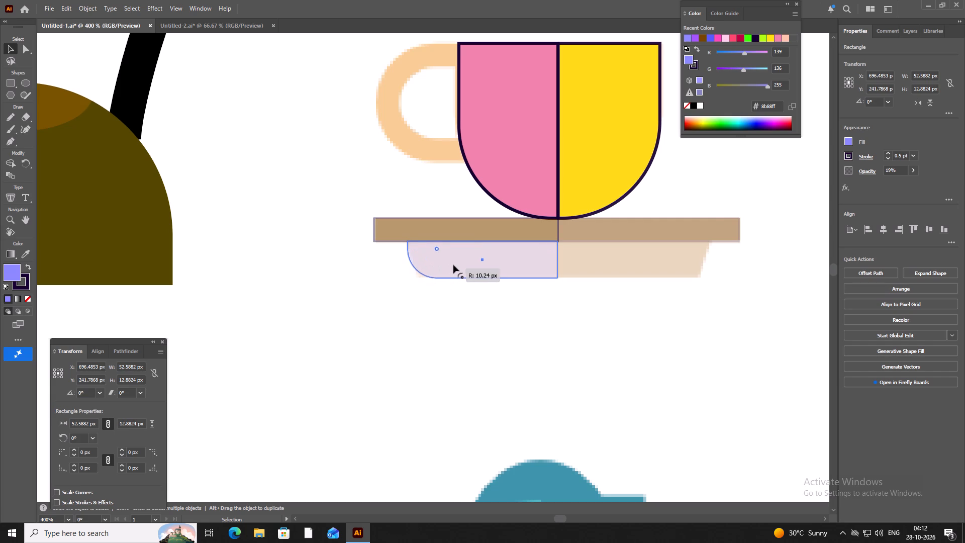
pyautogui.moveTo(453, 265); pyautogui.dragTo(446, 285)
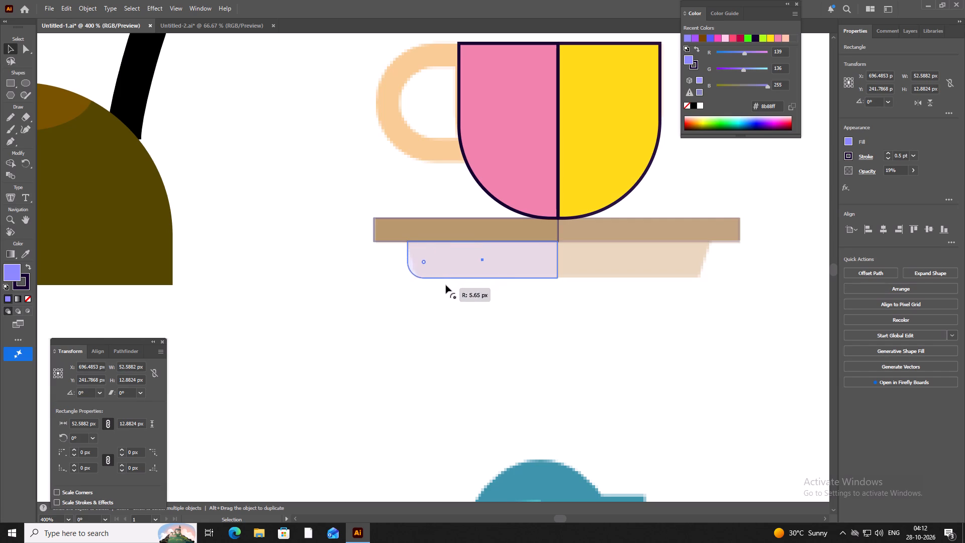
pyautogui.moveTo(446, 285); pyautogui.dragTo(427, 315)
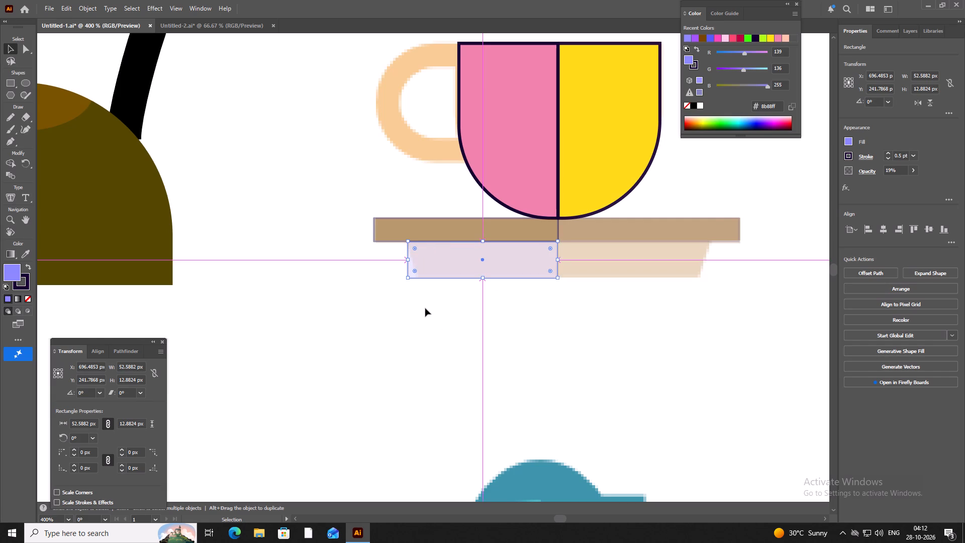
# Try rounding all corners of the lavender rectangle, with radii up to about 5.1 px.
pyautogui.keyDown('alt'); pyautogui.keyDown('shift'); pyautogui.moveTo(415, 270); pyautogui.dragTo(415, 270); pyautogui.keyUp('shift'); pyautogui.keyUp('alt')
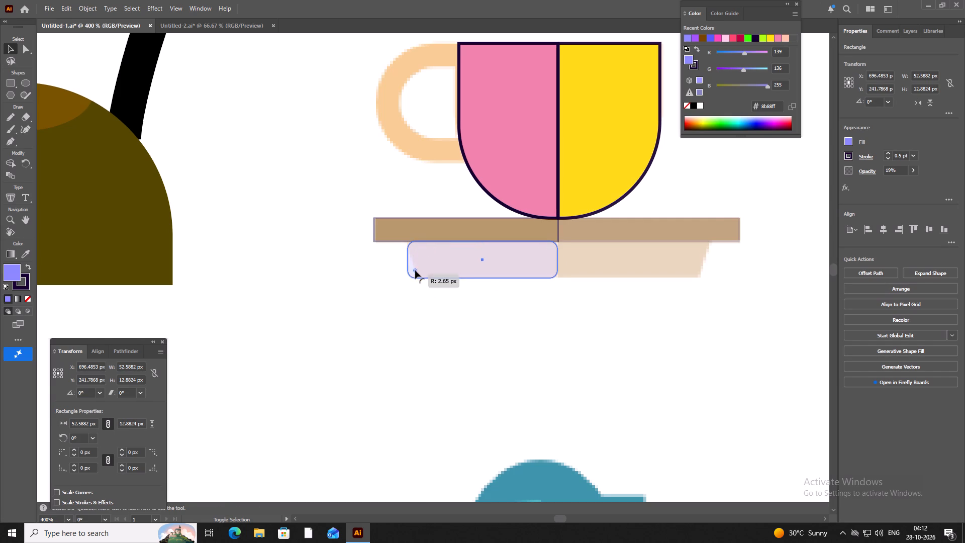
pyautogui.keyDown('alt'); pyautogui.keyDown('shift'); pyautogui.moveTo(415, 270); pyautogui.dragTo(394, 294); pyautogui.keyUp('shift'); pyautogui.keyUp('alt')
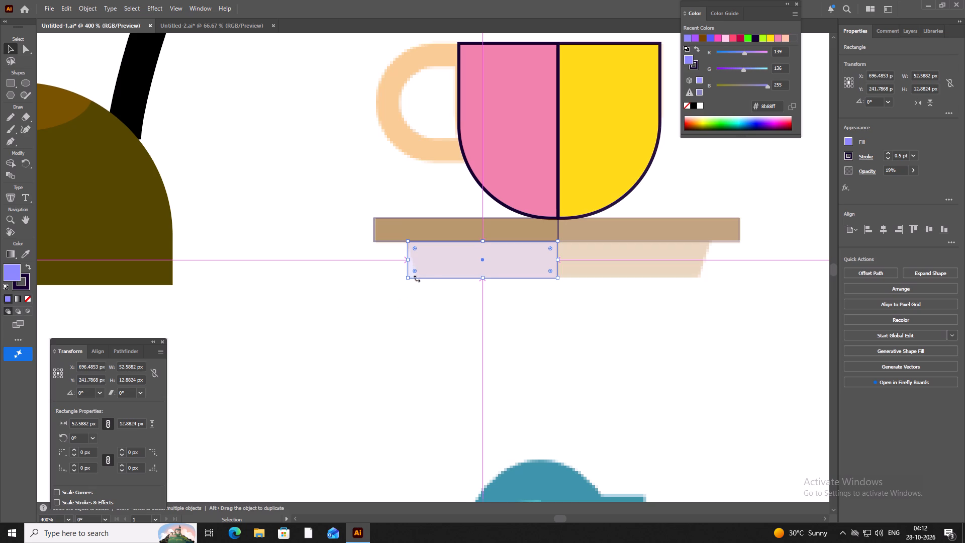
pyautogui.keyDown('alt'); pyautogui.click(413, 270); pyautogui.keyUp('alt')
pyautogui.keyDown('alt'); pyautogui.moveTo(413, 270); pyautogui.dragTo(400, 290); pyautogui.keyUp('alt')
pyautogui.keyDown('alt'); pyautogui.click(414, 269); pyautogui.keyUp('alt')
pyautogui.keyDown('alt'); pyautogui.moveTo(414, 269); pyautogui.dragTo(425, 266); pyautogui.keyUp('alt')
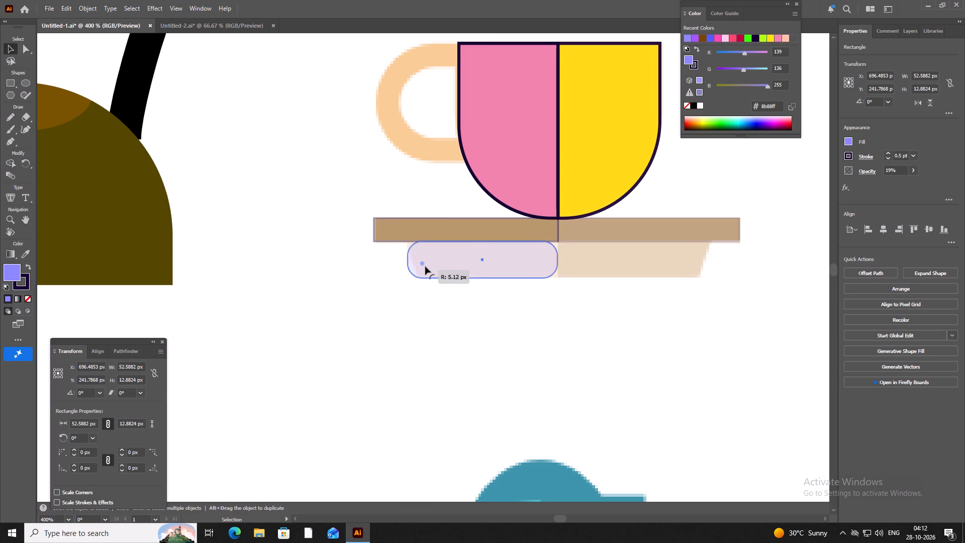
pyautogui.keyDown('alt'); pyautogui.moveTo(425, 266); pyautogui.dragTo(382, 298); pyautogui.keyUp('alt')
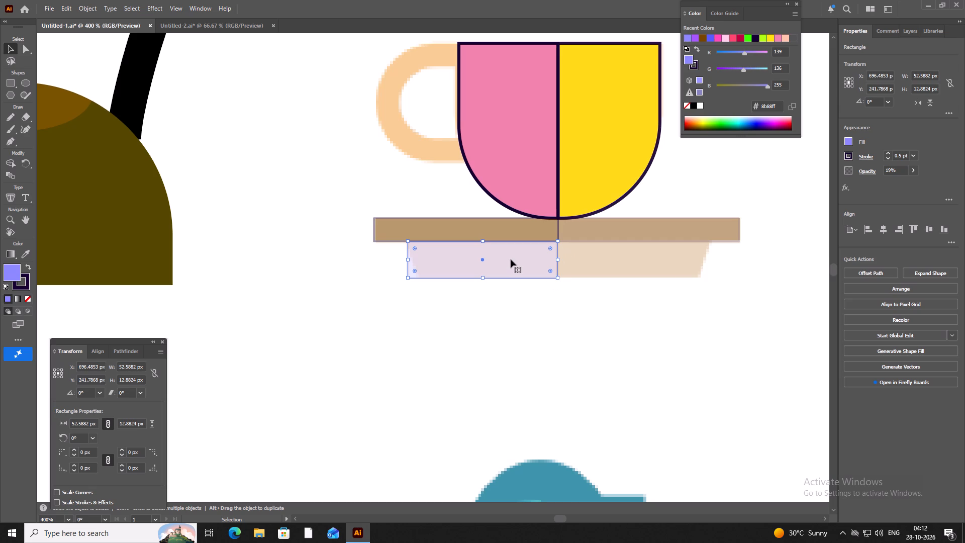
# Duplicate the lavender rectangle and place the copy flush beside the original, covering the right half of the saucer base.
pyautogui.hotkey('ctrl', 'c')
pyautogui.hotkey('ctrl', 'v')
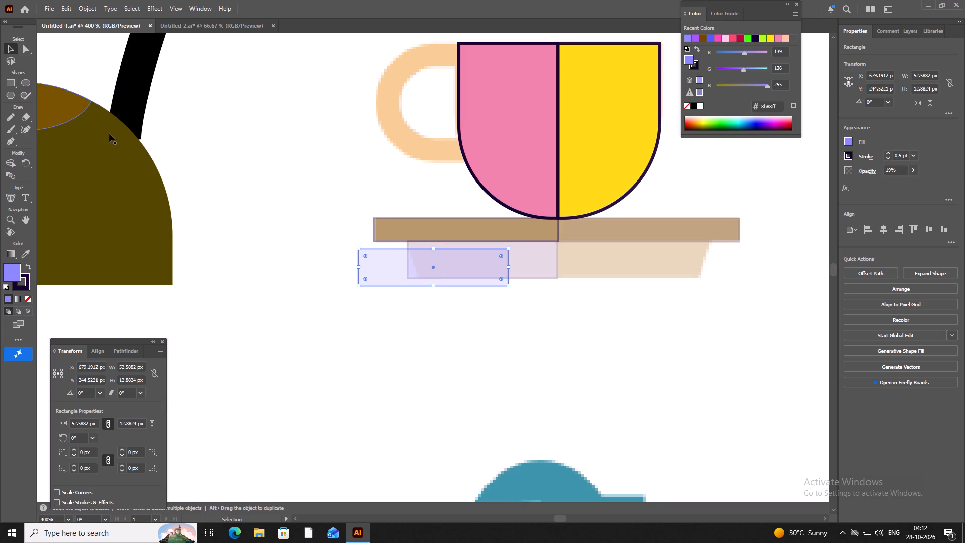
pyautogui.moveTo(400, 263); pyautogui.dragTo(589, 265)
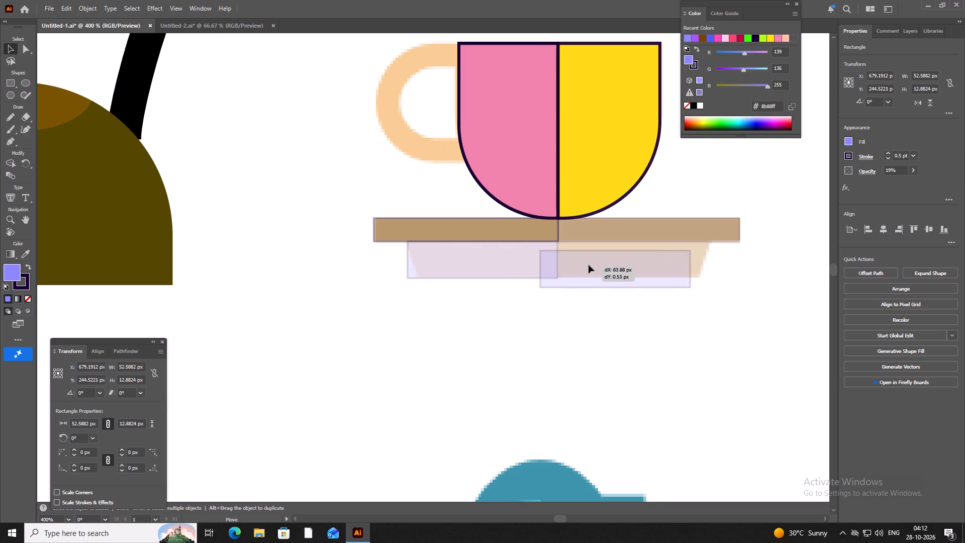
pyautogui.moveTo(589, 265); pyautogui.dragTo(597, 256)
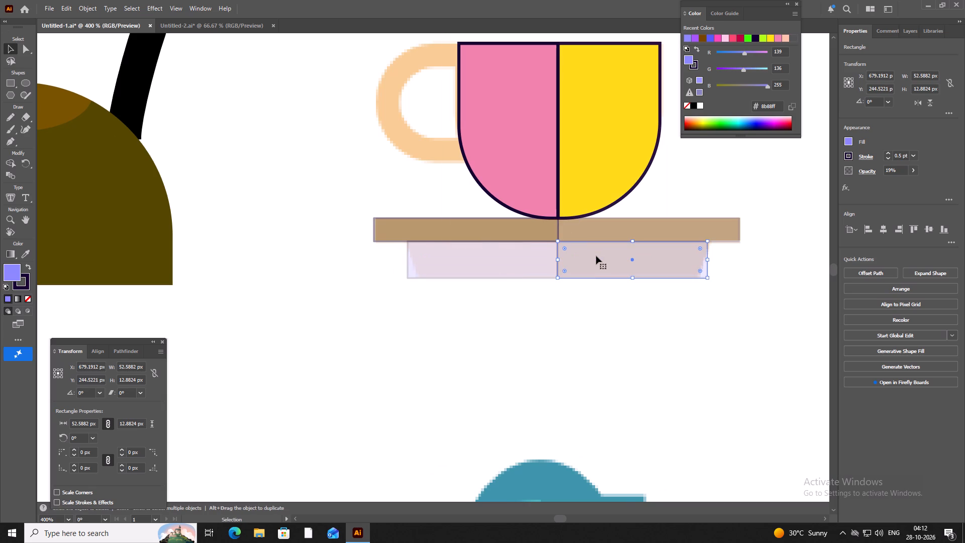
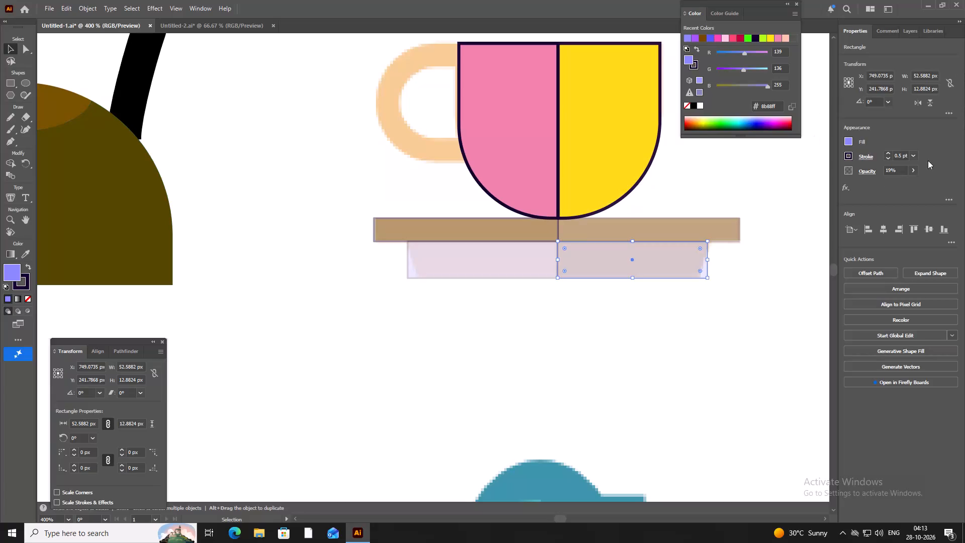
# Set the opacity of the right lavender rectangle of the saucer base to 28%.
pyautogui.click(912, 166)
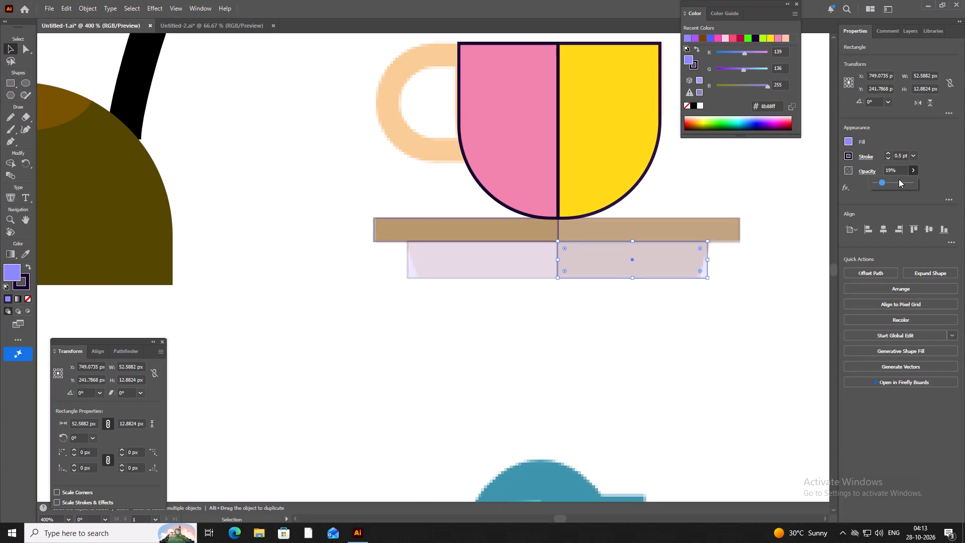
pyautogui.click(899, 179)
pyautogui.click(885, 182)
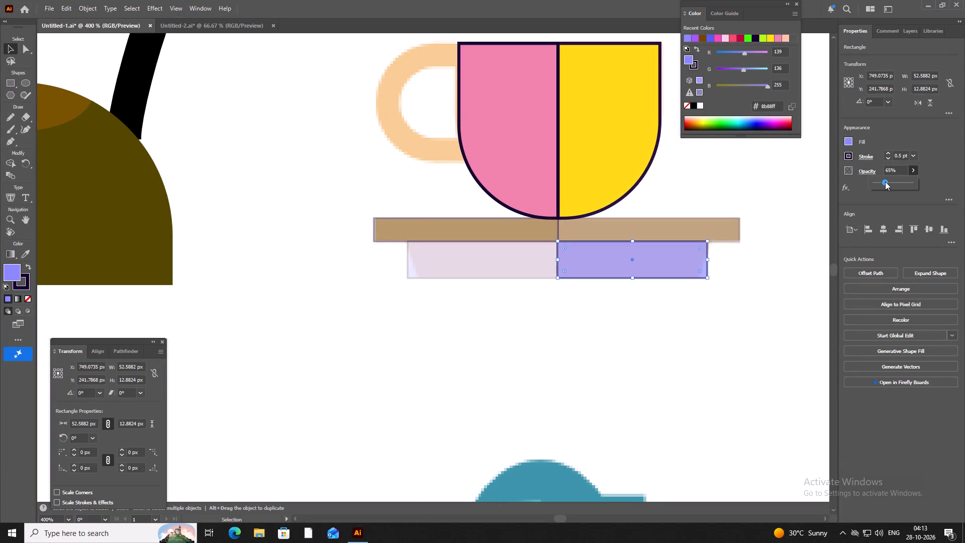
# Set the opacity of the left lavender rectangle of the saucer base to 35%.
pyautogui.click(507, 265)
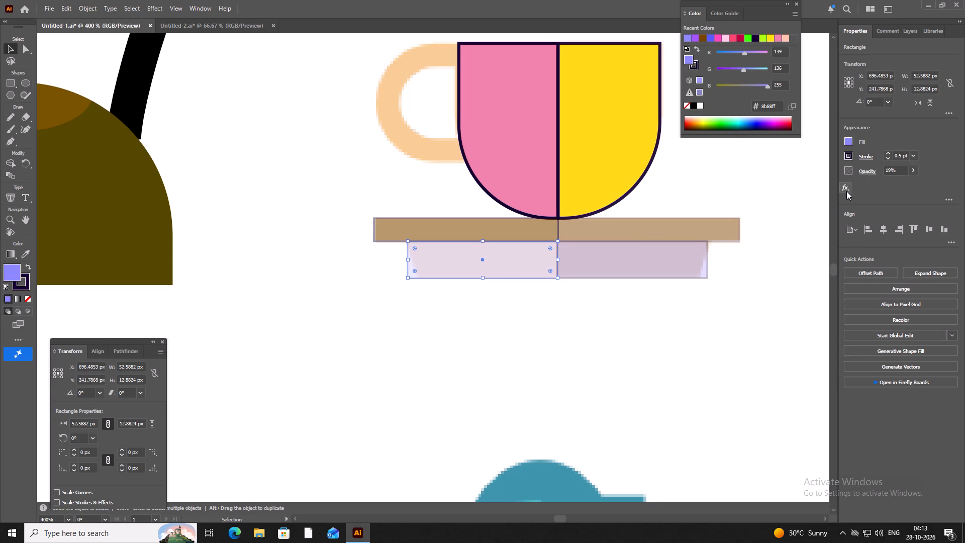
pyautogui.click(912, 173)
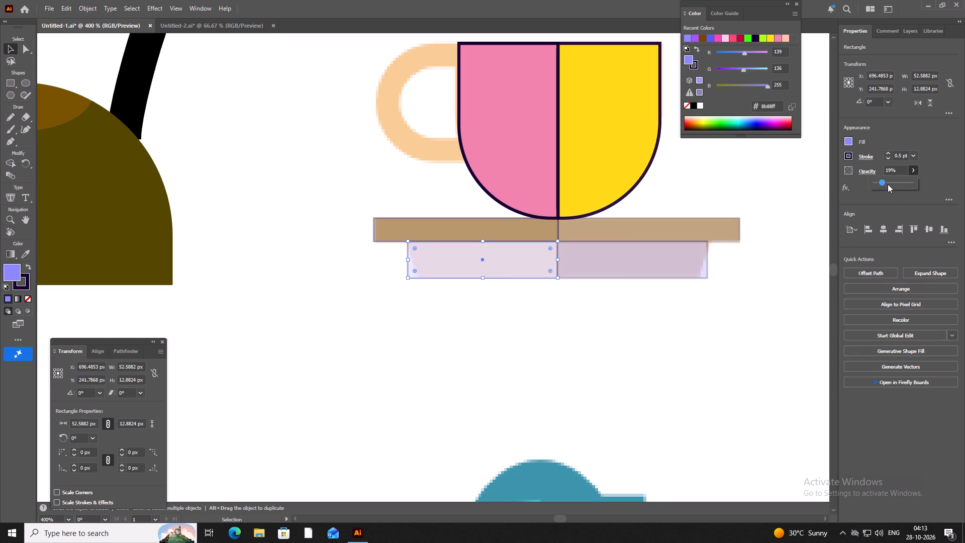
pyautogui.click(888, 183)
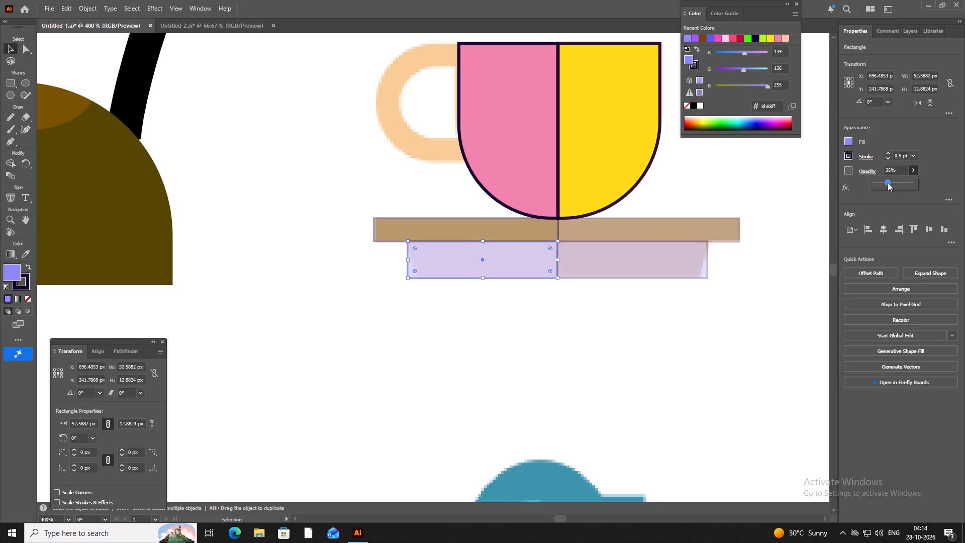
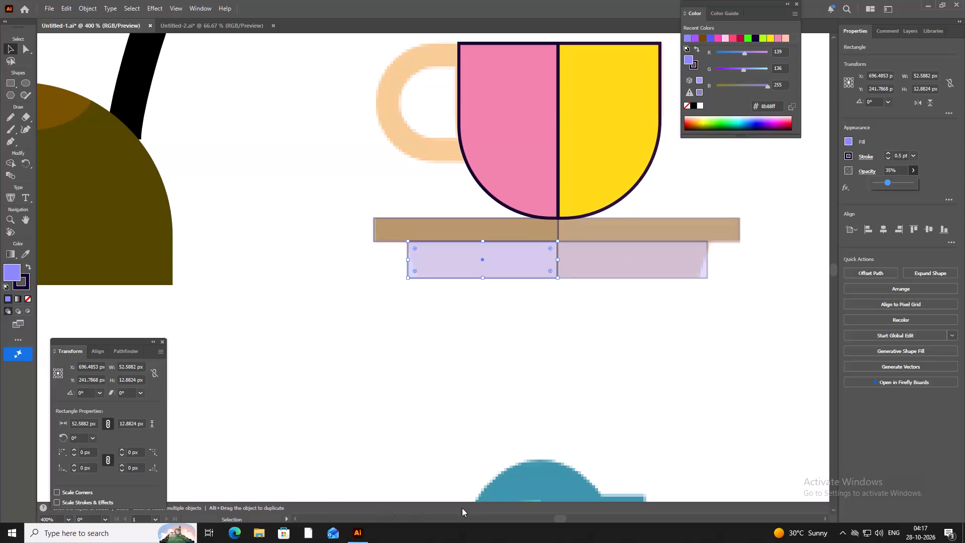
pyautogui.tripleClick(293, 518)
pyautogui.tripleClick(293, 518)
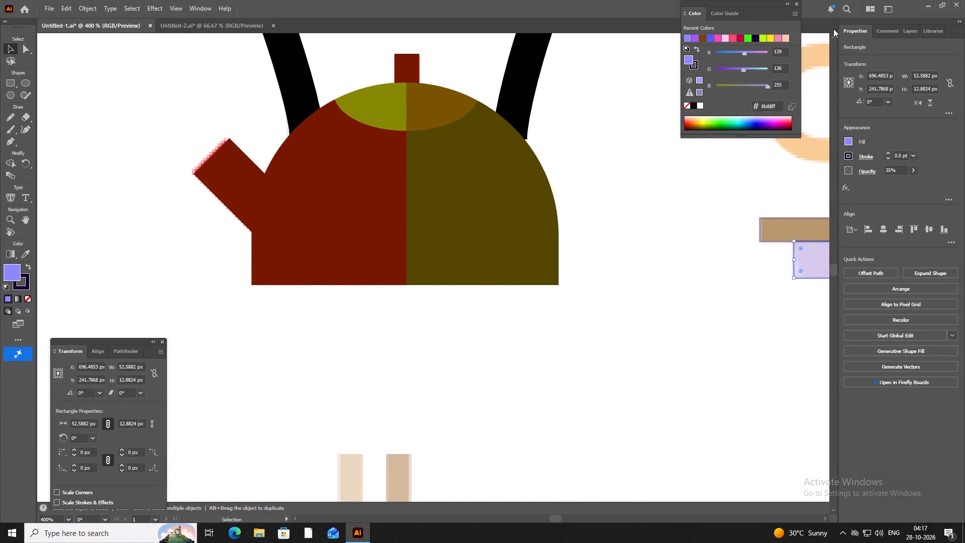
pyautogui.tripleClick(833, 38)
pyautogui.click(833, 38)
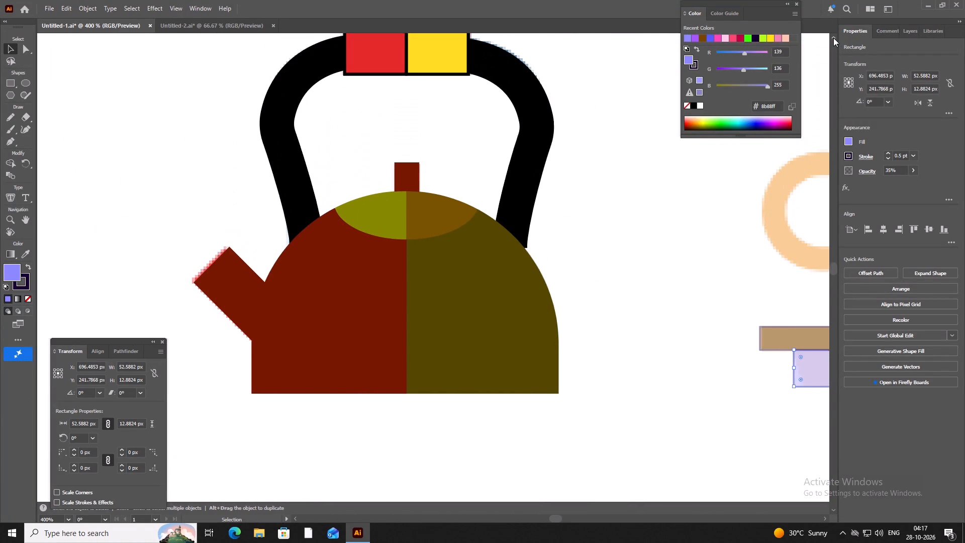
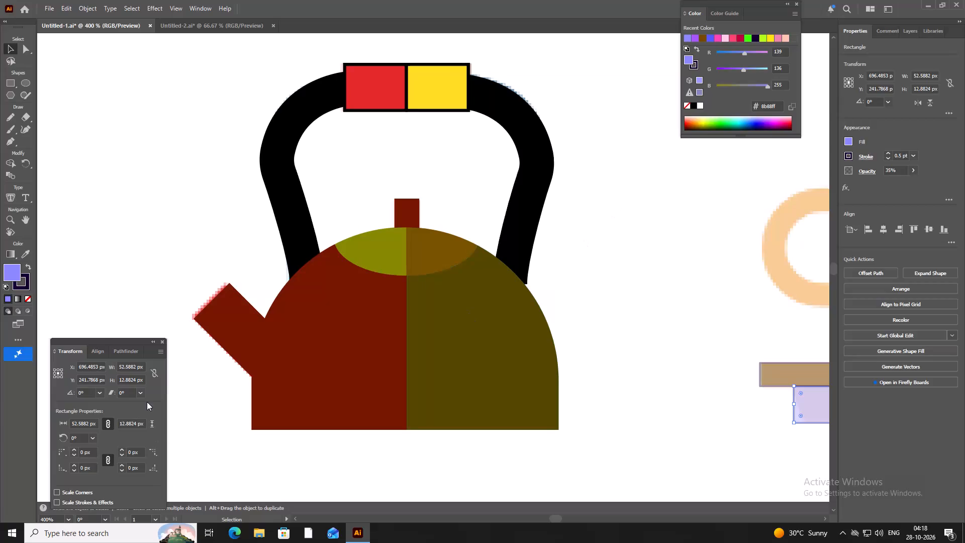
# Review the coloured kettle and the cup alongside the remaining reference icons on the artboard, leaving nothing selected.
pyautogui.click(238, 314)
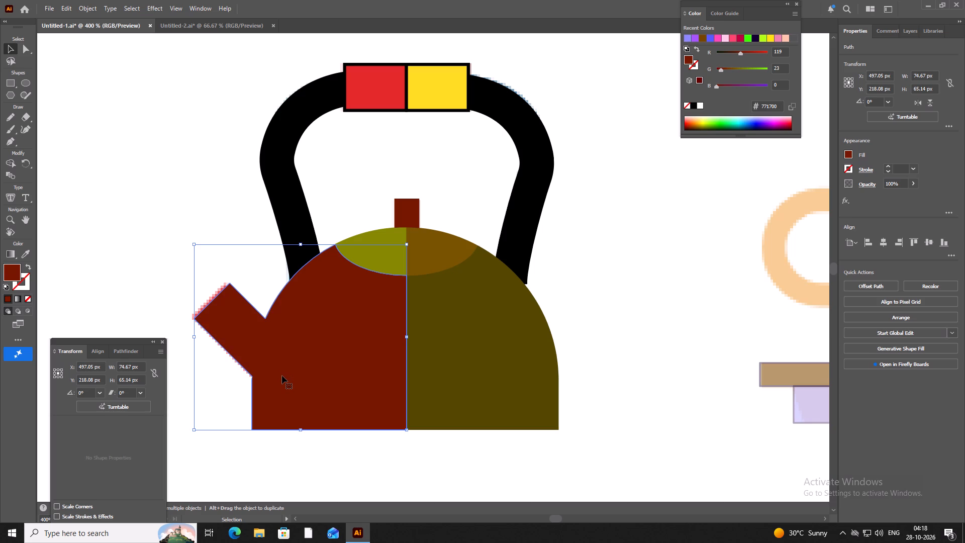
pyautogui.scroll(-2, 282, 381)
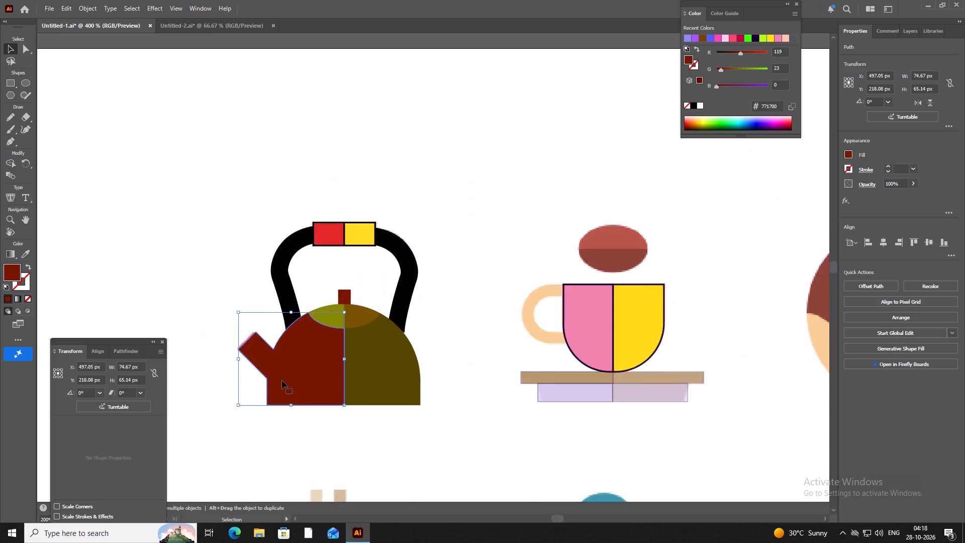
pyautogui.scroll(-2, 282, 381)
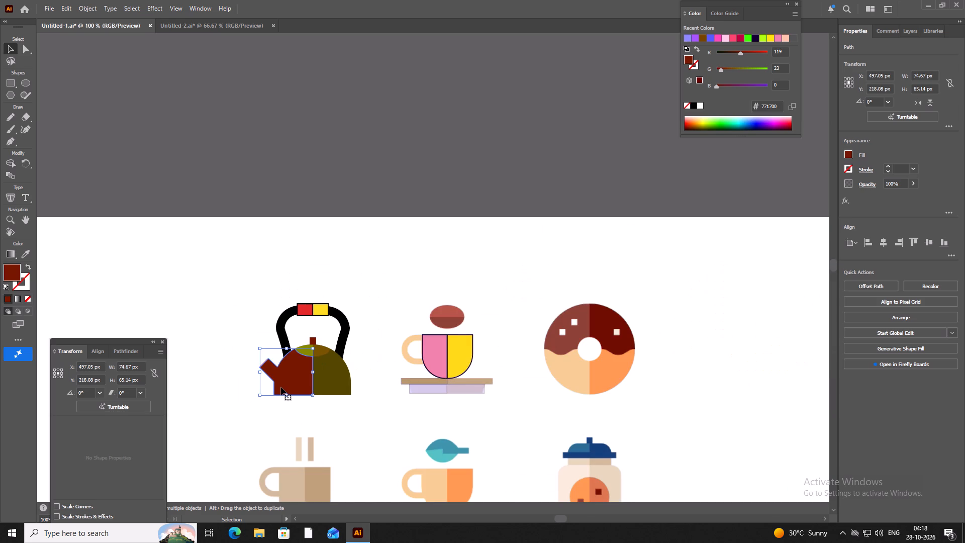
pyautogui.scroll(-1, 281, 387)
pyautogui.scroll(1, 281, 387)
pyautogui.click(558, 343)
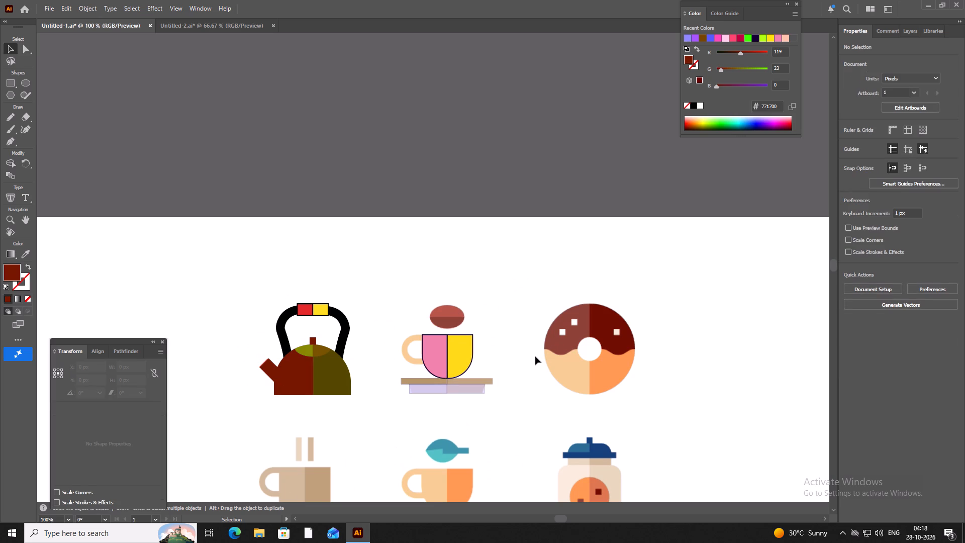
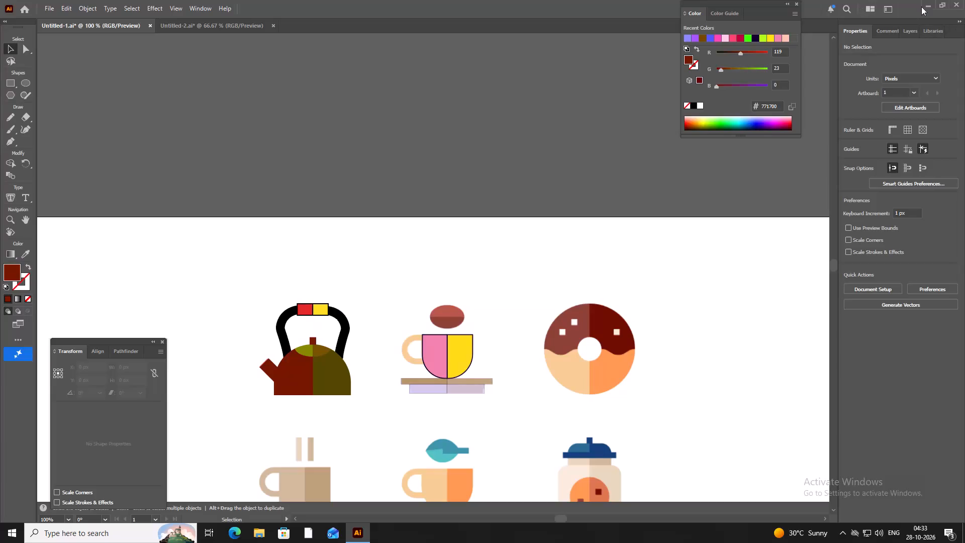
# Close Adobe Illustrator without saving the changes to Untitled-1.ai and Untitled-2.ai.
pyautogui.click(960, 0)
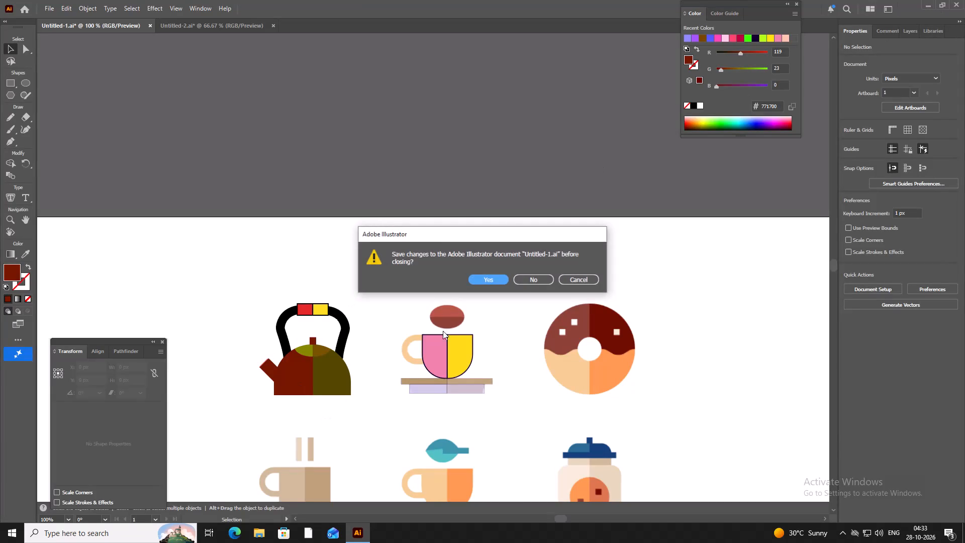
pyautogui.click(525, 281)
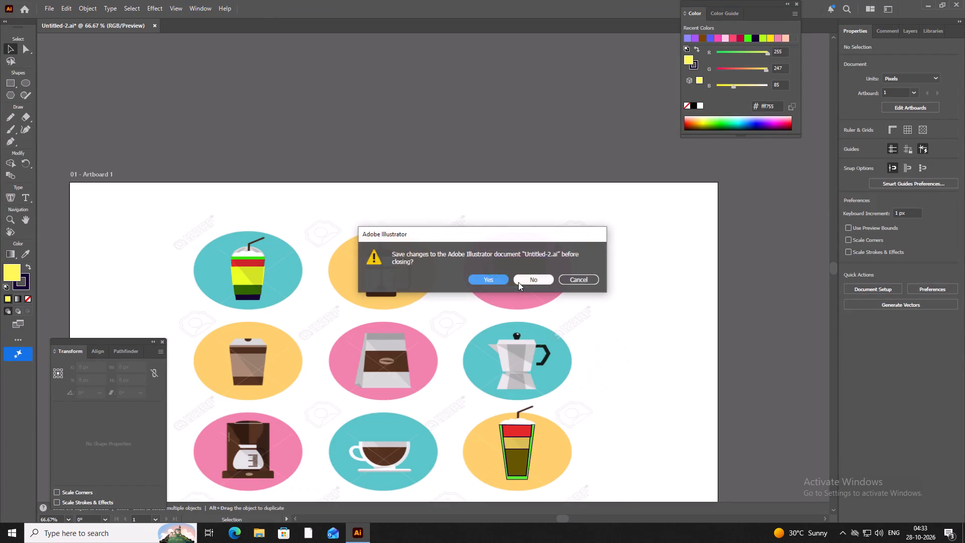
pyautogui.click(519, 282)
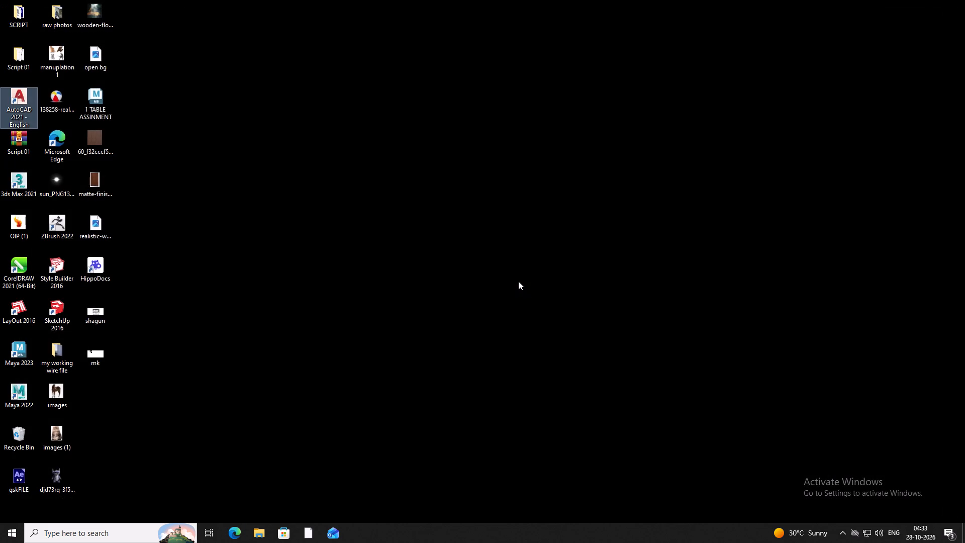